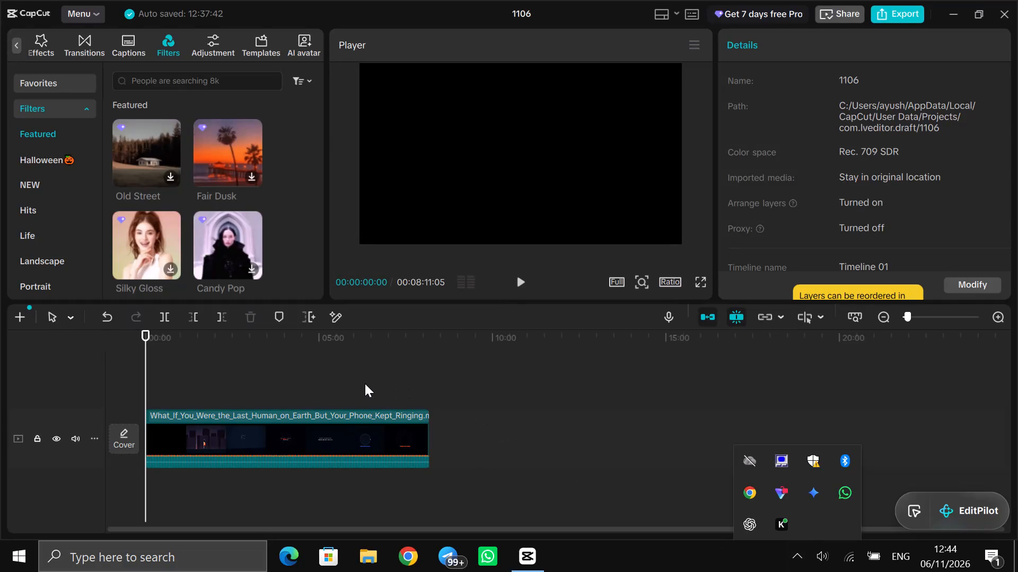
# Examine the opening title sequence in the first few seconds and play the video from the start.
pyautogui.click(361, 369)
pyautogui.click(262, 356)
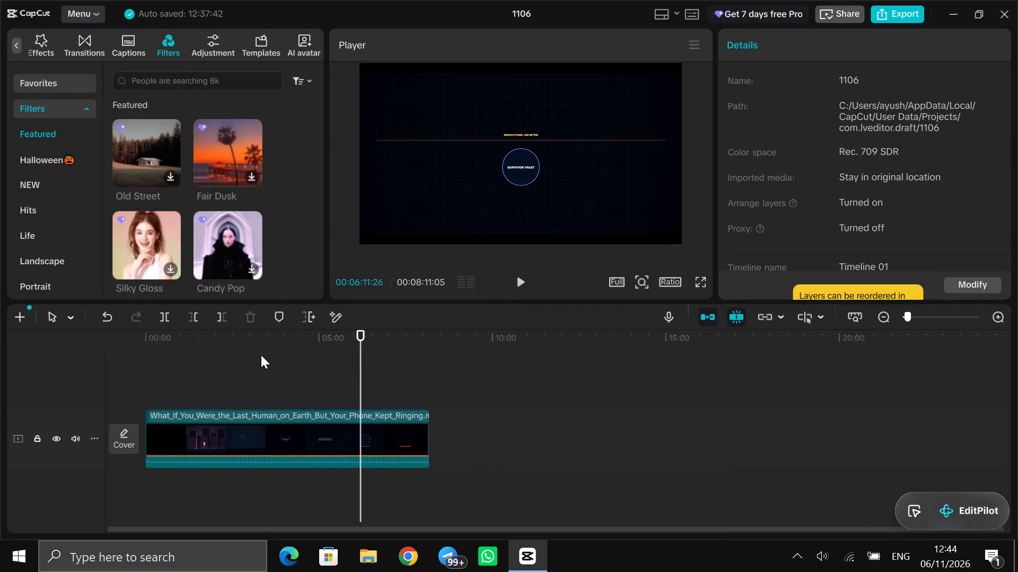
pyautogui.click(155, 384)
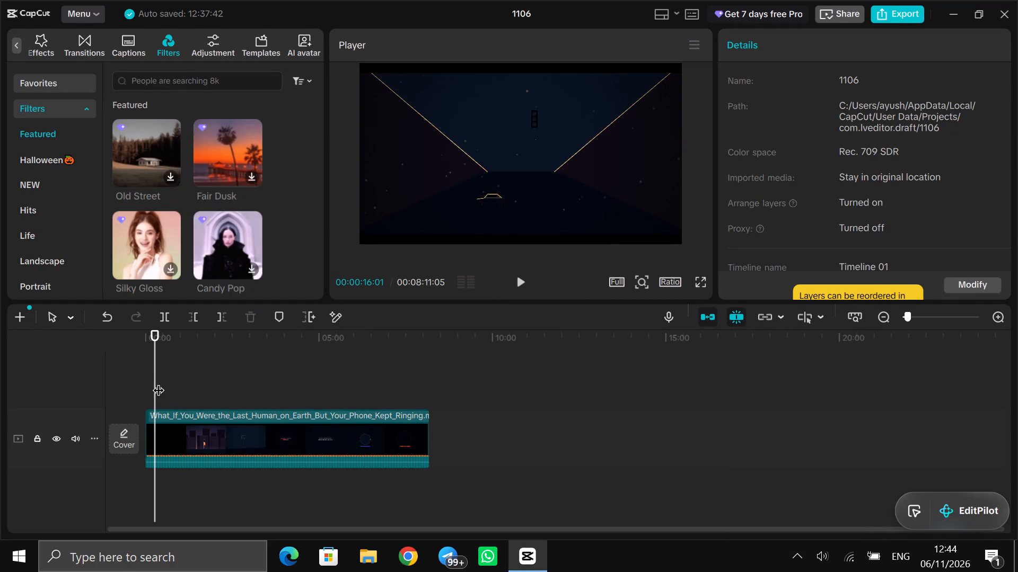
pyautogui.moveTo(150, 379); pyautogui.dragTo(137, 378)
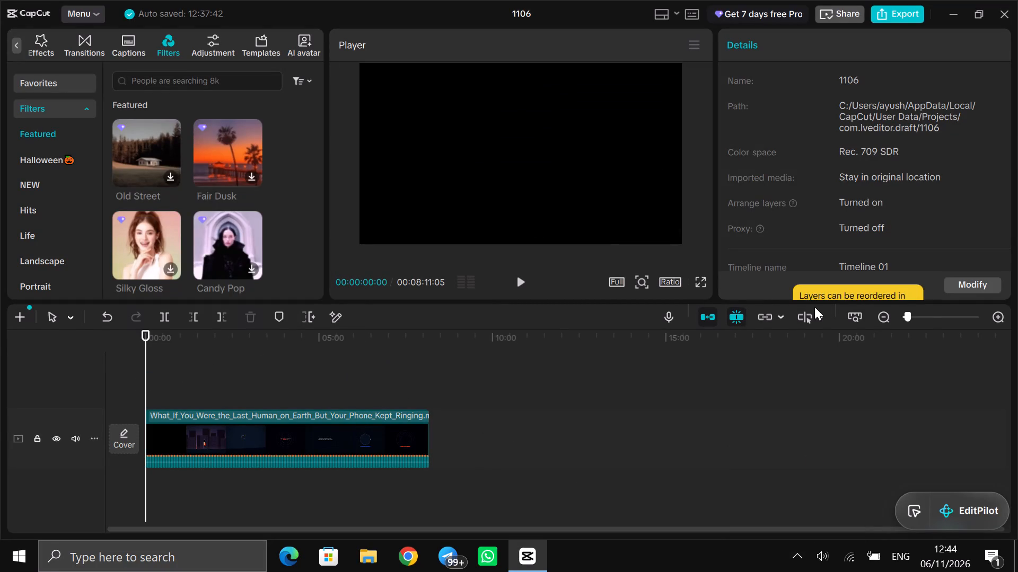
pyautogui.click(923, 320)
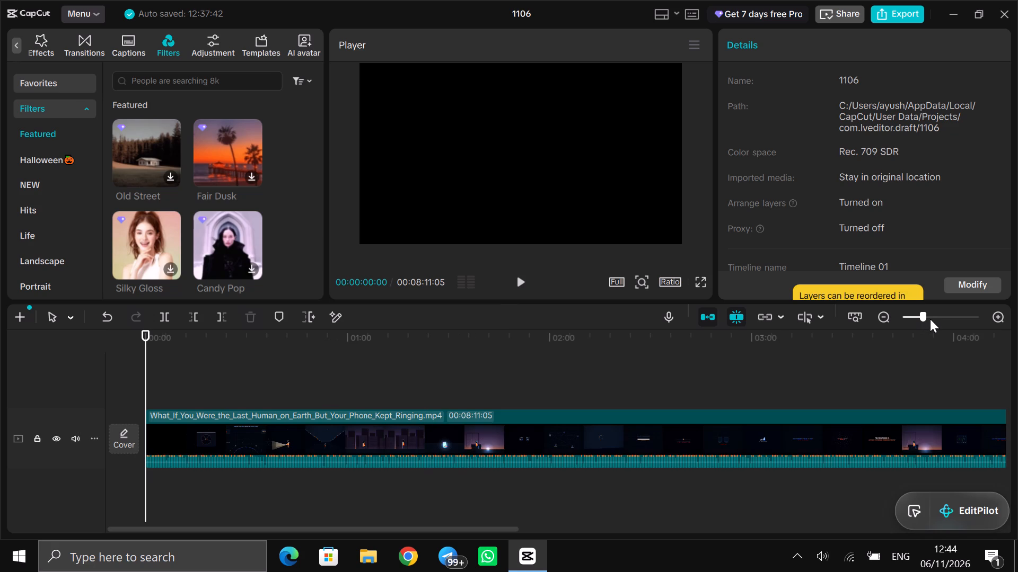
pyautogui.click(930, 319)
pyautogui.click(169, 365)
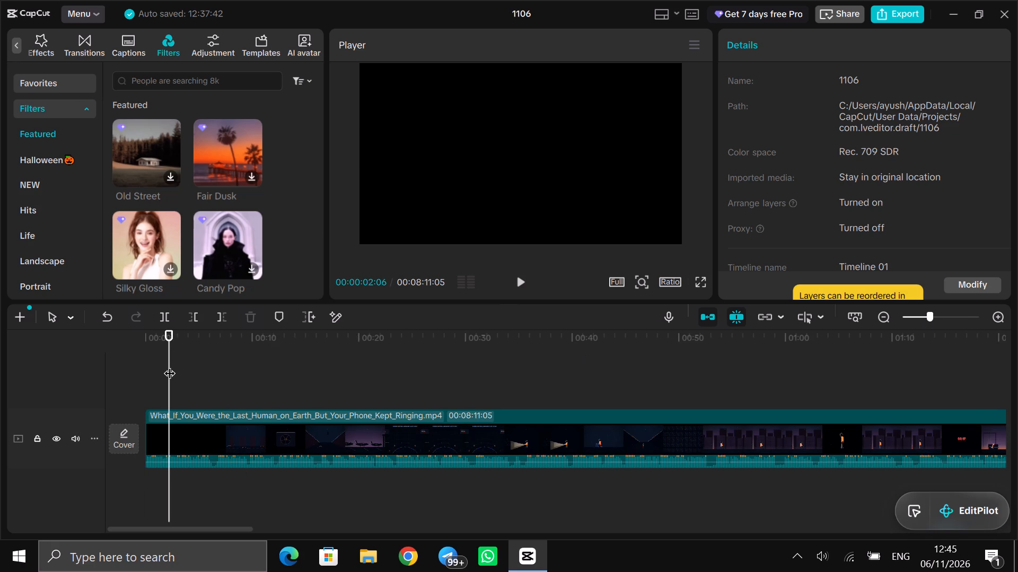
pyautogui.moveTo(169, 363); pyautogui.dragTo(177, 362)
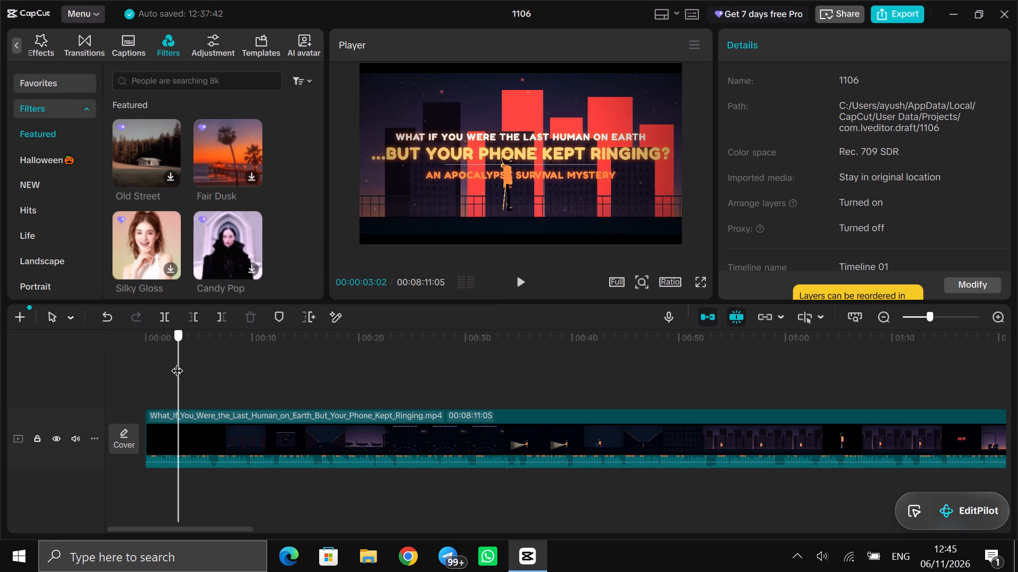
pyautogui.moveTo(177, 362); pyautogui.dragTo(170, 370)
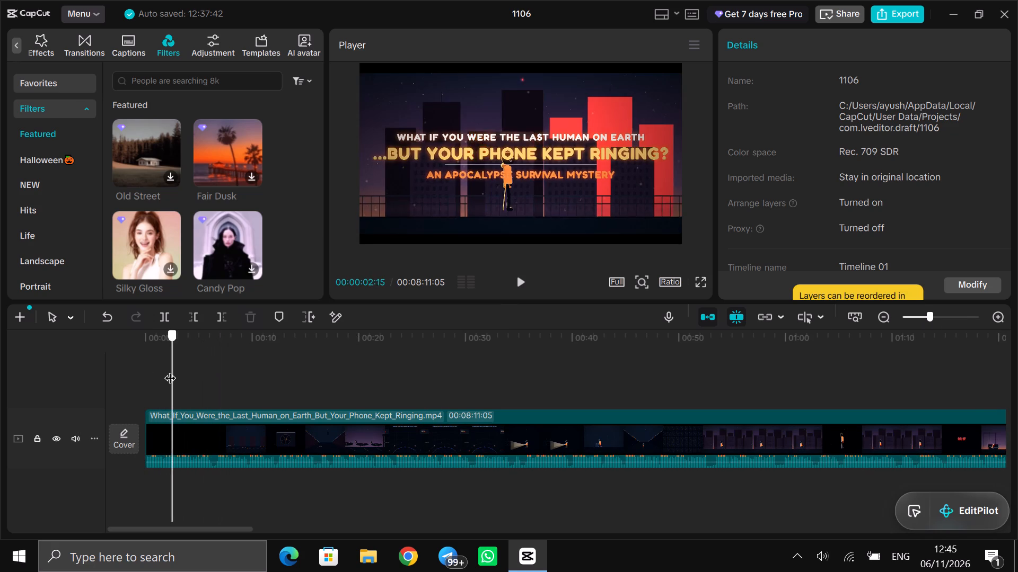
pyautogui.moveTo(170, 370); pyautogui.dragTo(170, 372)
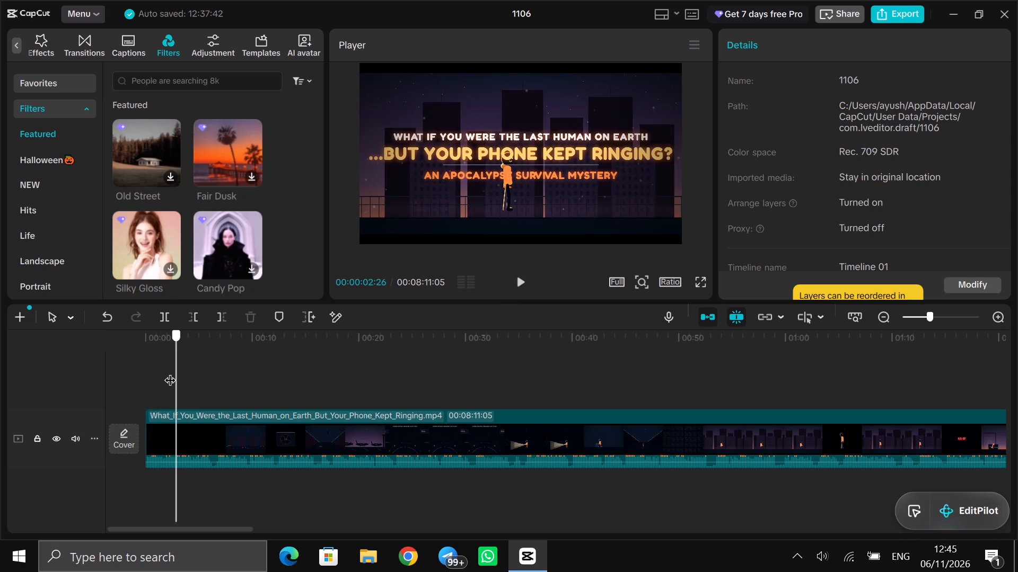
pyautogui.moveTo(170, 372); pyautogui.dragTo(138, 372)
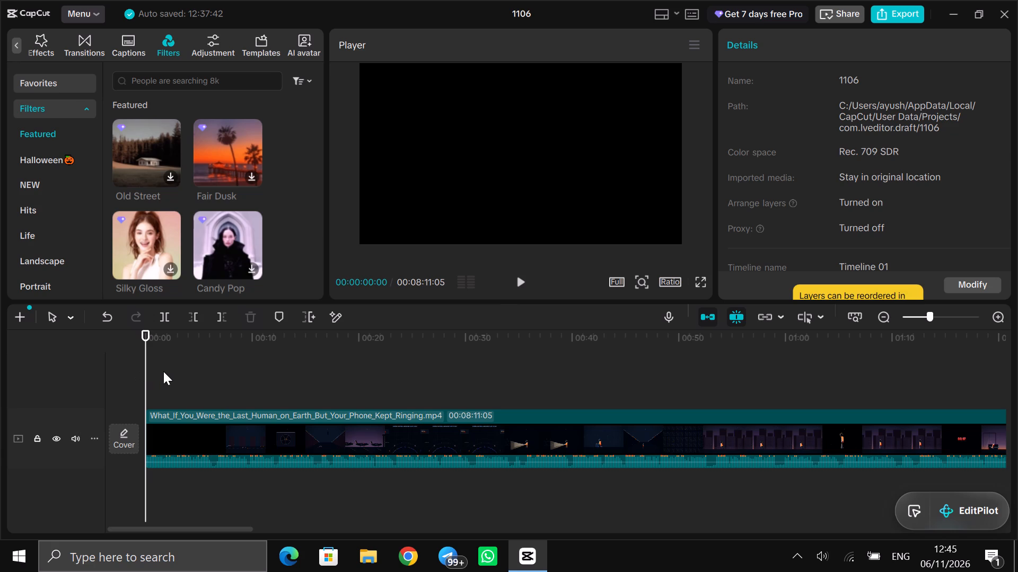
pyautogui.click(530, 283)
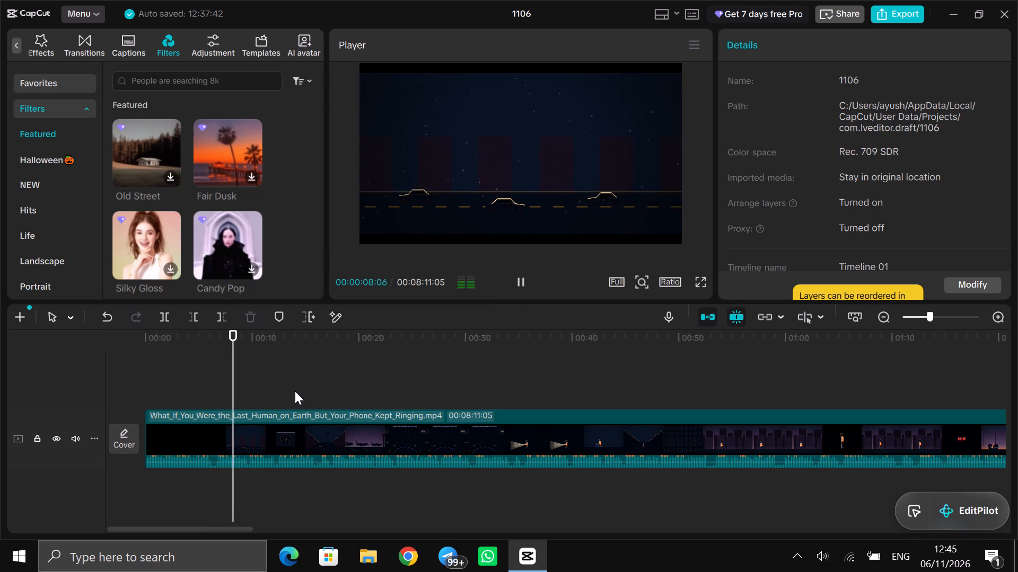
# Look through the first minute of the video for a shot without text that can be reused.
pyautogui.click(311, 390)
pyautogui.moveTo(311, 390); pyautogui.dragTo(310, 388)
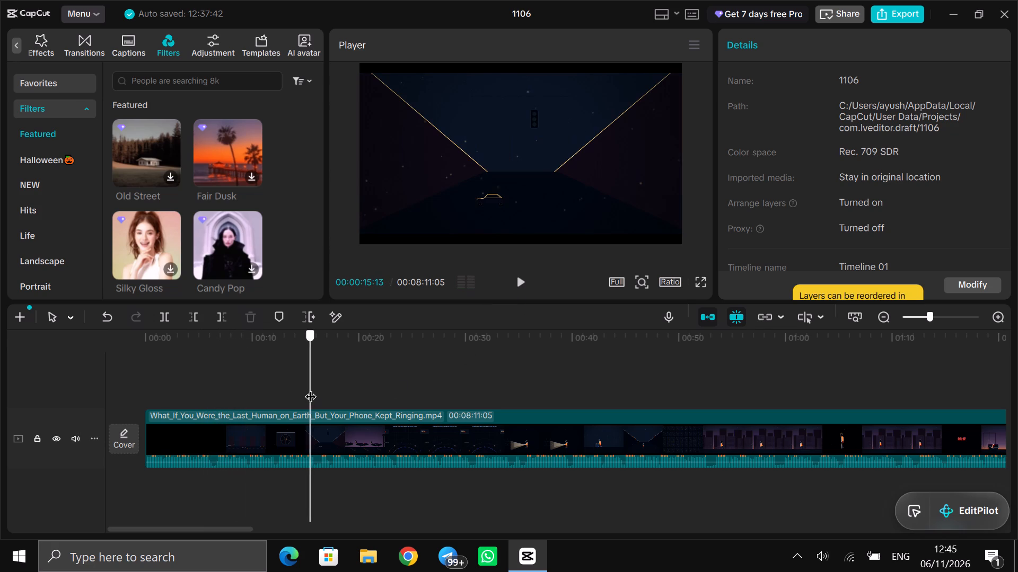
pyautogui.moveTo(310, 388); pyautogui.dragTo(304, 387)
pyautogui.click(336, 387)
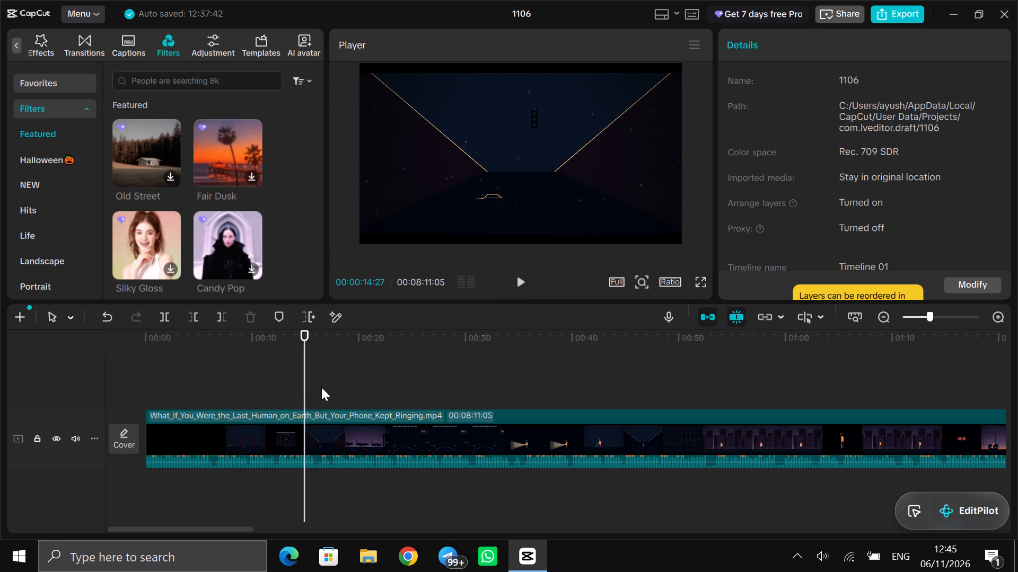
pyautogui.click(372, 387)
pyautogui.click(372, 387)
pyautogui.click(434, 398)
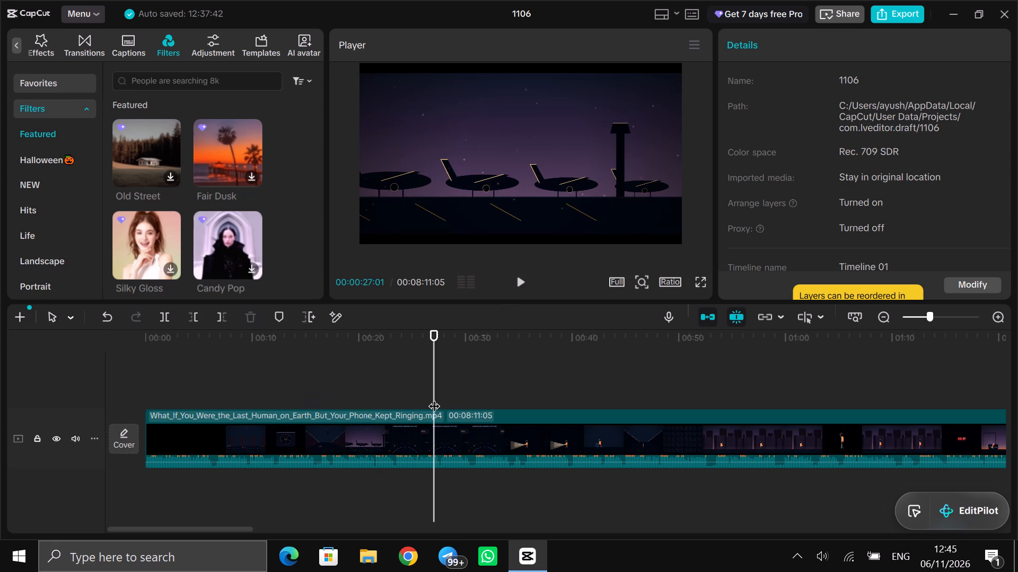
pyautogui.click(481, 395)
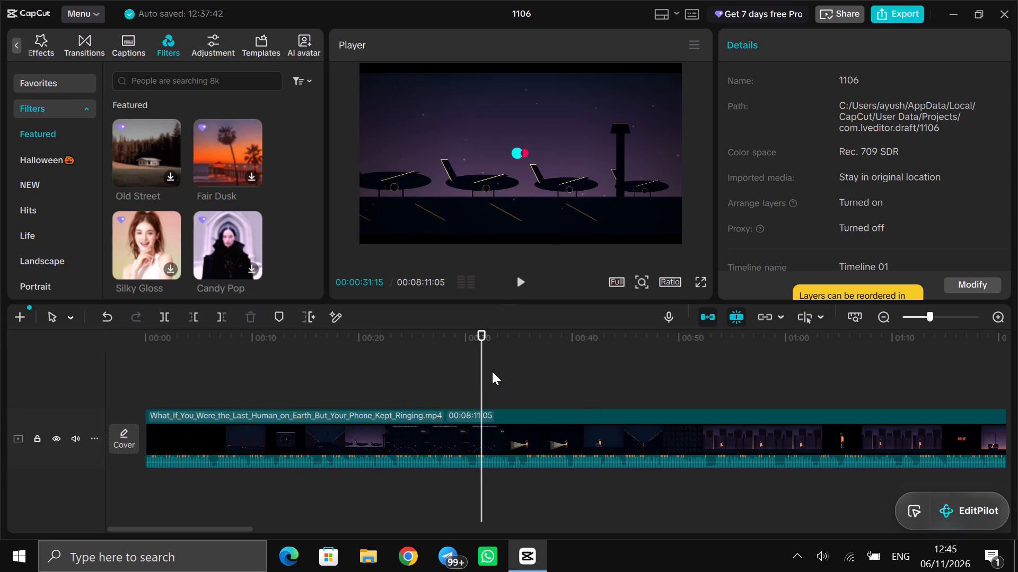
pyautogui.moveTo(485, 371); pyautogui.dragTo(462, 369)
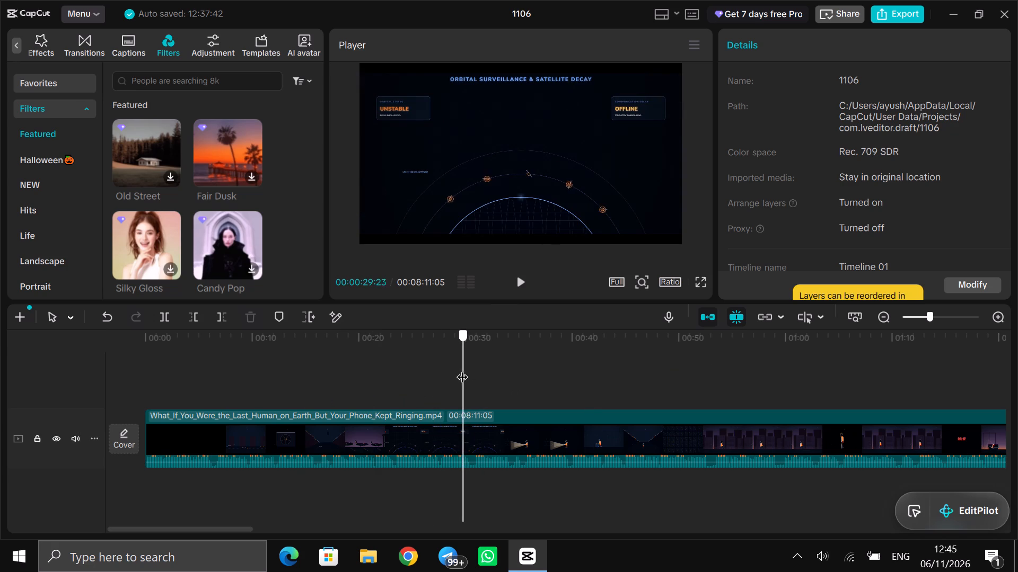
pyautogui.moveTo(462, 369); pyautogui.dragTo(504, 375)
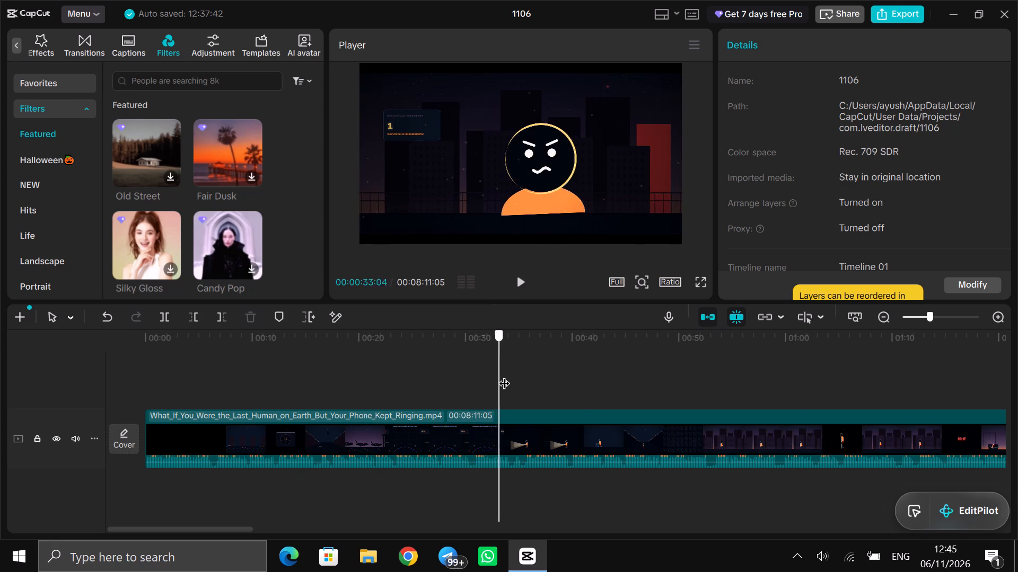
pyautogui.moveTo(504, 375); pyautogui.dragTo(580, 378)
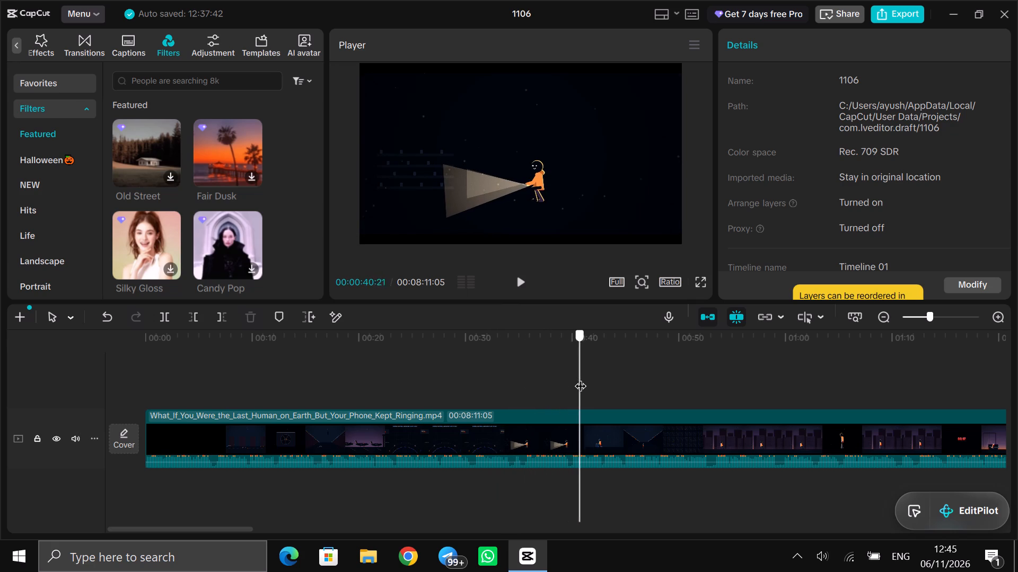
pyautogui.moveTo(580, 378); pyautogui.dragTo(668, 381)
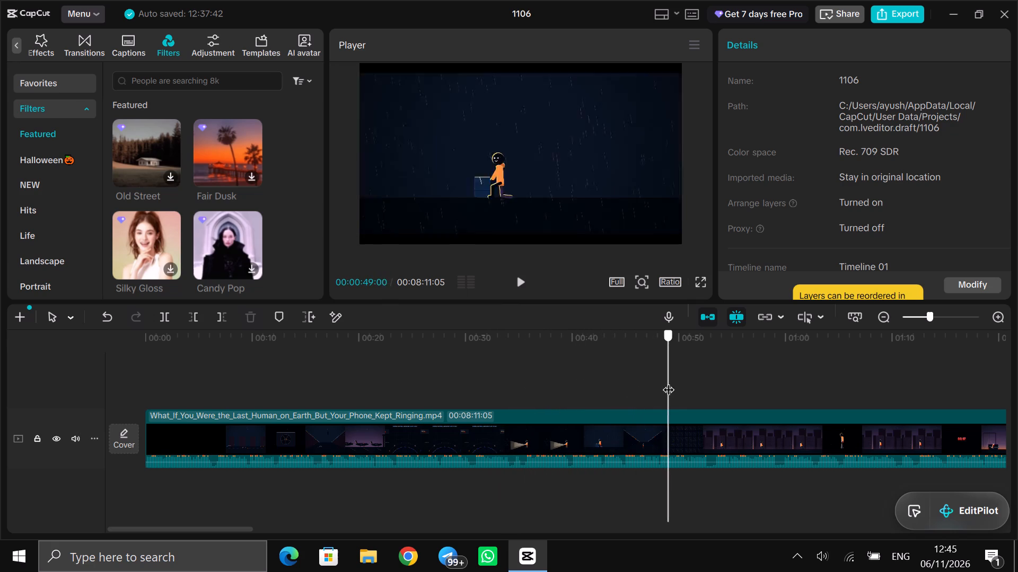
pyautogui.moveTo(668, 381); pyautogui.dragTo(705, 382)
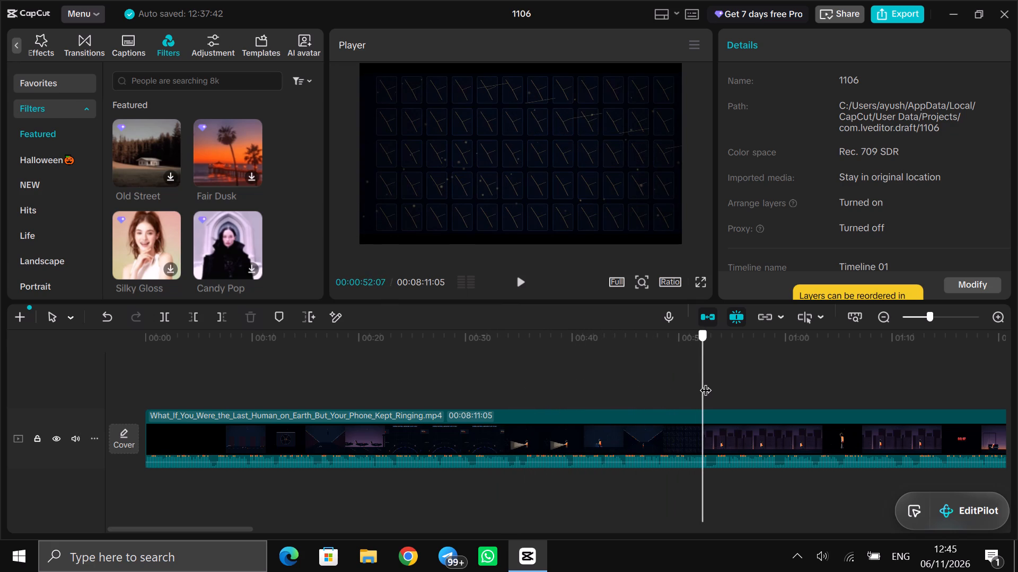
pyautogui.moveTo(705, 382); pyautogui.dragTo(783, 385)
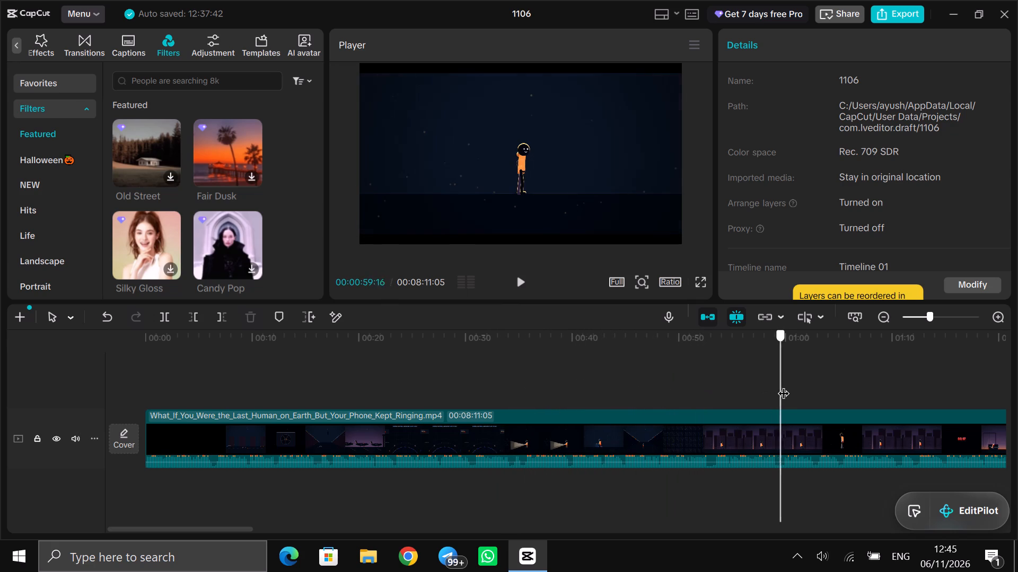
# Split the video clip at 00:00:53:02, near the start of the shot of the seated figure before the skyline.
pyautogui.moveTo(783, 385); pyautogui.dragTo(768, 386)
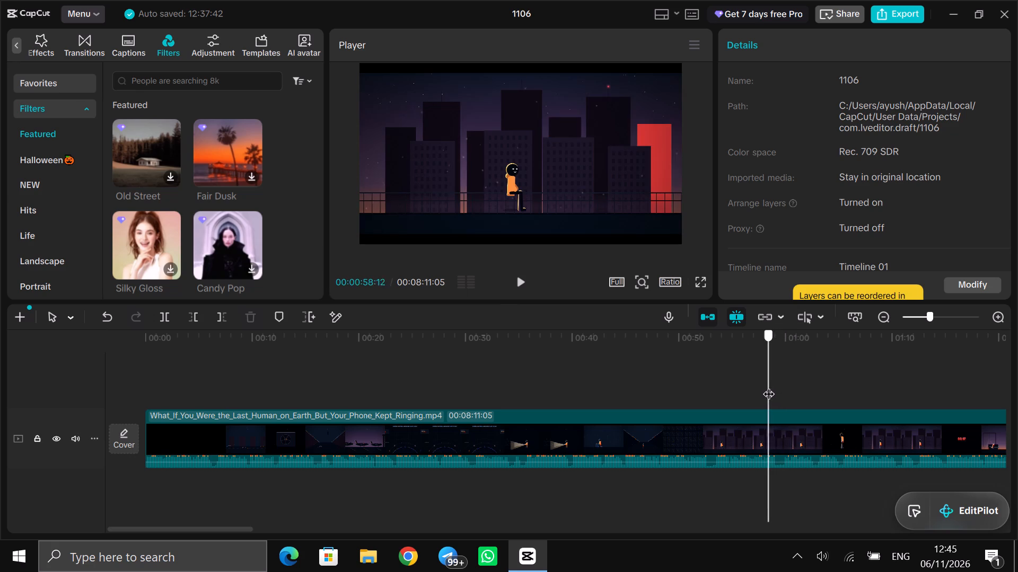
pyautogui.moveTo(768, 386); pyautogui.dragTo(718, 385)
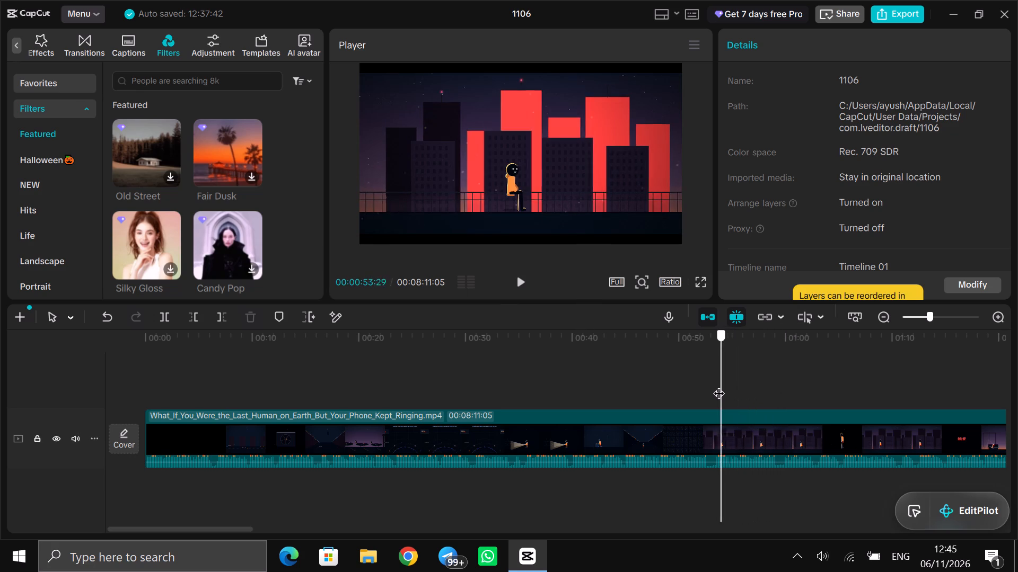
pyautogui.moveTo(718, 385); pyautogui.dragTo(715, 385)
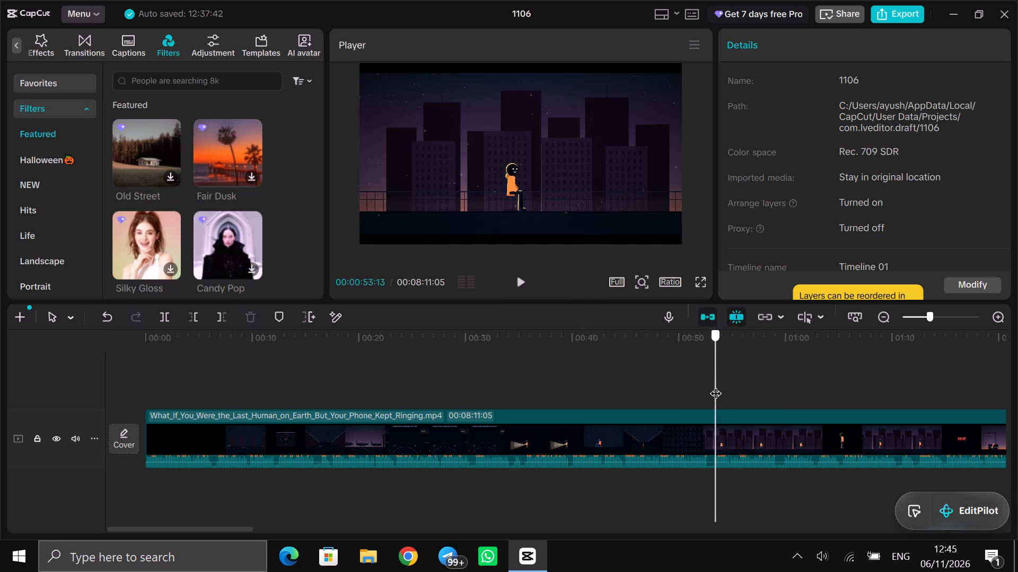
pyautogui.moveTo(715, 385); pyautogui.dragTo(712, 385)
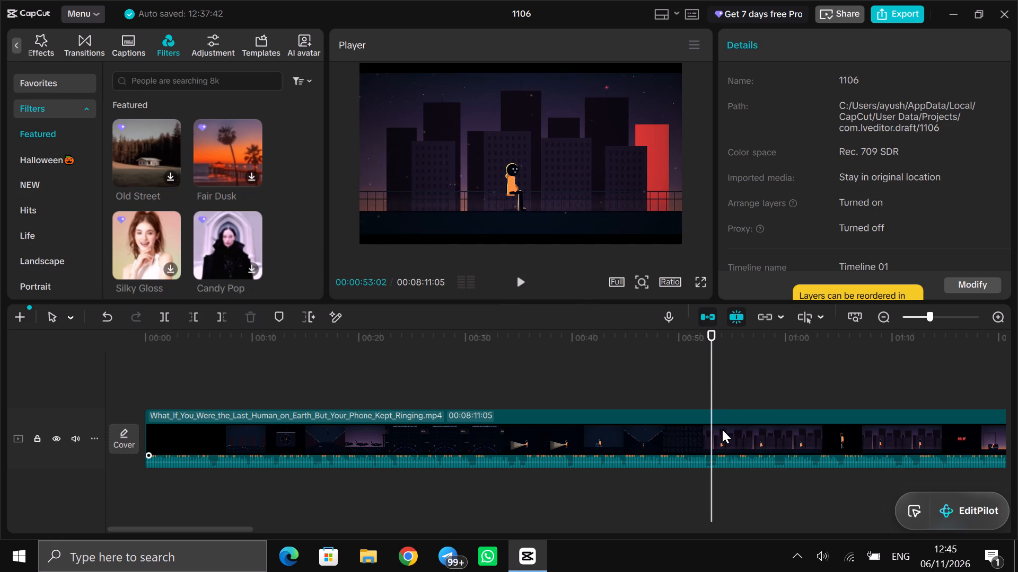
pyautogui.click(722, 430)
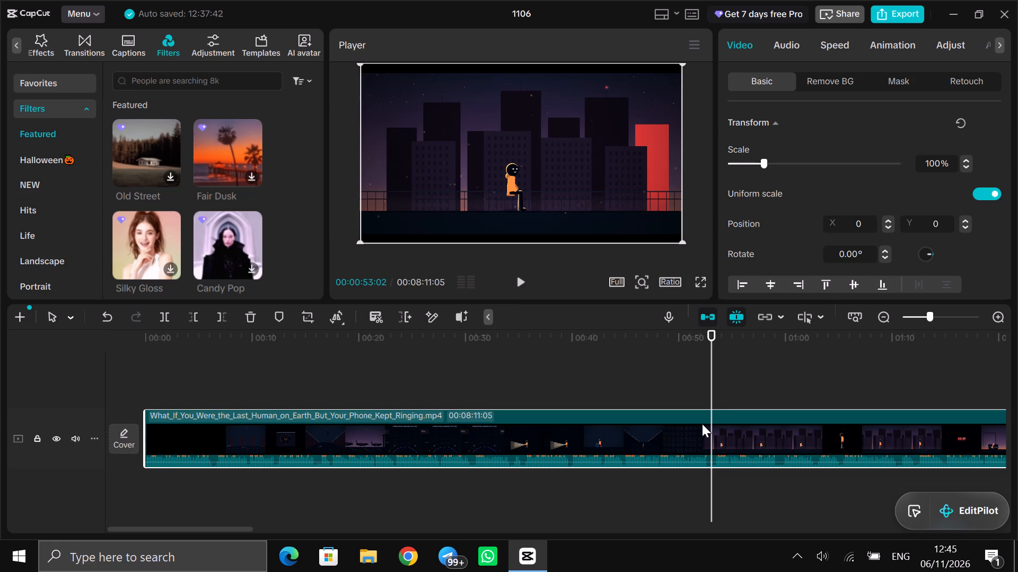
pyautogui.click(164, 316)
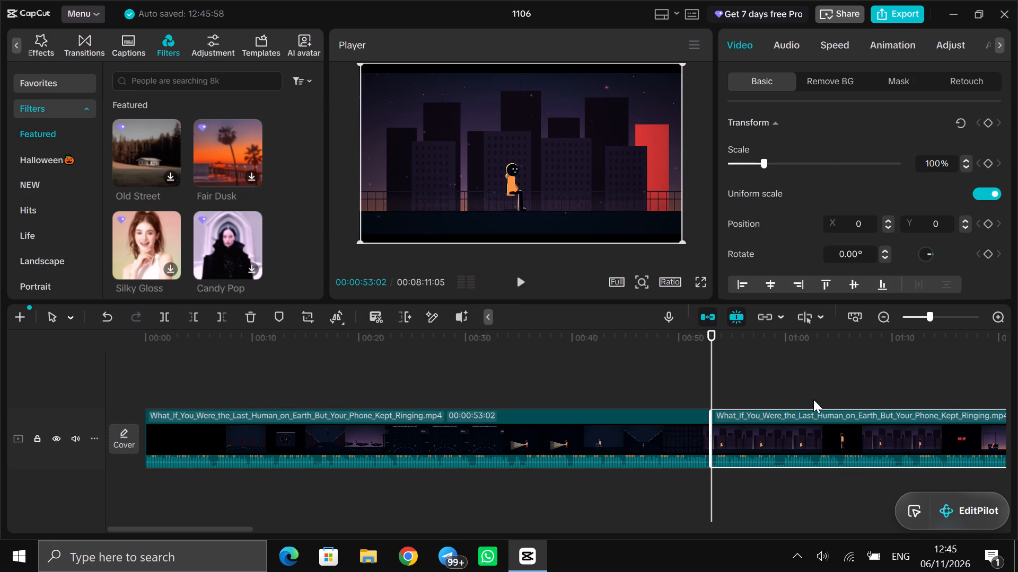
# Split the second clip at 00:00:58:25, near the end of the seated-figure skyline shot.
pyautogui.click(757, 375)
pyautogui.moveTo(757, 374); pyautogui.dragTo(730, 372)
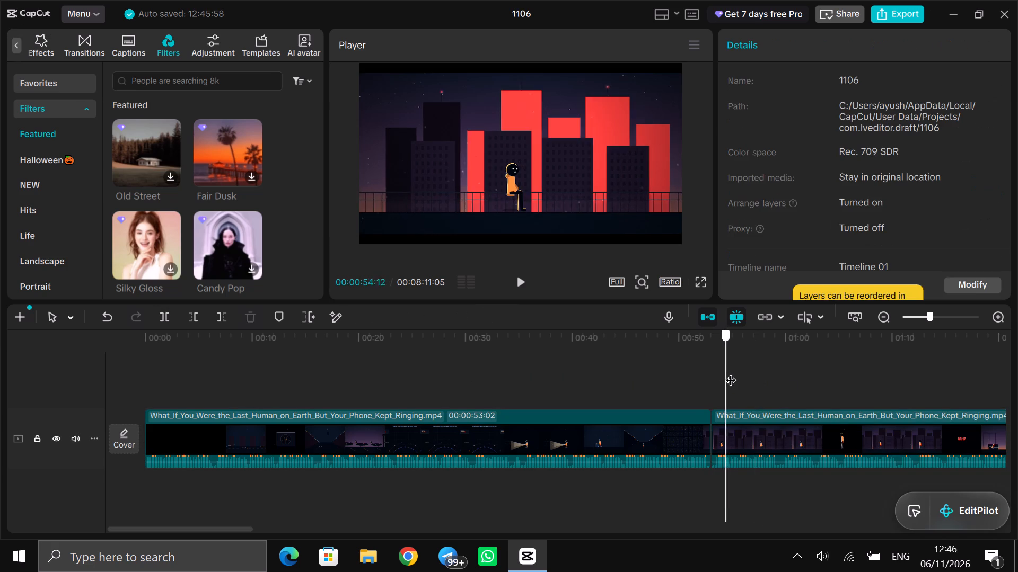
pyautogui.moveTo(730, 372); pyautogui.dragTo(767, 379)
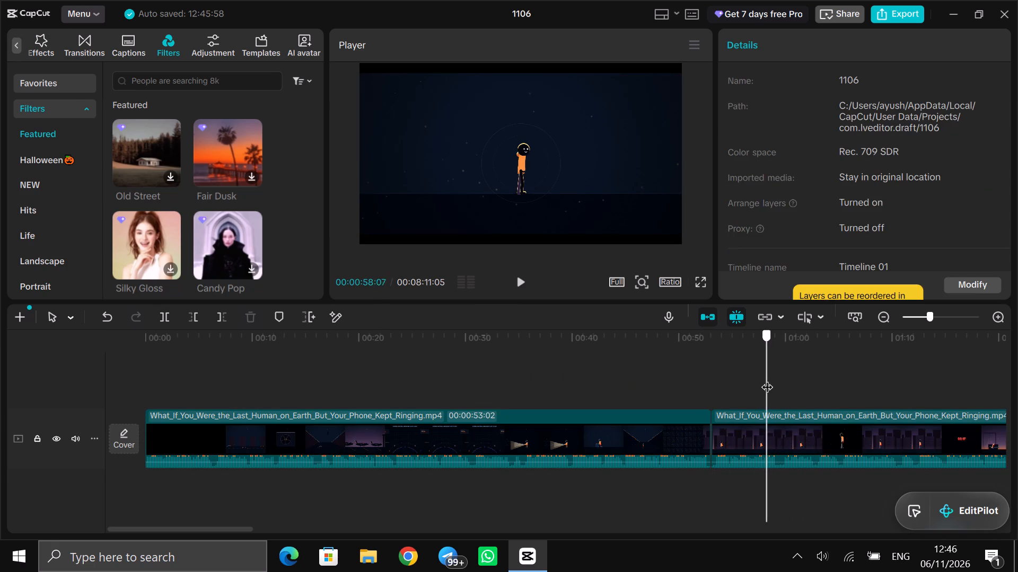
pyautogui.moveTo(767, 379); pyautogui.dragTo(773, 379)
pyautogui.click(758, 434)
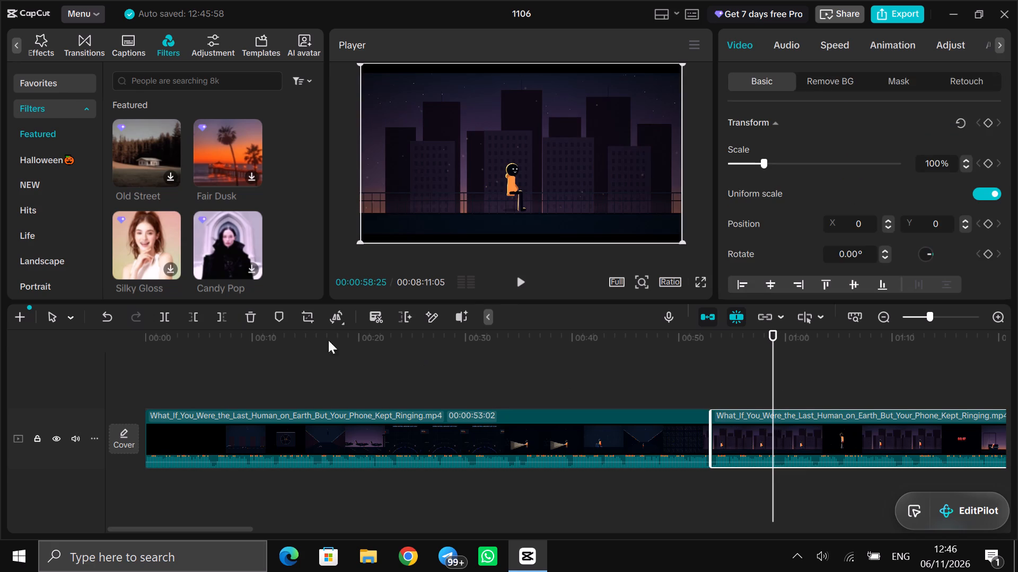
pyautogui.click(162, 316)
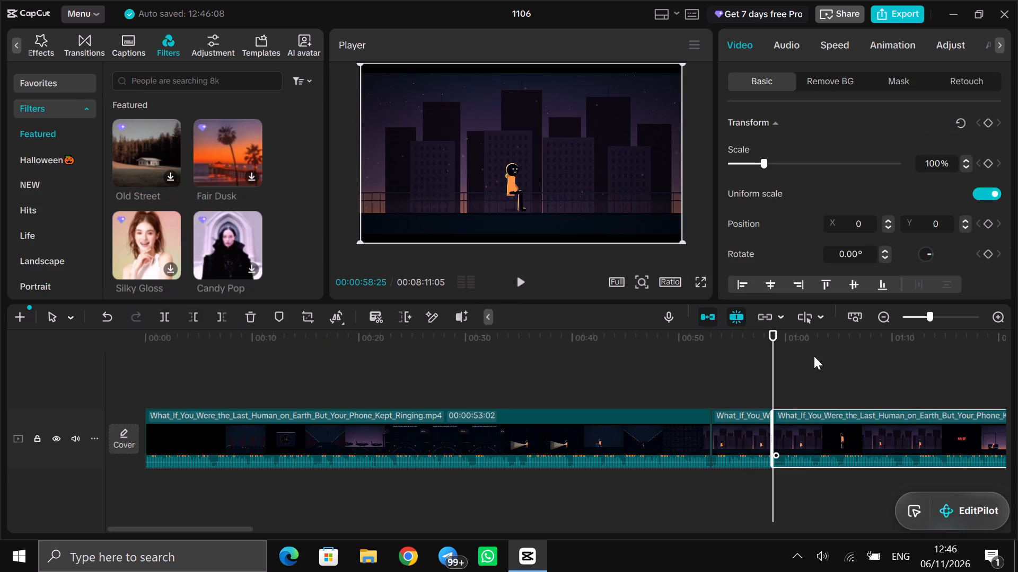
# Copy the short skyline segment between the two cuts and paste it on a track above the main video at 00:00:02:24.
pyautogui.click(752, 369)
pyautogui.click(739, 428)
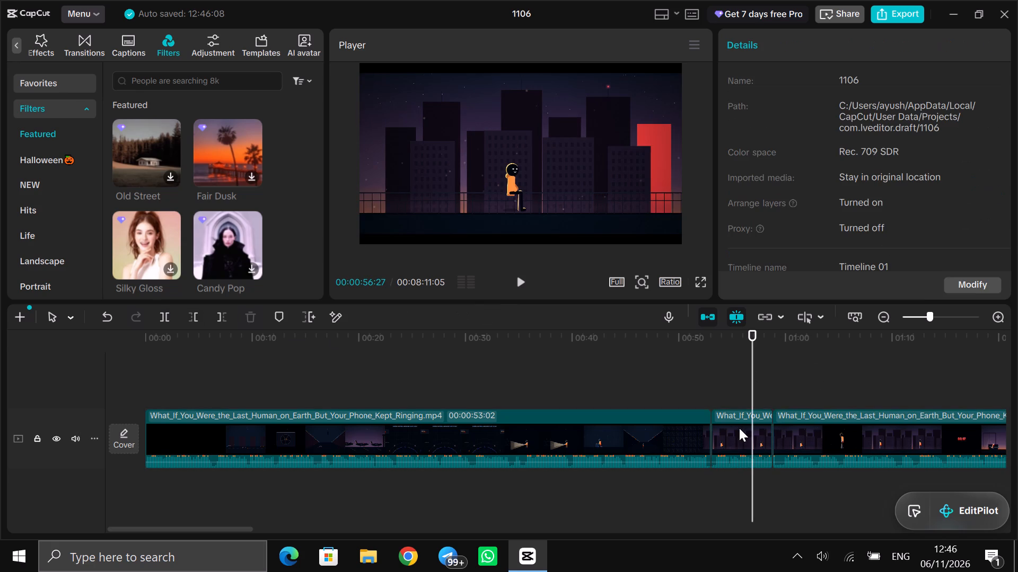
pyautogui.click(739, 428)
pyautogui.rightClick(739, 428)
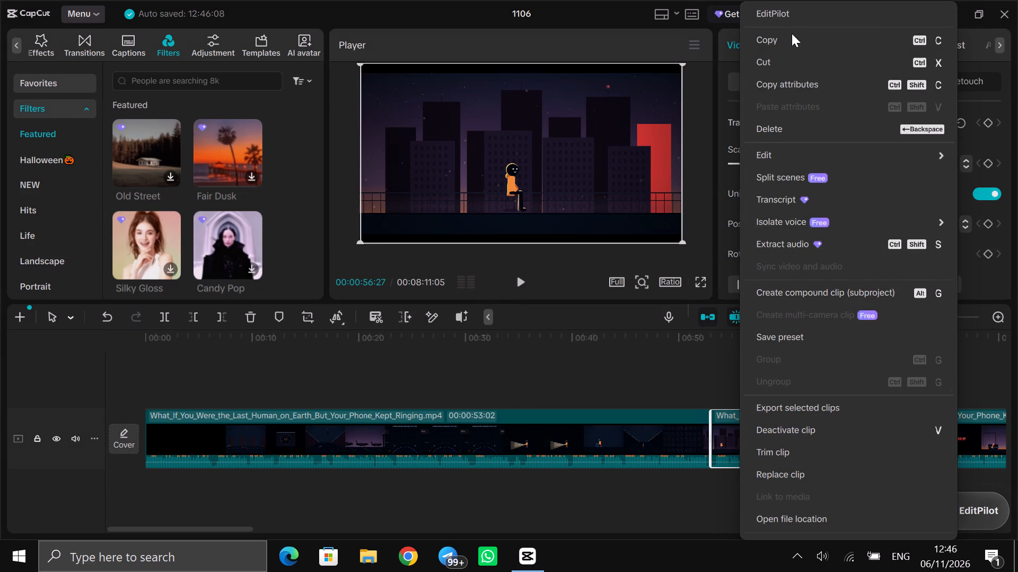
pyautogui.click(792, 39)
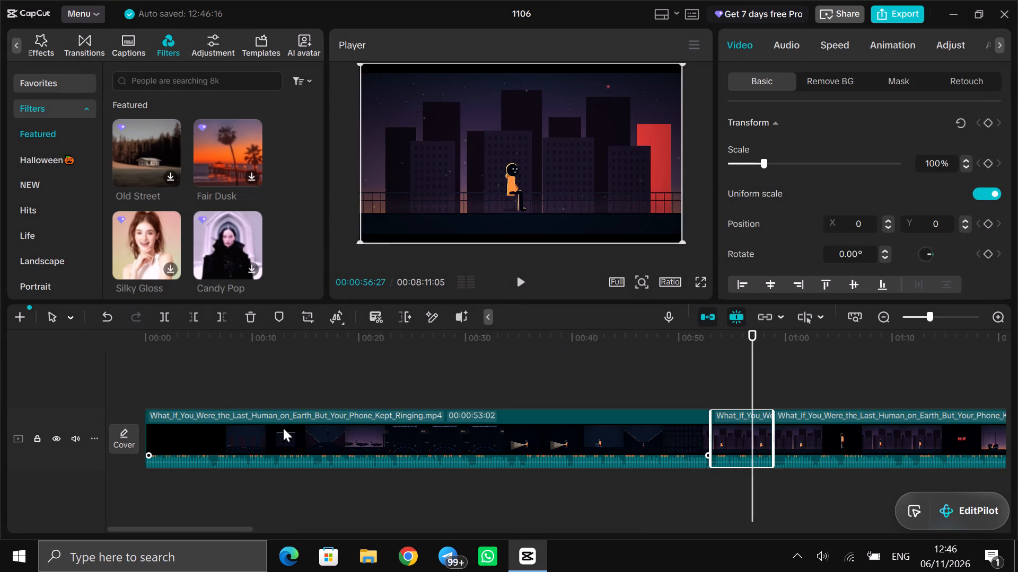
pyautogui.click(280, 378)
pyautogui.click(175, 370)
pyautogui.rightClick(175, 370)
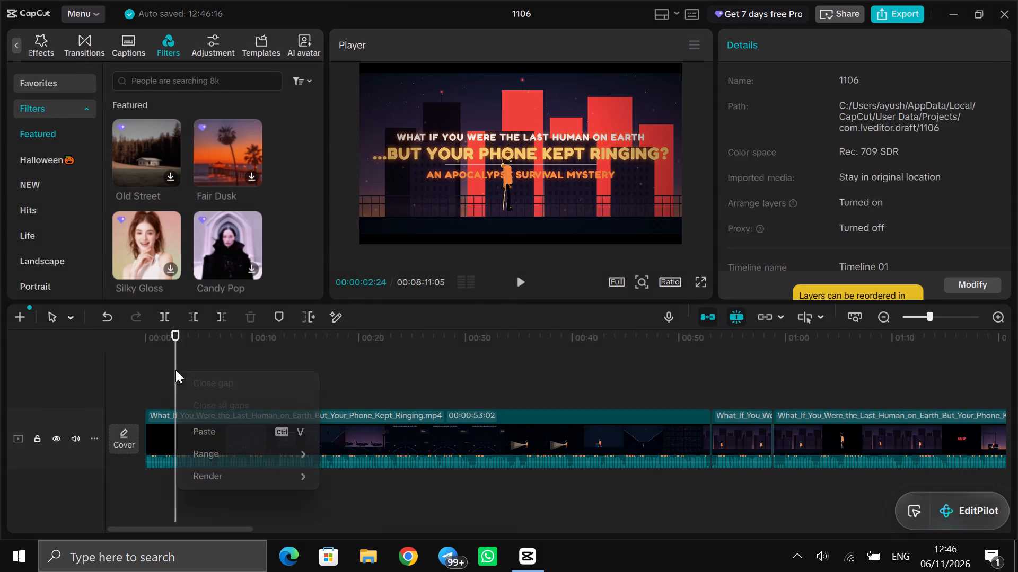
pyautogui.click(208, 433)
pyautogui.moveTo(205, 410); pyautogui.dragTo(194, 411)
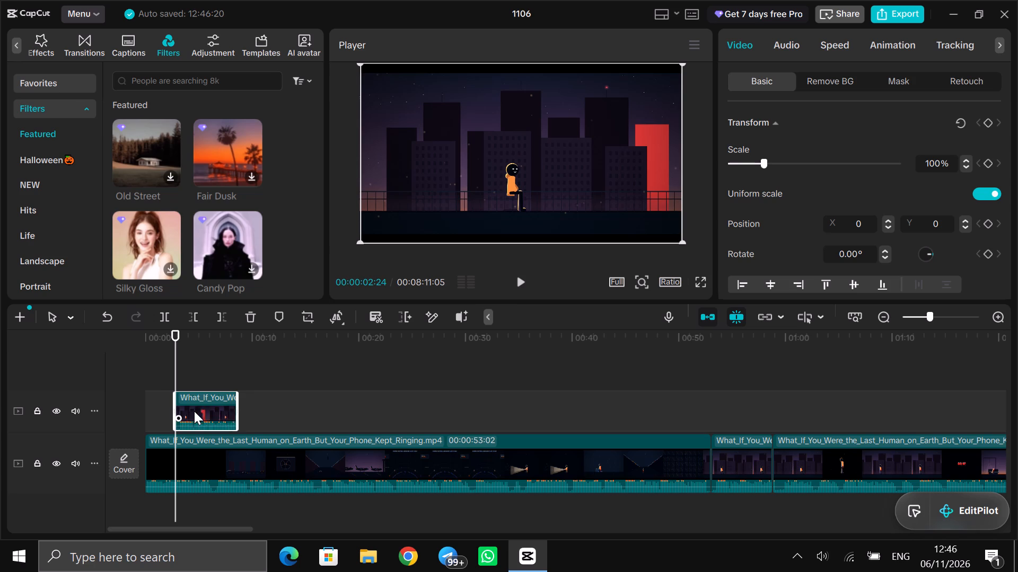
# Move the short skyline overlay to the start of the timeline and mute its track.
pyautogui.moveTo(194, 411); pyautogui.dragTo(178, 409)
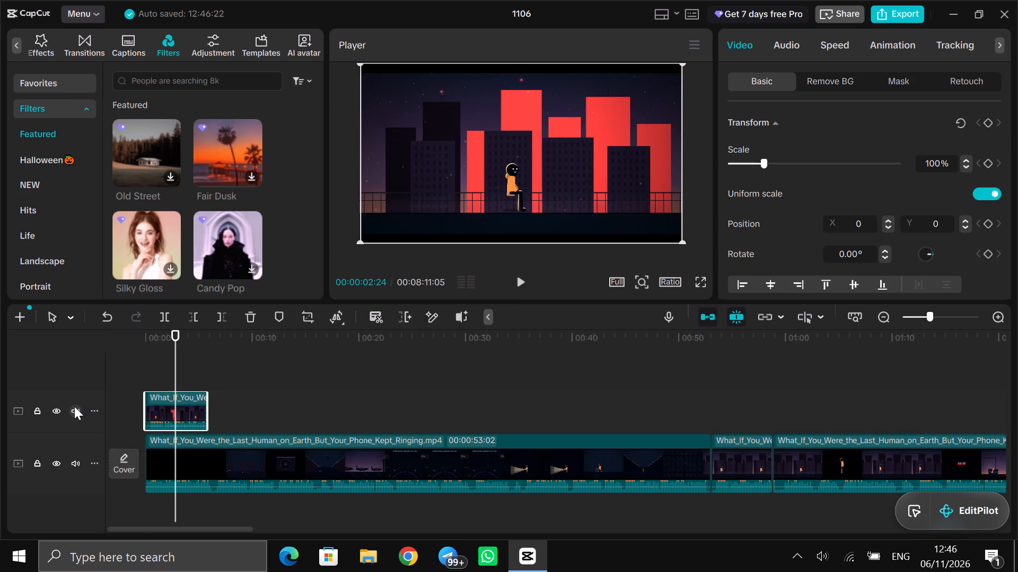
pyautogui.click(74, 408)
# Play the opening with the overlay in place, then examine the main video's shots up to about 00:01:03:20 for a longer reusable section.
pyautogui.click(174, 359)
pyautogui.moveTo(174, 359); pyautogui.dragTo(134, 349)
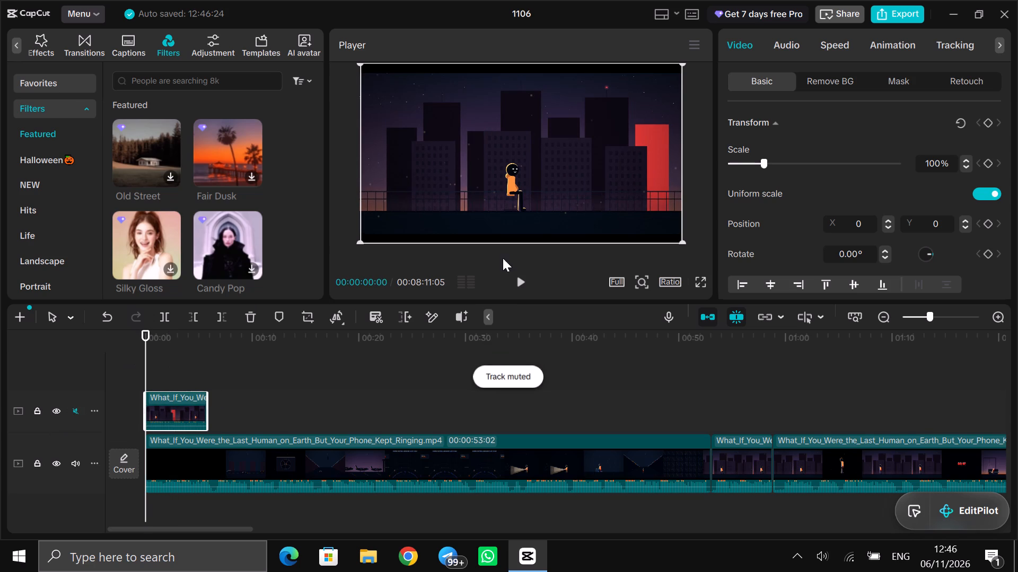
pyautogui.click(523, 278)
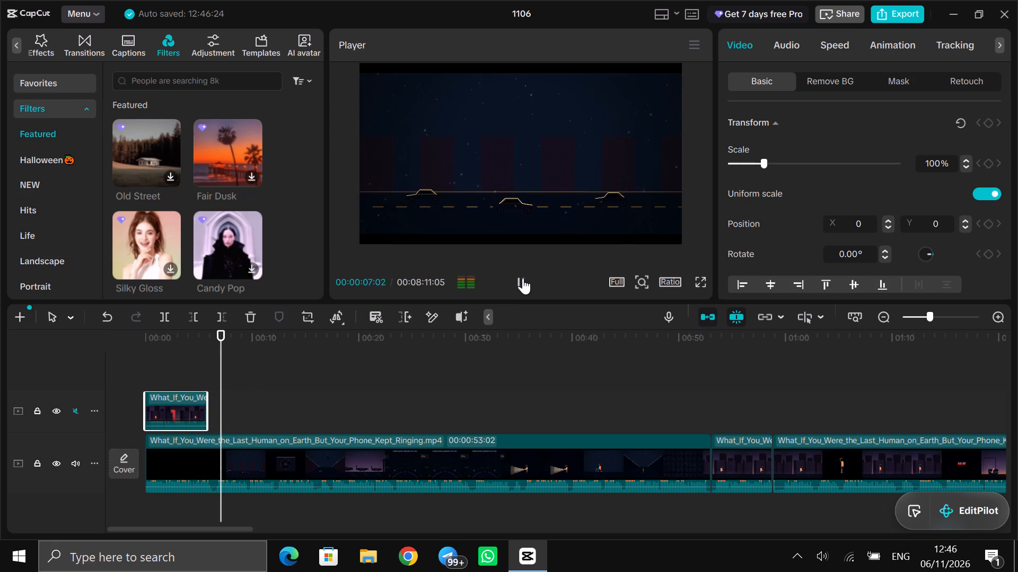
pyautogui.click(244, 378)
pyautogui.moveTo(244, 377); pyautogui.dragTo(410, 372)
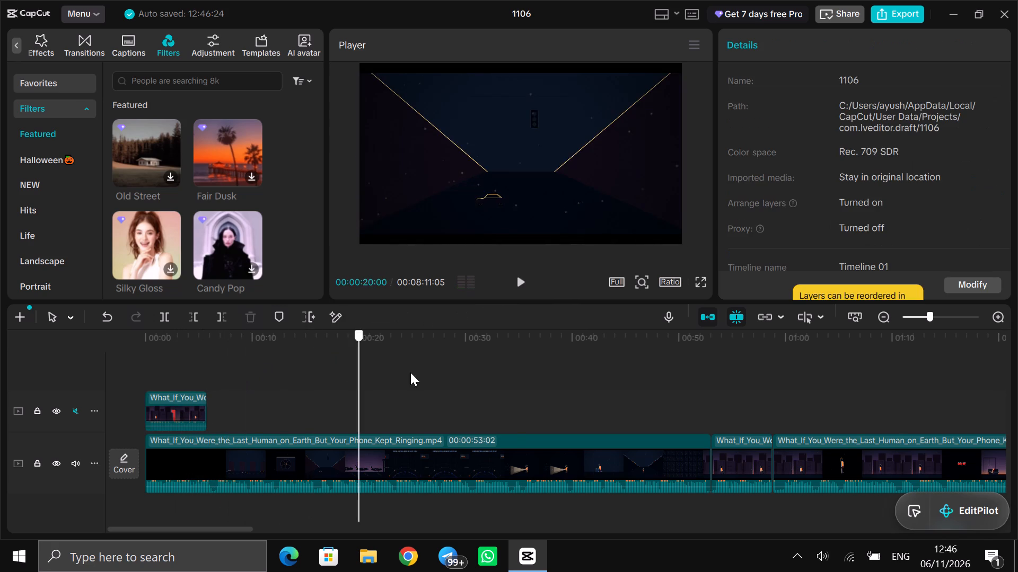
pyautogui.moveTo(410, 372); pyautogui.dragTo(692, 397)
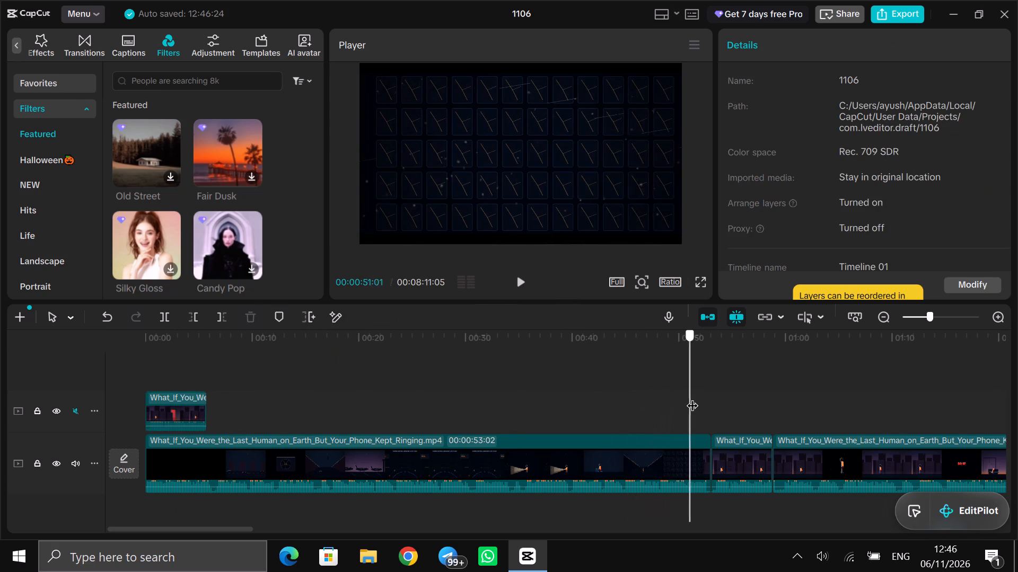
pyautogui.moveTo(692, 397); pyautogui.dragTo(837, 400)
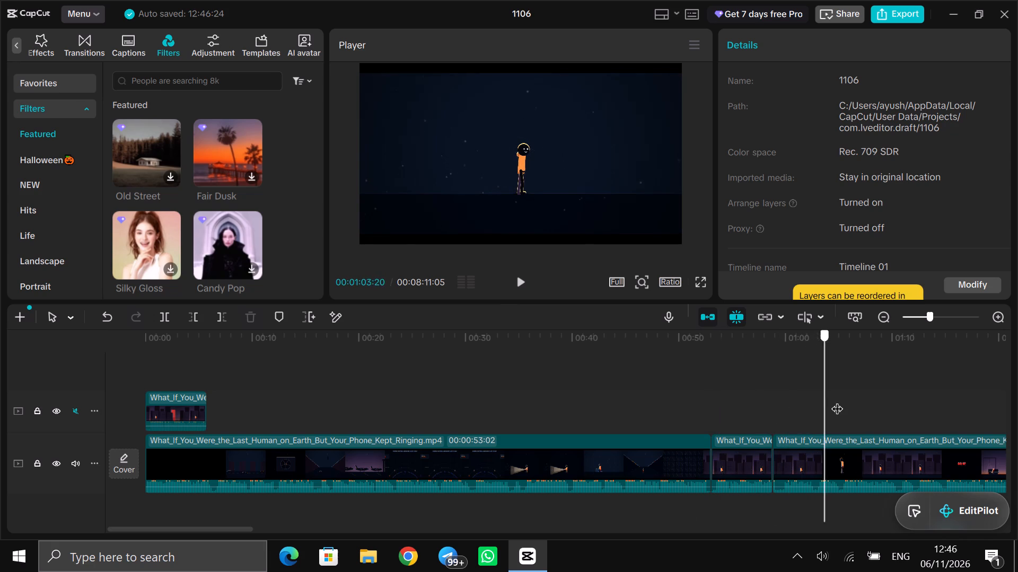
pyautogui.moveTo(837, 400); pyautogui.dragTo(743, 393)
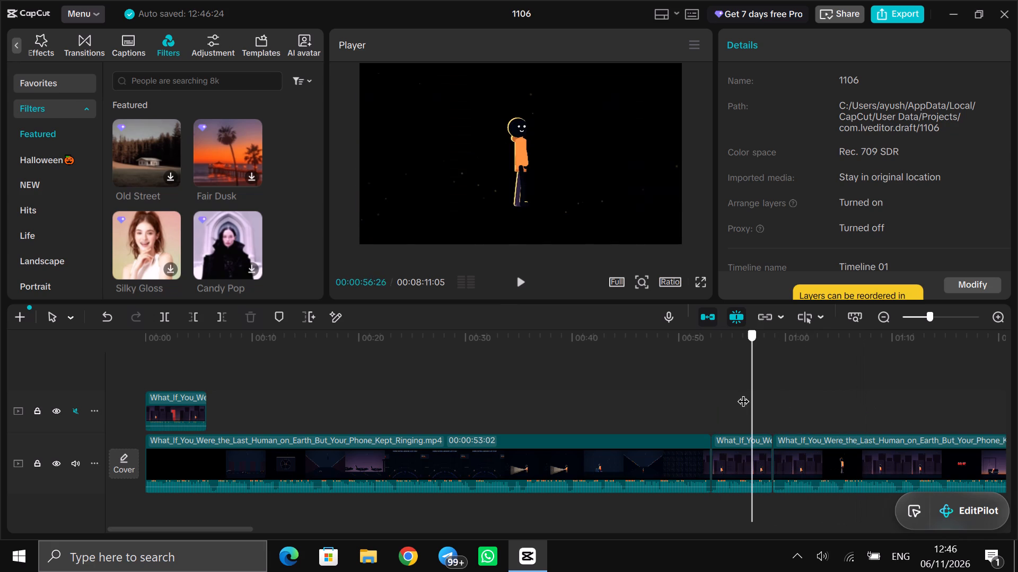
pyautogui.moveTo(743, 393); pyautogui.dragTo(709, 389)
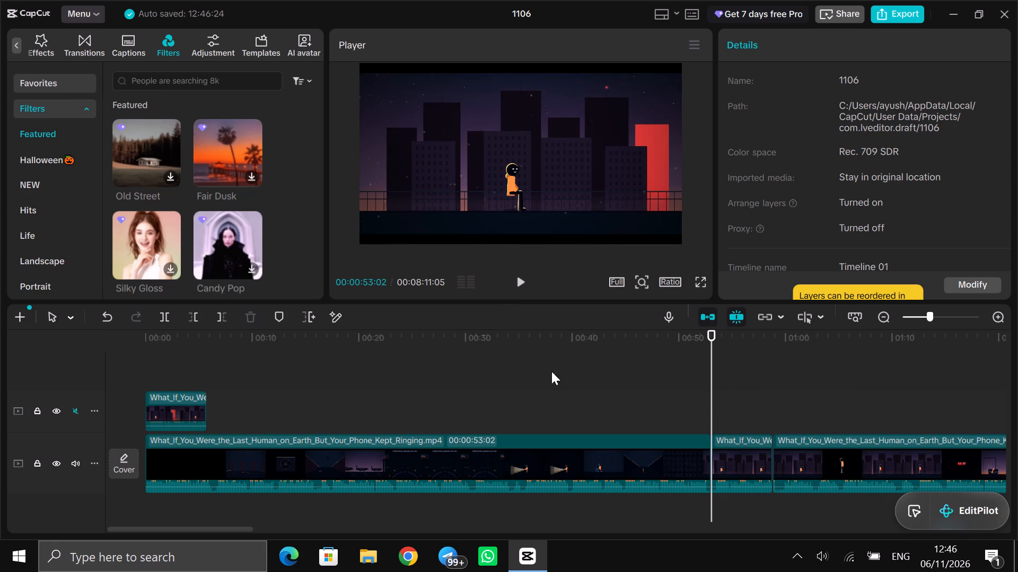
# Undo the track mute, the overlay move, the skyline paste and the second clip's split at 00:00:58:25.
pyautogui.click(102, 321)
pyautogui.click(102, 321)
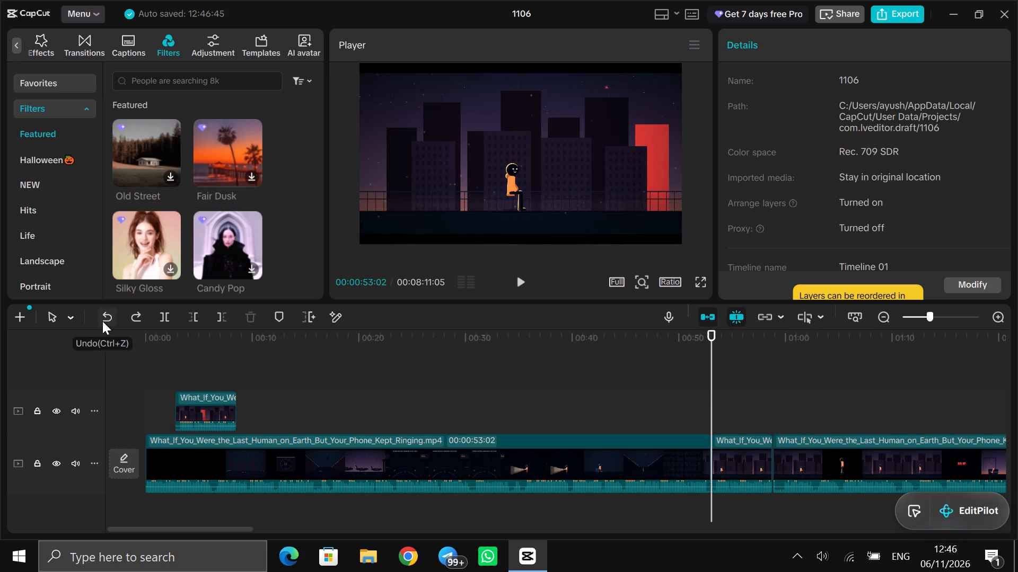
pyautogui.click(102, 321)
pyautogui.click(102, 321)
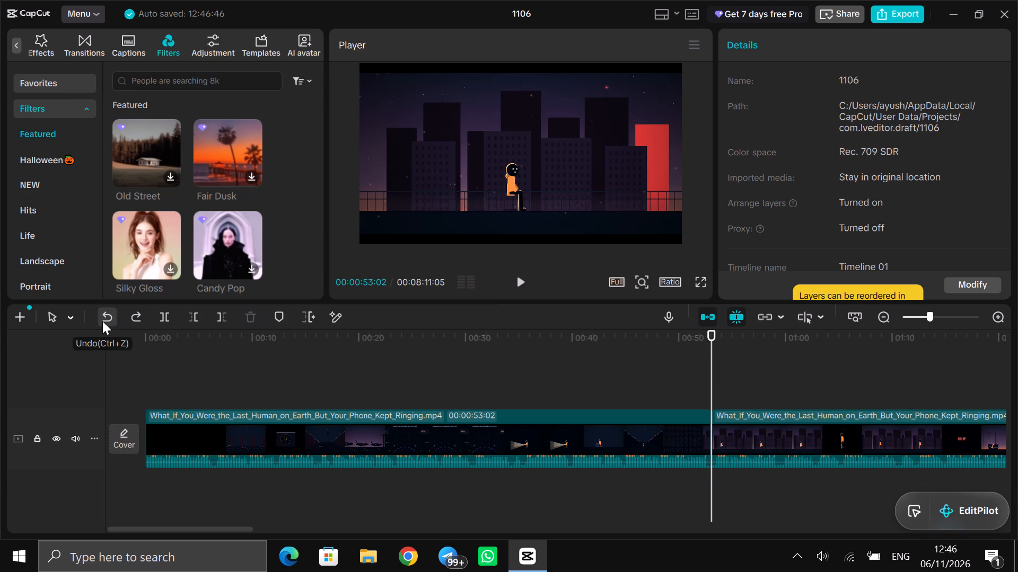
# Play the footage after the 00:00:53:02 cut and split the second clip at 00:01:10:22, during the standing-figure skyline shot.
pyautogui.click(747, 374)
pyautogui.moveTo(747, 374); pyautogui.dragTo(741, 374)
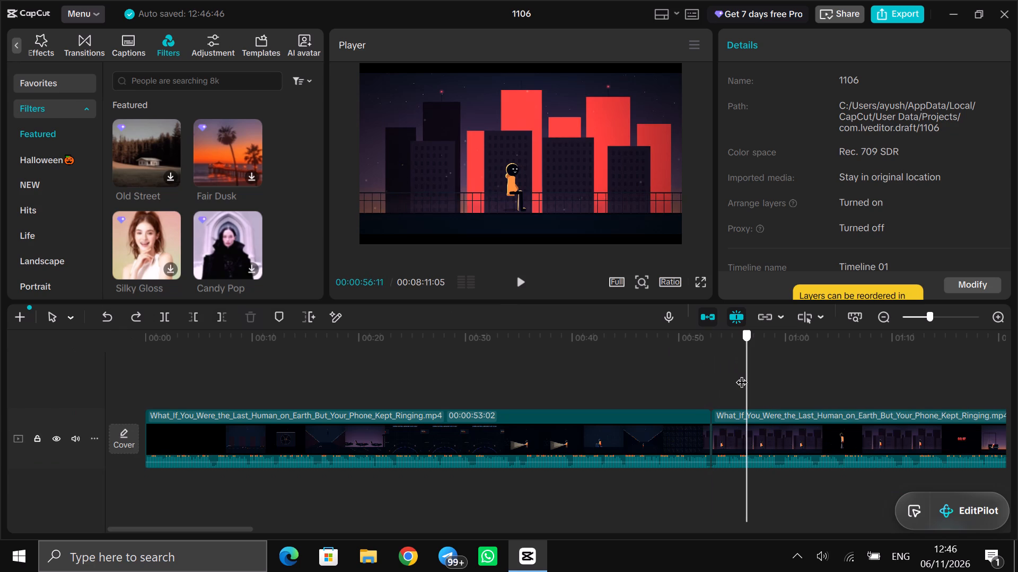
pyautogui.moveTo(741, 374); pyautogui.dragTo(714, 374)
pyautogui.click(518, 281)
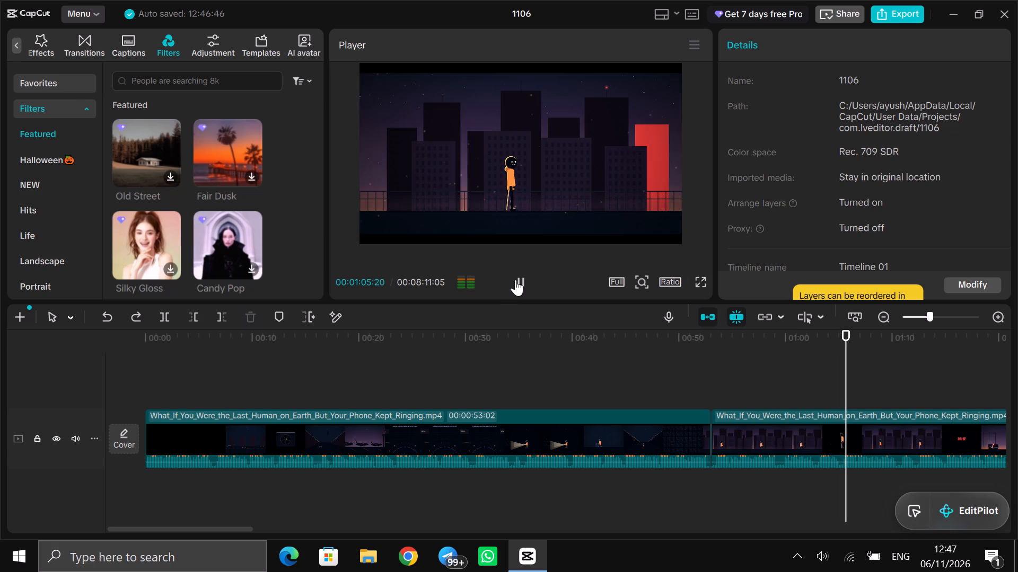
pyautogui.click(872, 369)
pyautogui.moveTo(872, 370); pyautogui.dragTo(898, 377)
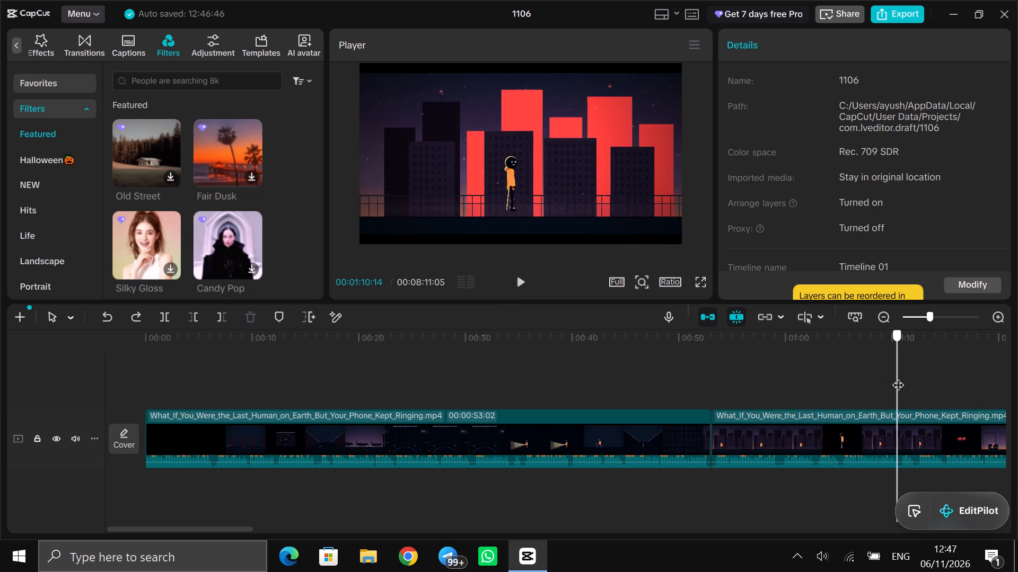
pyautogui.moveTo(898, 377); pyautogui.dragTo(900, 377)
pyautogui.click(901, 439)
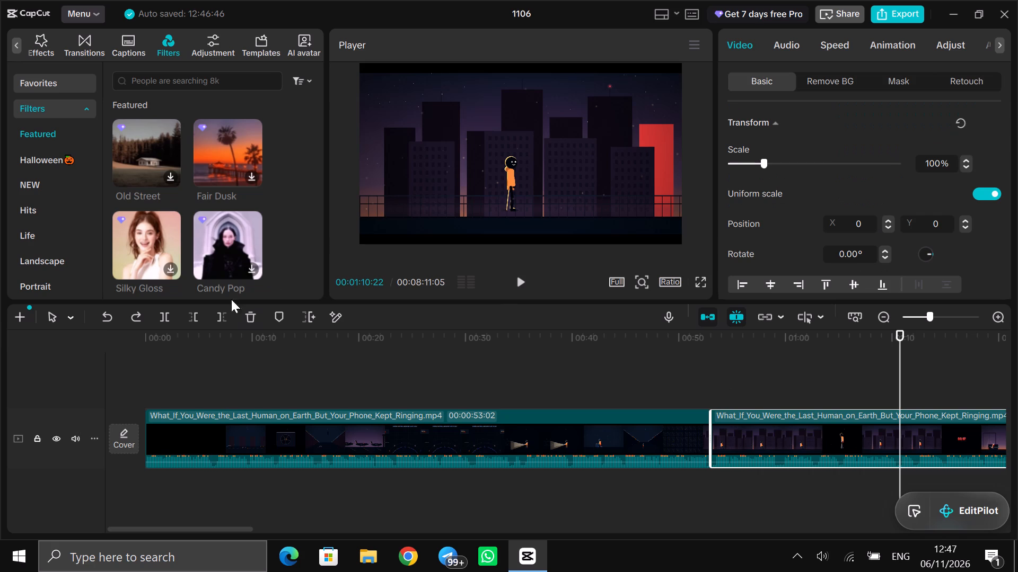
pyautogui.click(163, 320)
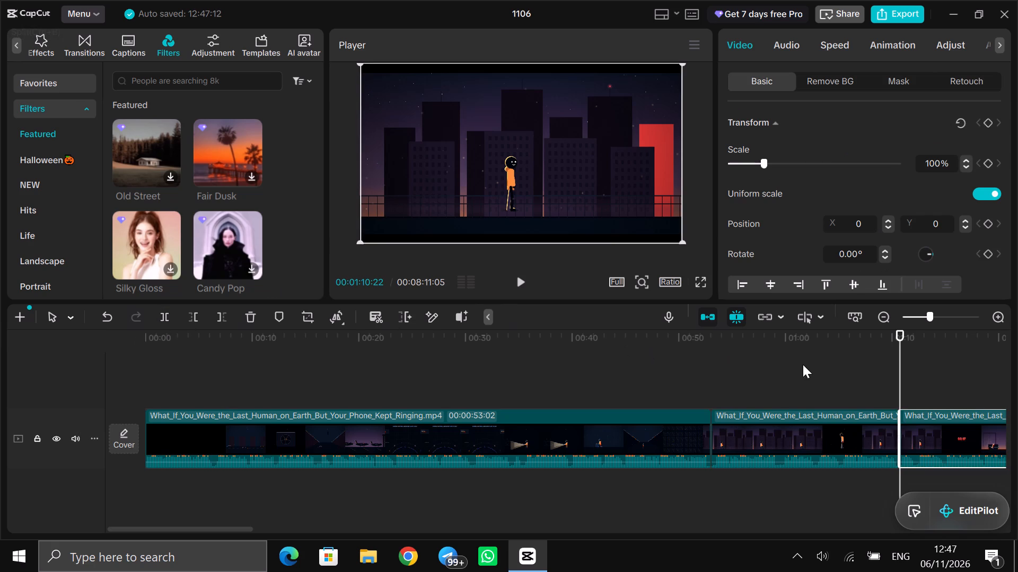
# Copy the segment between the cuts at 00:00:53:02 and 00:01:10:22 and paste it above the main video at 00:00:00:00.
pyautogui.click(798, 425)
pyautogui.rightClick(798, 425)
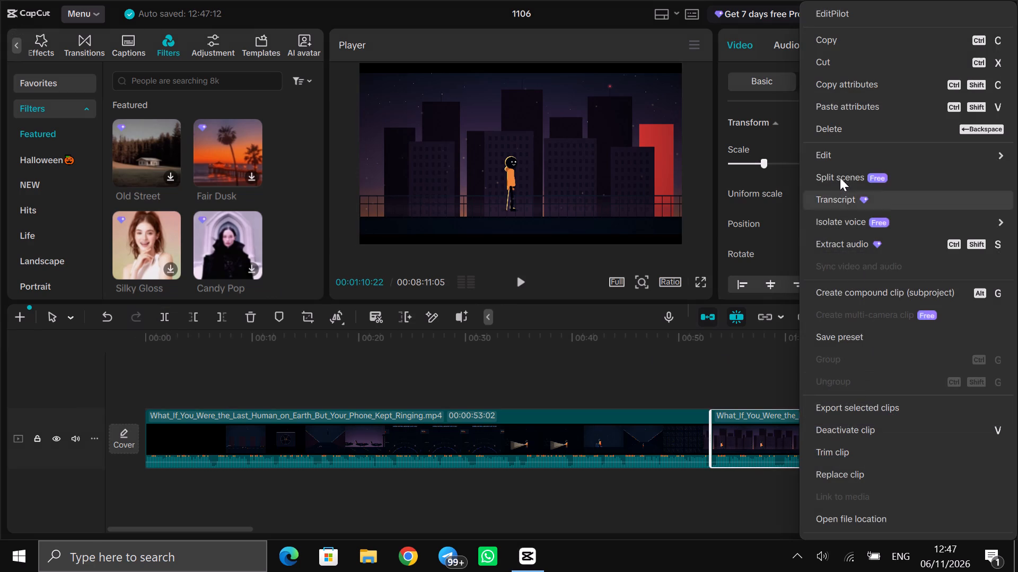
pyautogui.click(854, 45)
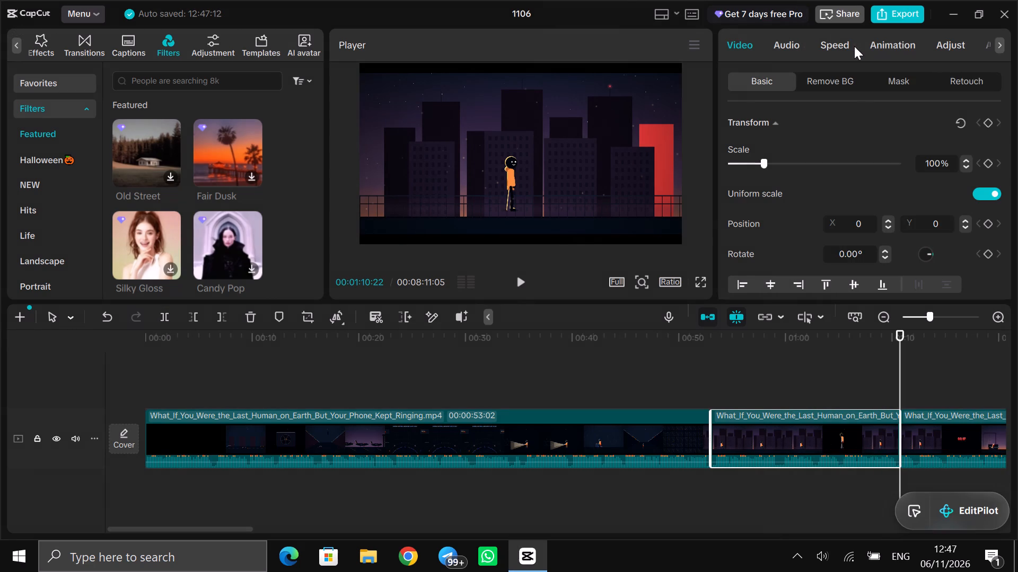
pyautogui.click(145, 367)
pyautogui.click(170, 373)
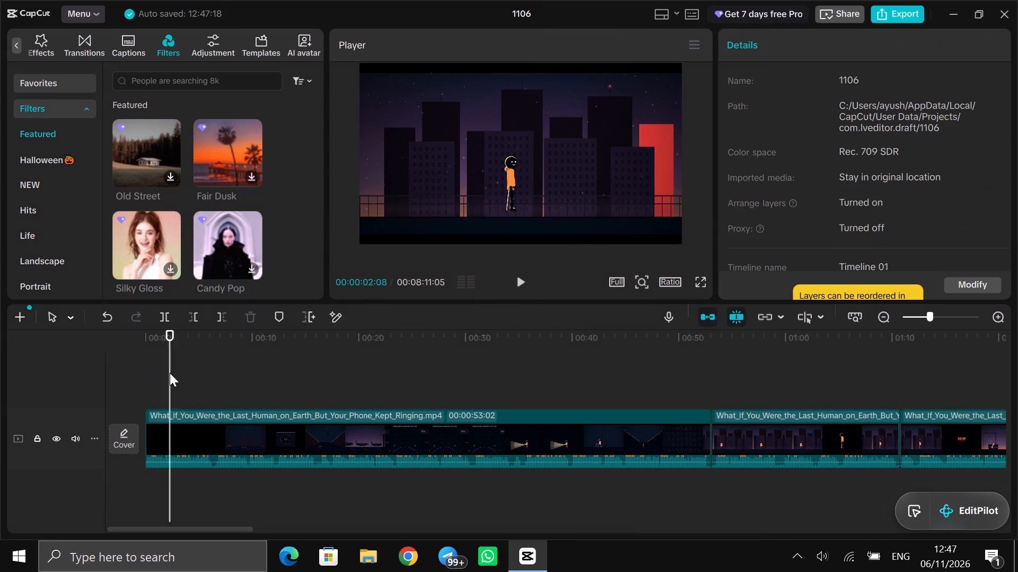
pyautogui.moveTo(170, 373); pyautogui.dragTo(112, 373)
pyautogui.rightClick(169, 379)
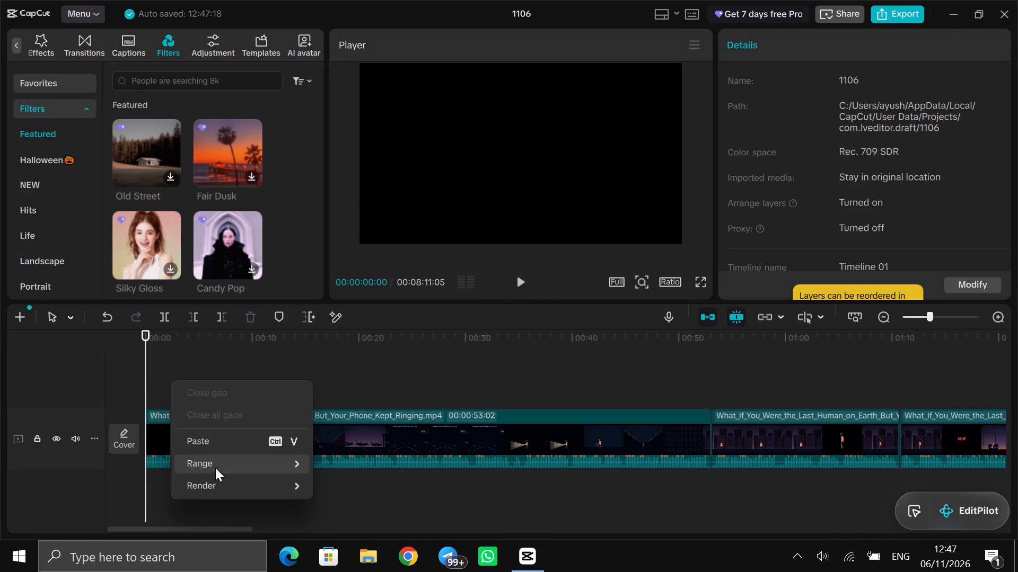
pyautogui.click(216, 443)
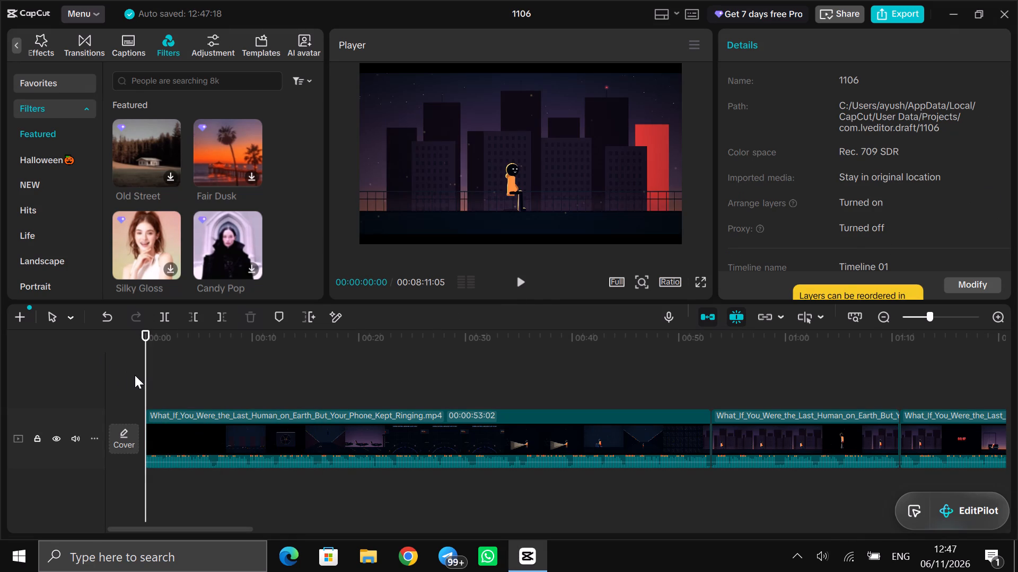
# Mute the overlay track holding the pasted segment.
pyautogui.click(78, 412)
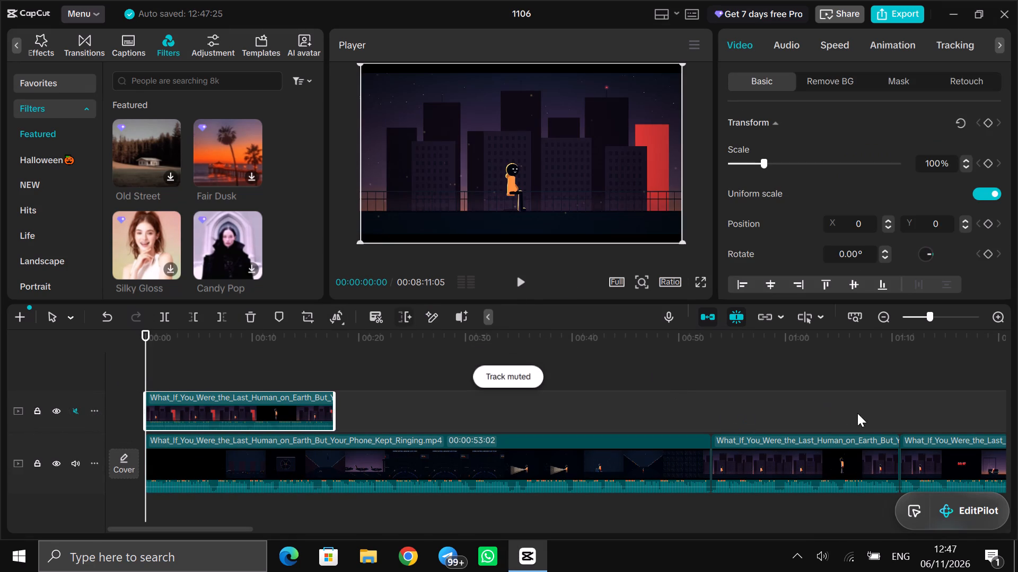
# Split the overlay clip at 00:00:09:27, on the frame where the distant standing figure changes to the close-up on black.
pyautogui.click(515, 288)
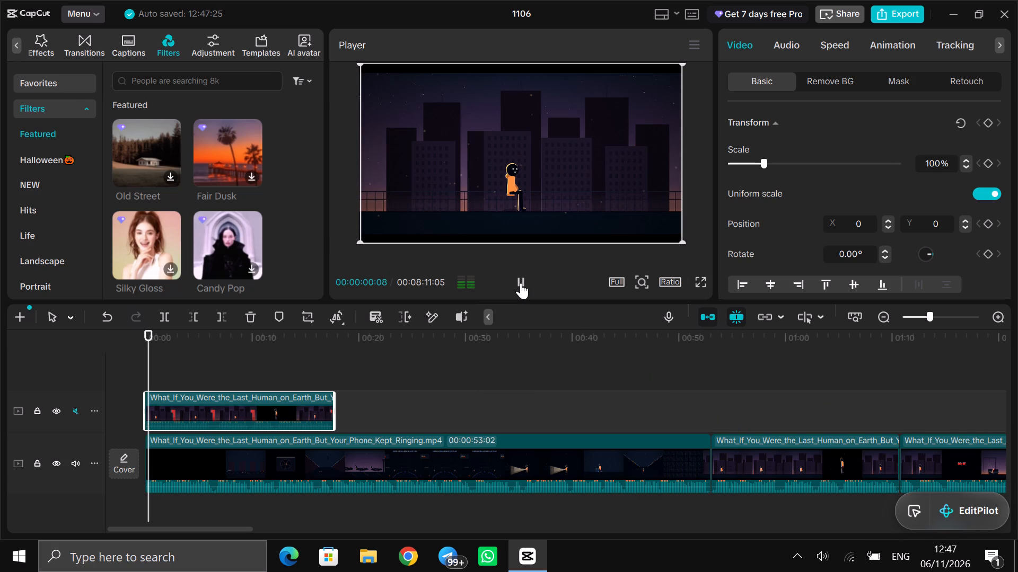
pyautogui.click(521, 279)
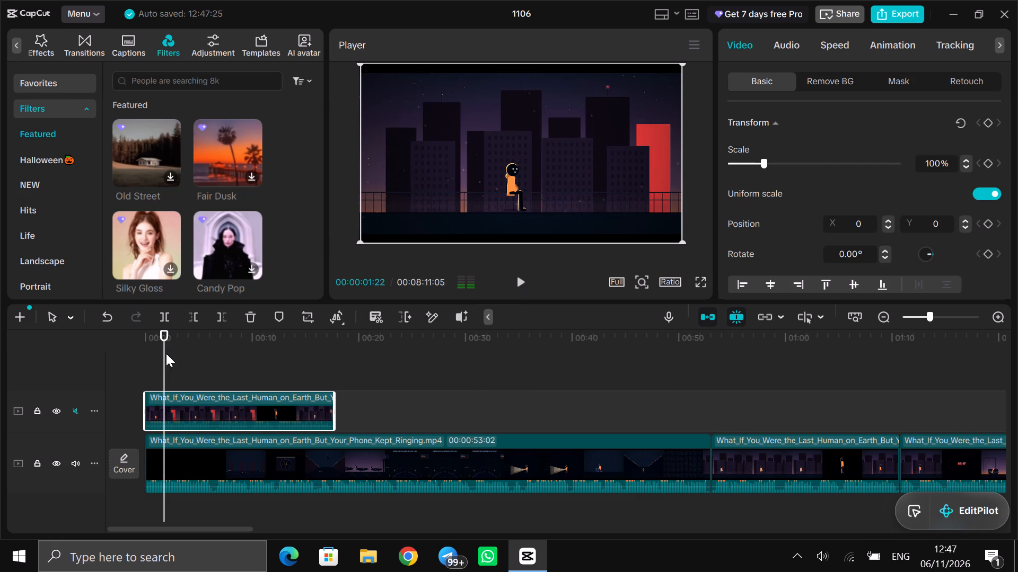
pyautogui.moveTo(164, 356); pyautogui.dragTo(230, 363)
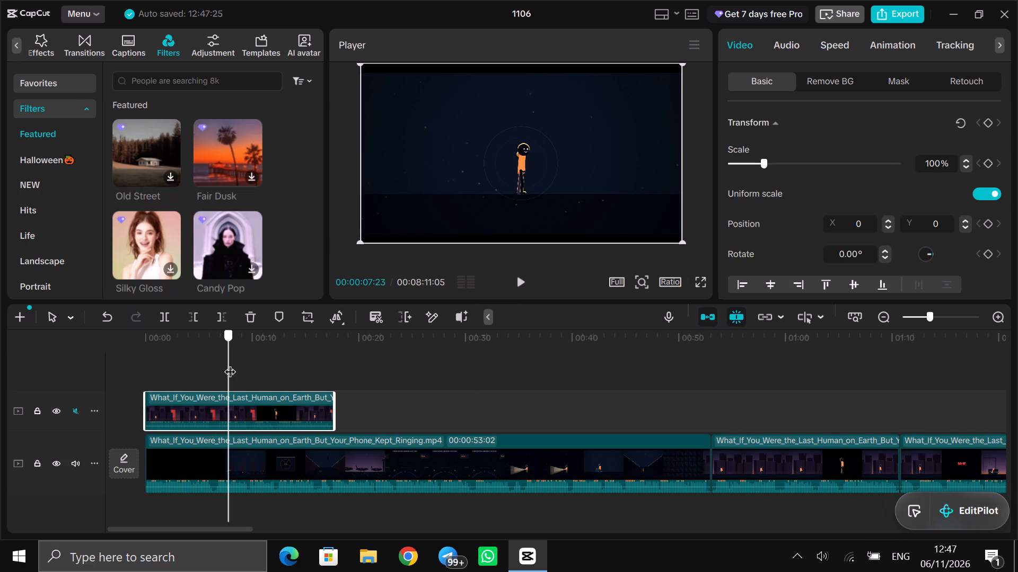
pyautogui.moveTo(230, 363); pyautogui.dragTo(241, 365)
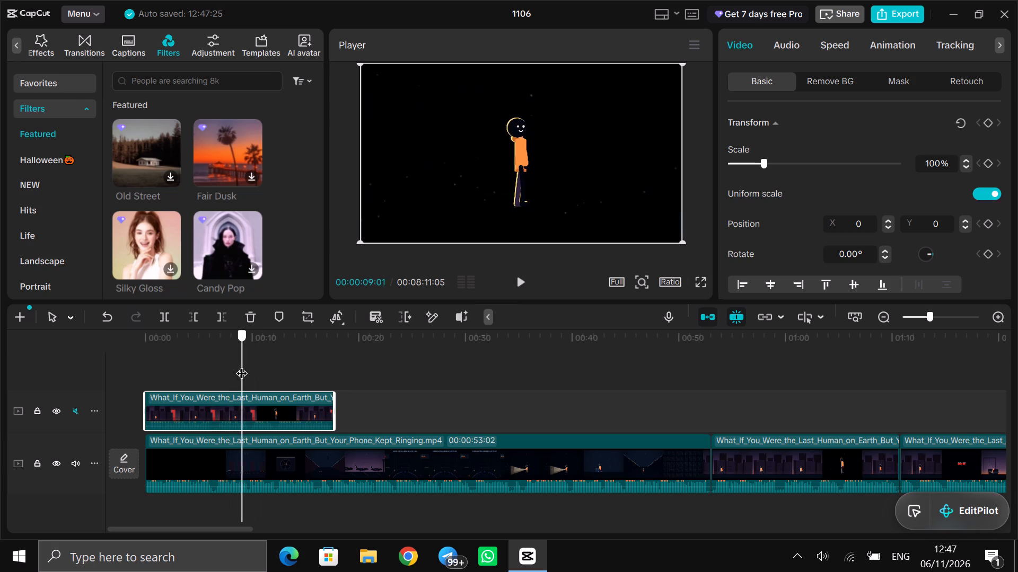
pyautogui.moveTo(241, 365); pyautogui.dragTo(243, 363)
pyautogui.press('Right')
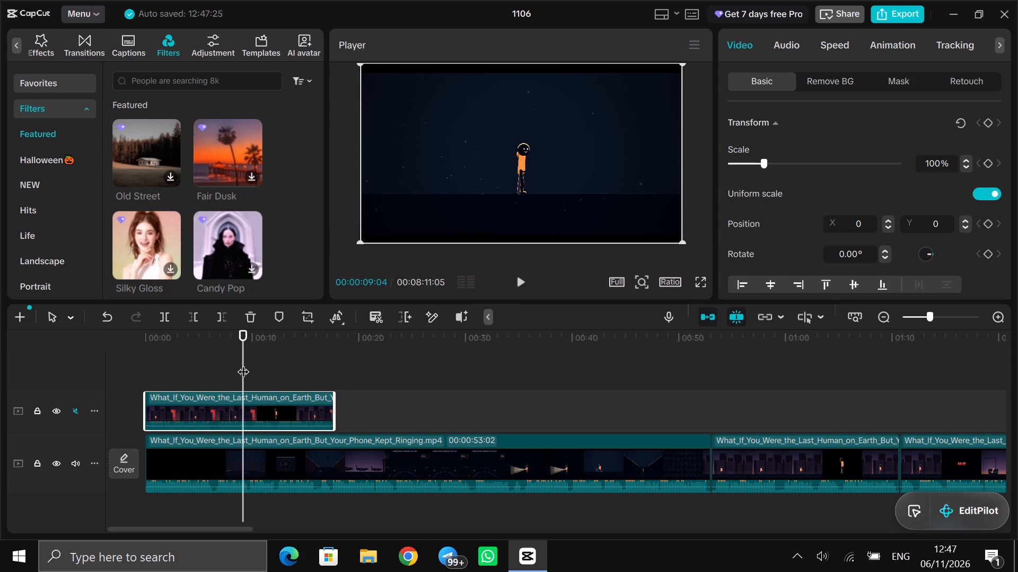
pyautogui.press('Right')
pyautogui.press('Right')
pyautogui.press('Right')
pyautogui.press('Right')
pyautogui.press('Right')
pyautogui.press('Right')
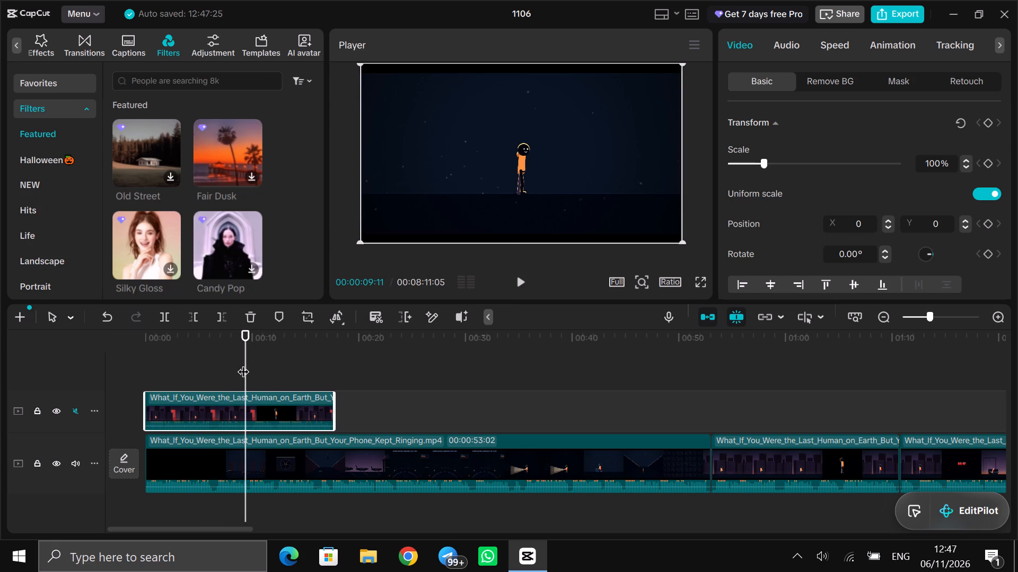
pyautogui.press('Right')
pyautogui.press('Right')
pyautogui.press('Right')
pyautogui.press('Right')
pyautogui.press('Right')
pyautogui.press('Right')
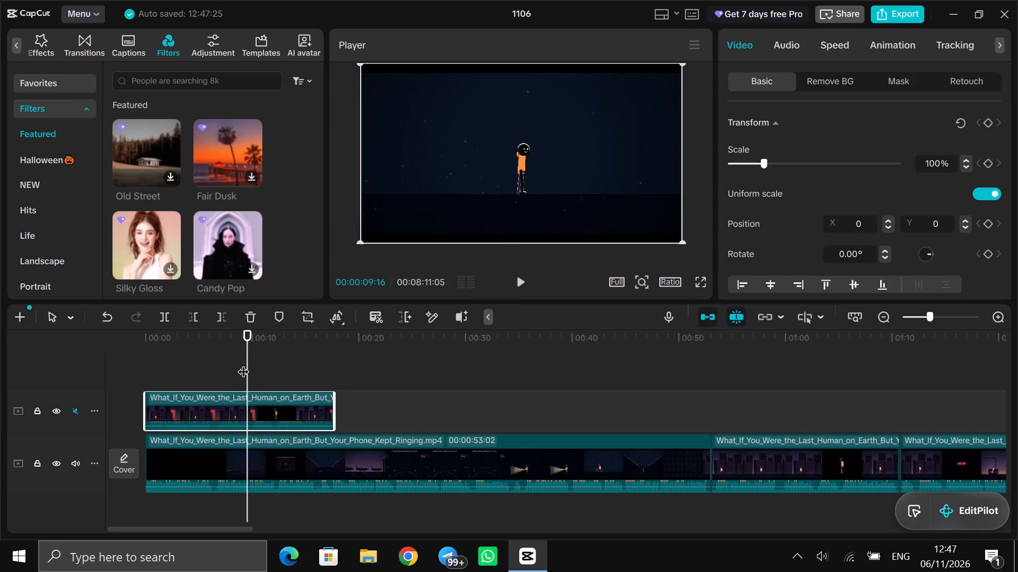
pyautogui.press('Right')
pyautogui.press('Right')
pyautogui.press('Right')
pyautogui.press('Right')
pyautogui.press('Right')
pyautogui.press('Right')
pyautogui.press('Right')
pyautogui.press('Right')
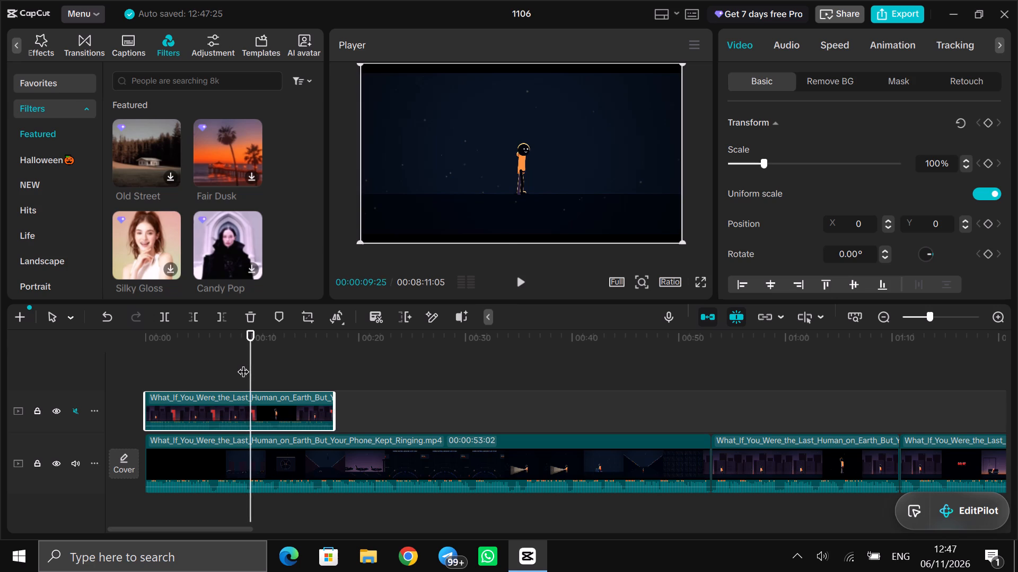
pyautogui.press('Right')
pyautogui.press('Right')
pyautogui.press('Left')
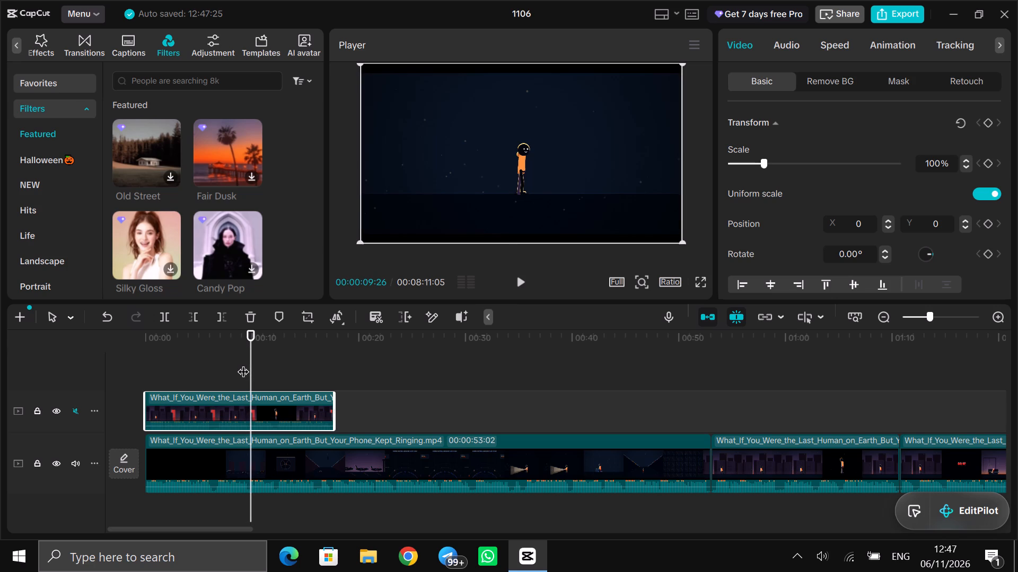
pyautogui.press('Right')
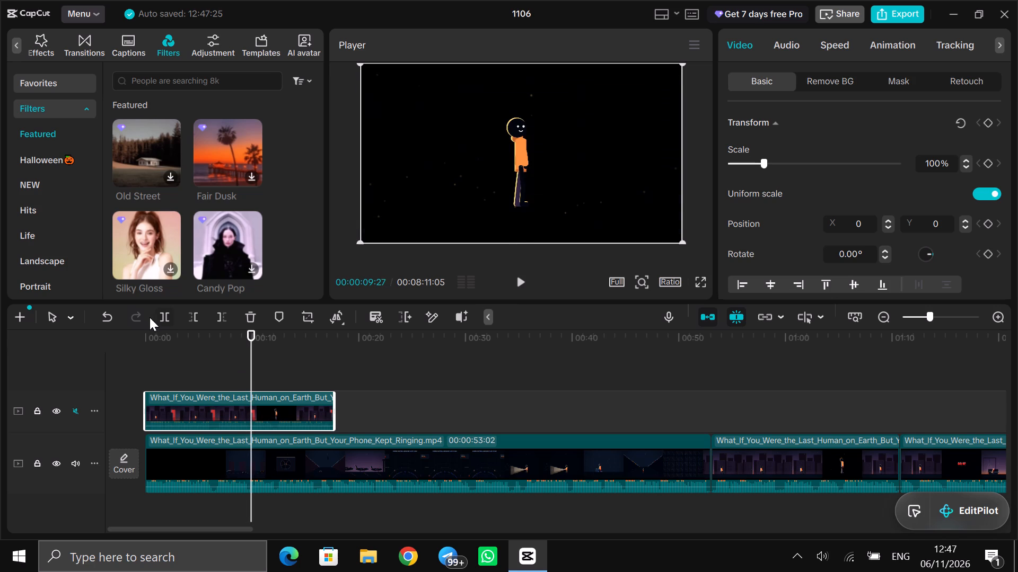
pyautogui.click(168, 321)
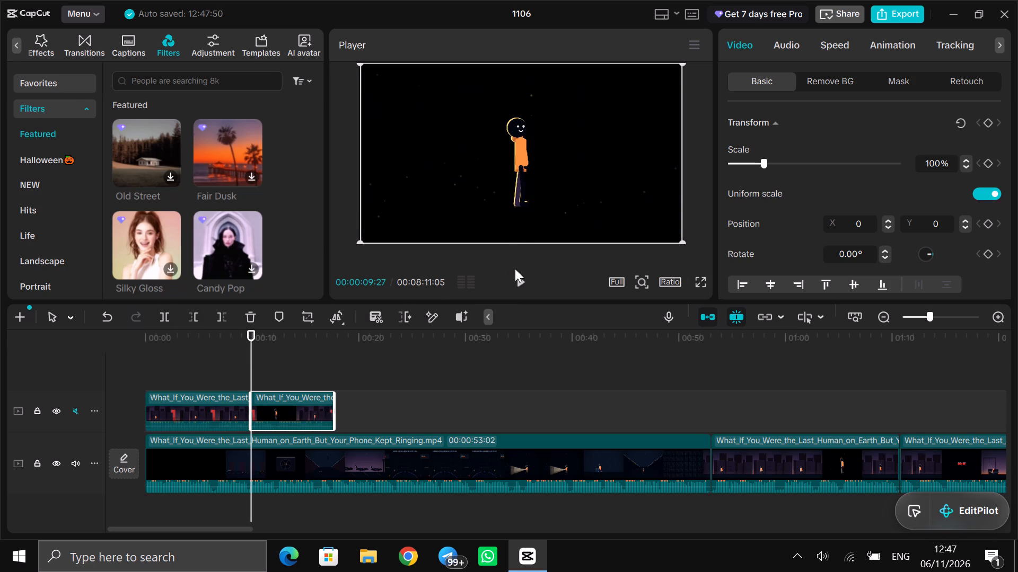
# Play on from 00:00:09:27 and split the overlay clip at 00:00:12:08, where the close-up on black changes back to the skyline.
pyautogui.click(517, 279)
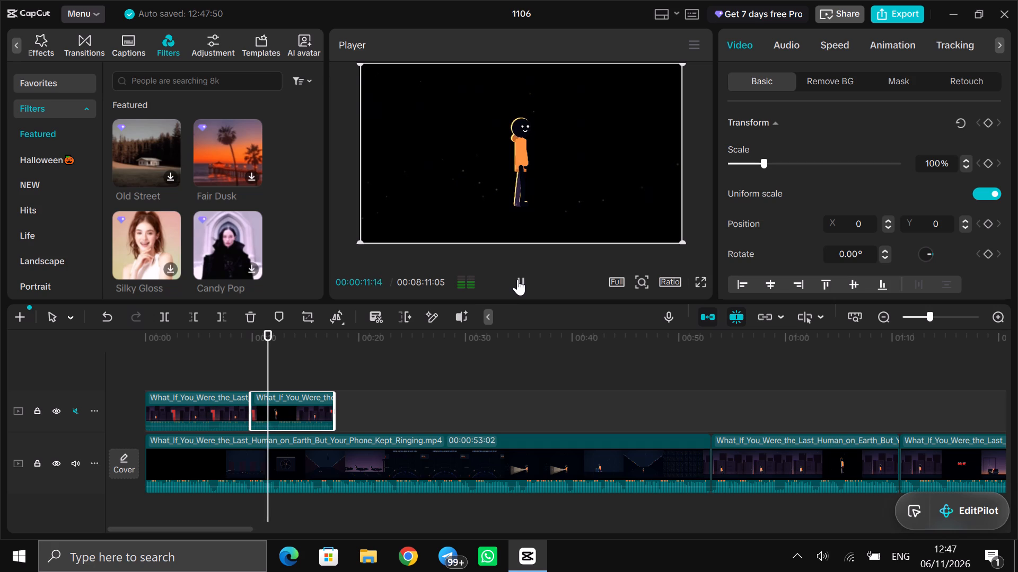
pyautogui.doubleClick(517, 279)
pyautogui.click(517, 279)
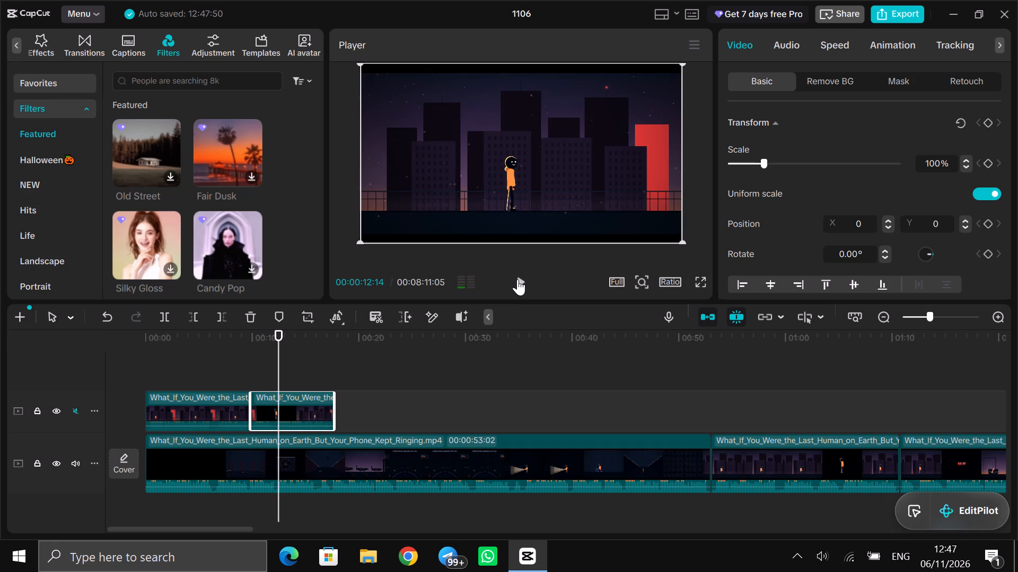
pyautogui.press('Left')
pyautogui.press('Left')
pyautogui.press('Left')
pyautogui.press('Left')
pyautogui.press('Left')
pyautogui.press('Left')
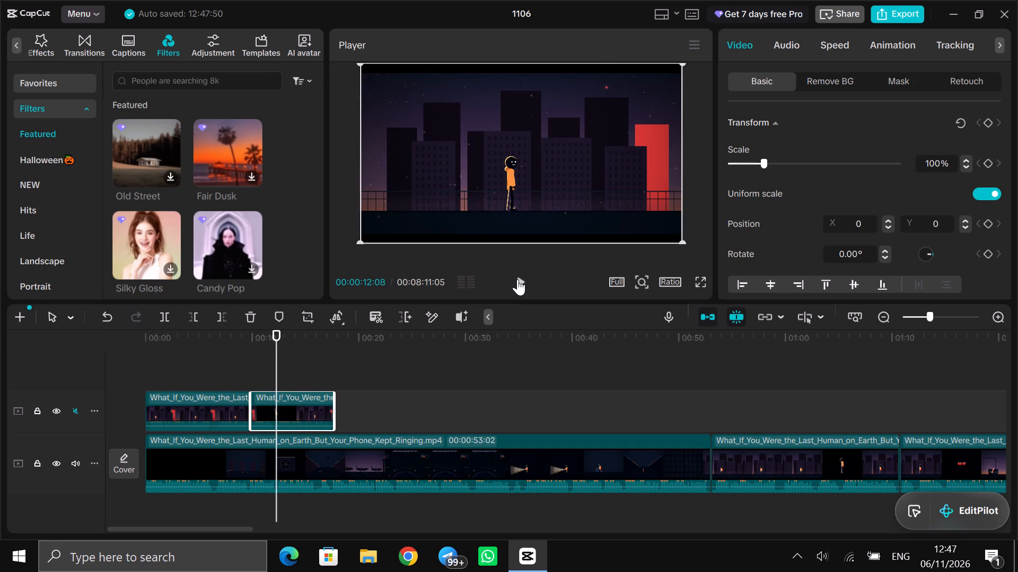
pyautogui.press('Left')
pyautogui.press('Right')
pyautogui.press('Right')
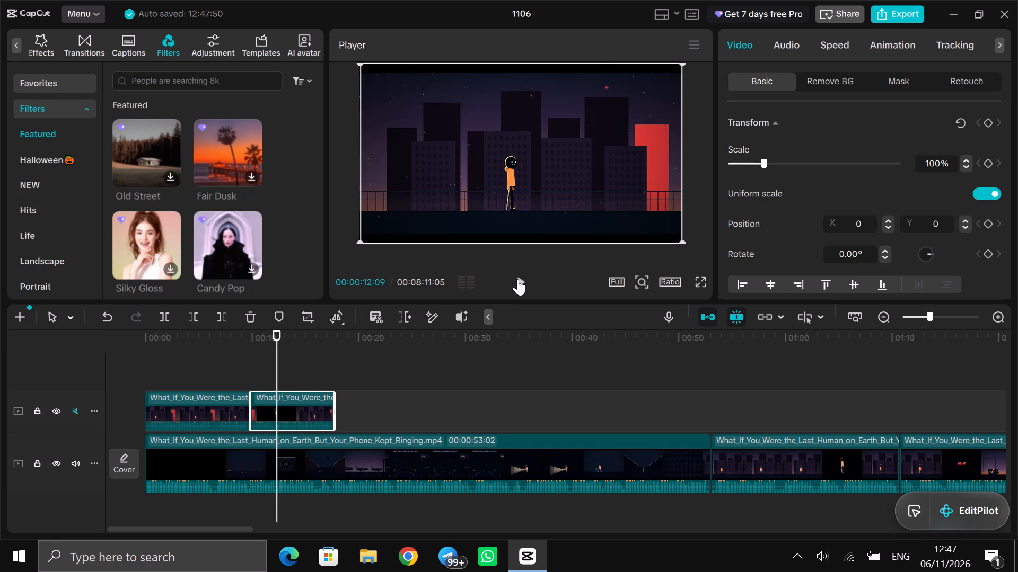
pyautogui.press('Left')
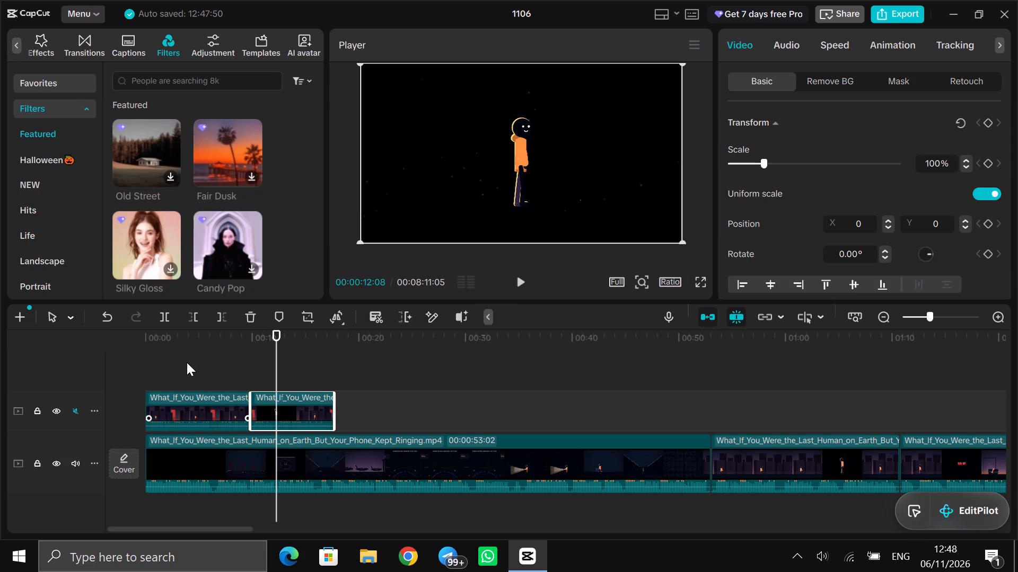
pyautogui.click(169, 317)
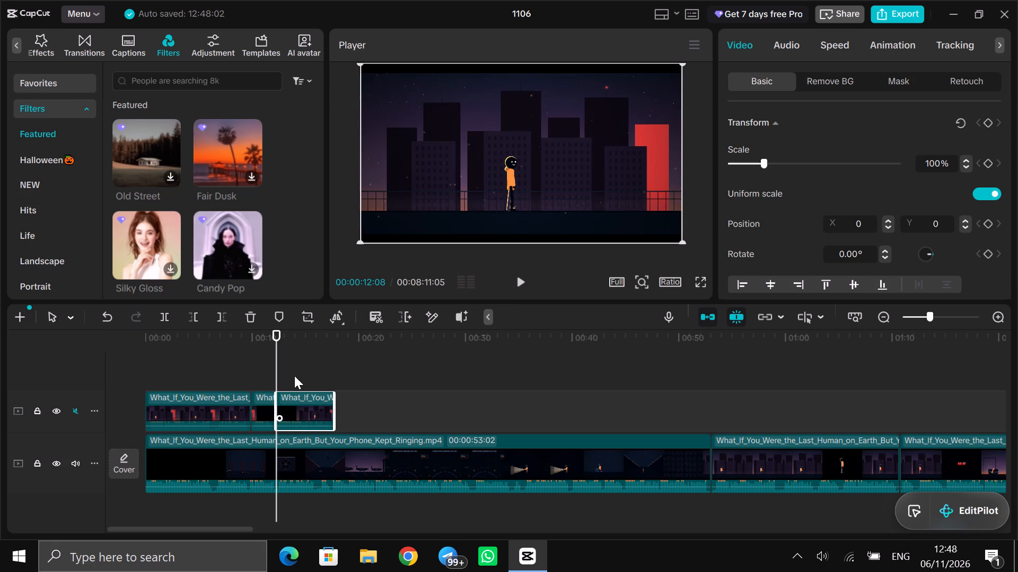
# Move the short close-up-on-black segment to 00:00:00:00 on the muted overlay track, shifting the longer skyline segment out of its way.
pyautogui.click(264, 406)
pyautogui.moveTo(264, 404); pyautogui.dragTo(156, 395)
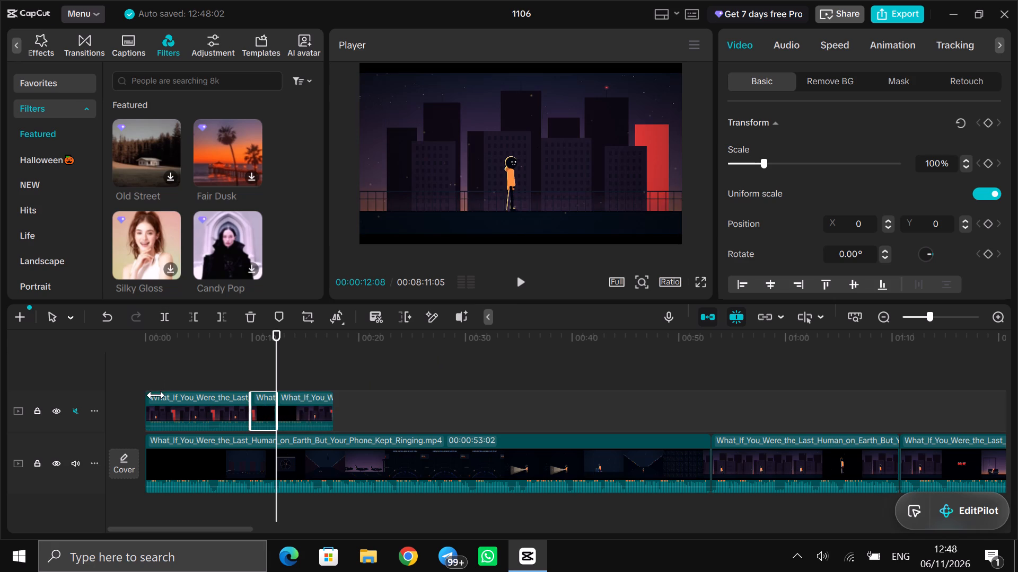
pyautogui.moveTo(156, 395); pyautogui.dragTo(155, 405)
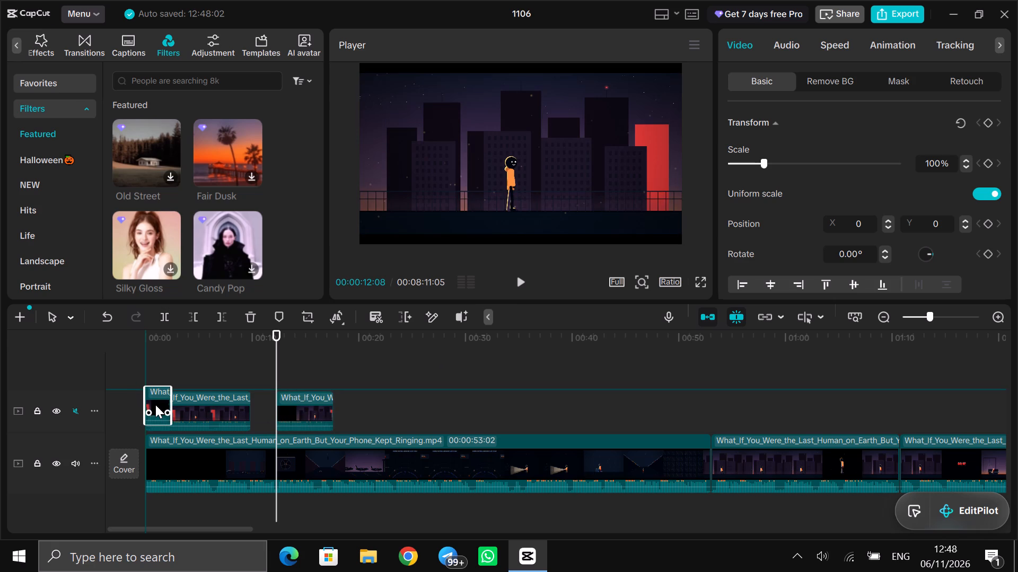
pyautogui.moveTo(155, 405); pyautogui.dragTo(154, 404)
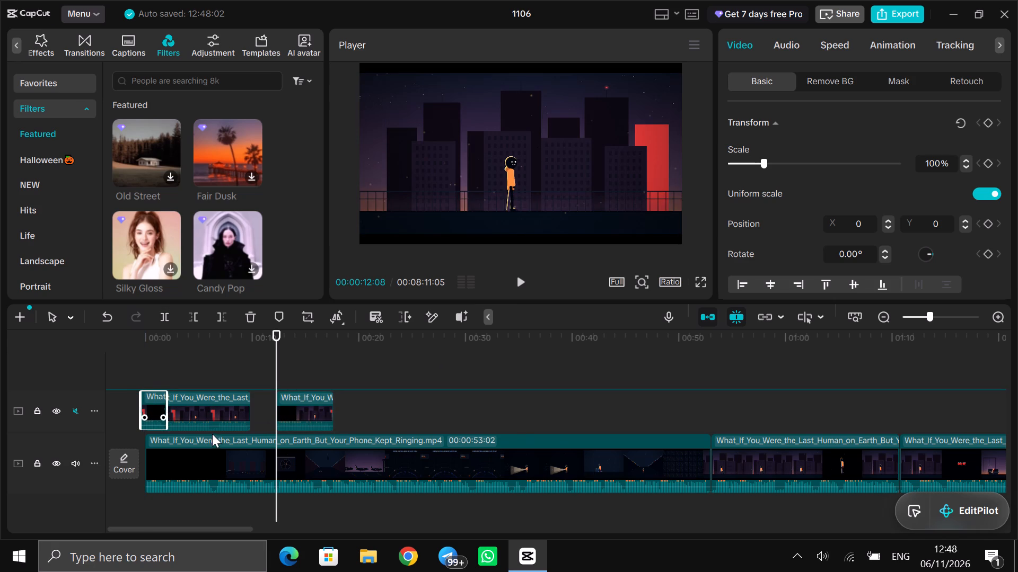
pyautogui.click(215, 436)
pyautogui.moveTo(215, 436); pyautogui.dragTo(233, 435)
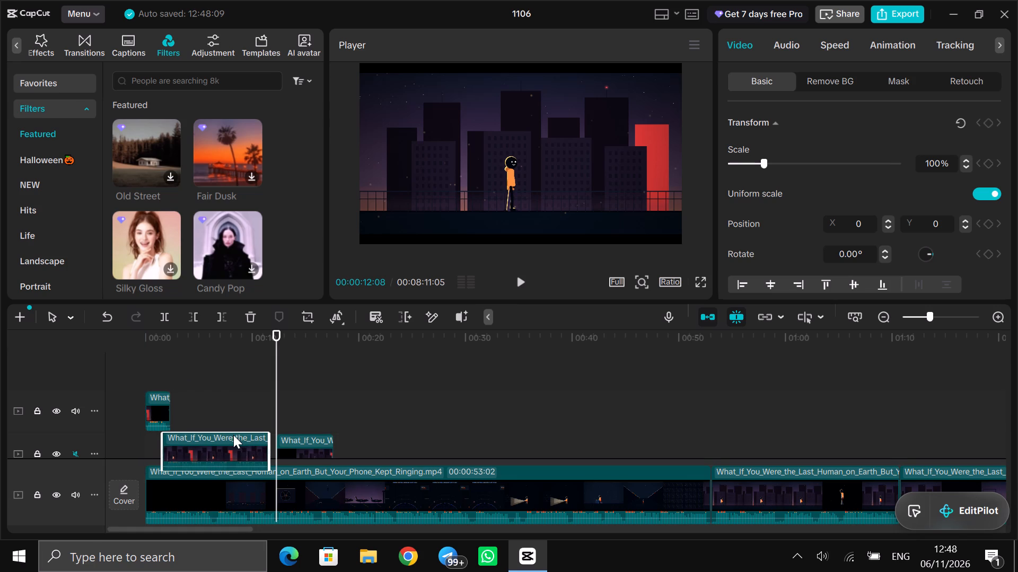
pyautogui.moveTo(233, 435); pyautogui.dragTo(242, 435)
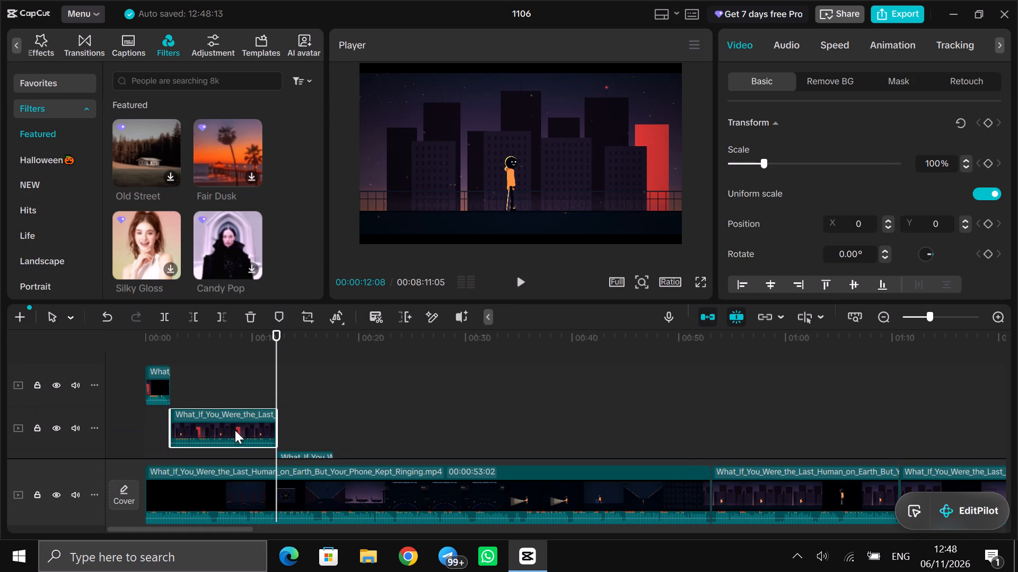
pyautogui.click(156, 380)
pyautogui.moveTo(156, 379); pyautogui.dragTo(162, 426)
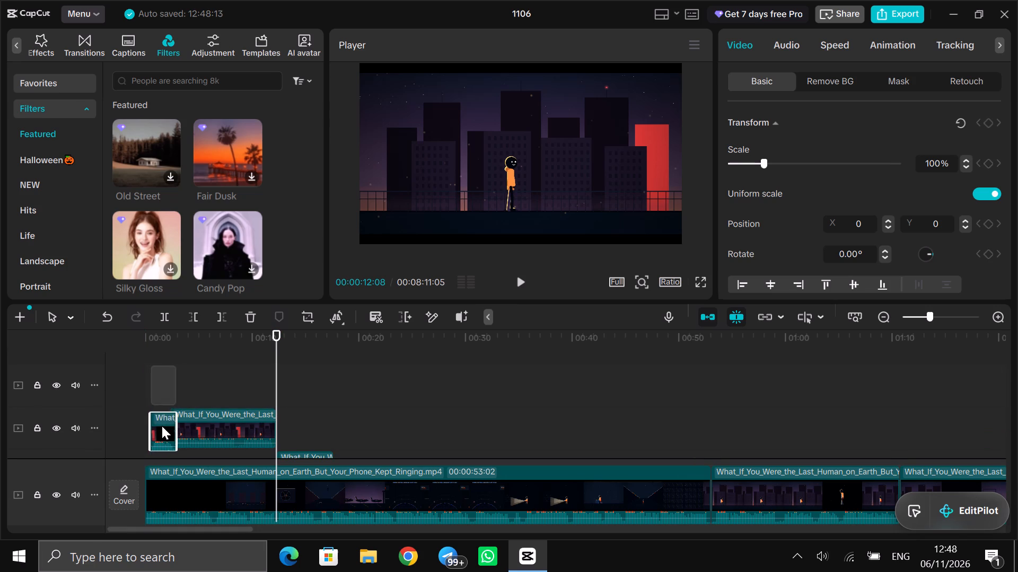
pyautogui.moveTo(162, 426); pyautogui.dragTo(163, 425)
pyautogui.scroll(-2, 287, 377)
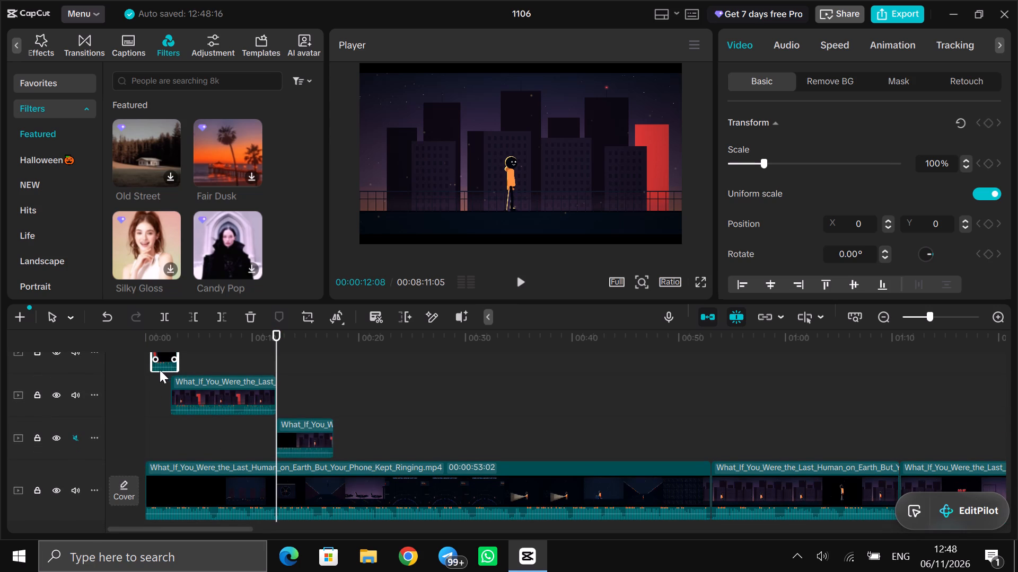
pyautogui.moveTo(163, 356); pyautogui.dragTo(168, 402)
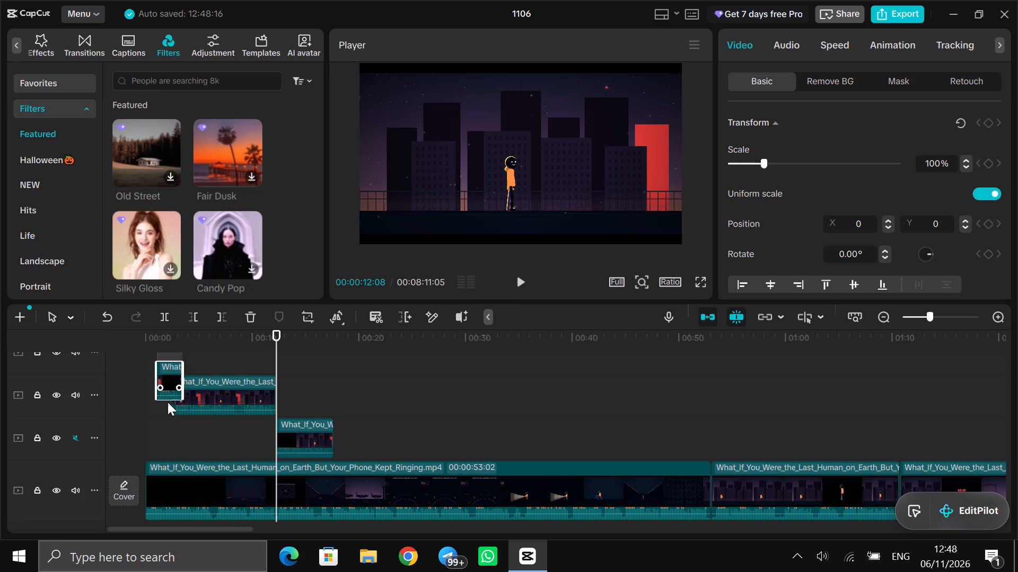
pyautogui.moveTo(168, 402); pyautogui.dragTo(157, 443)
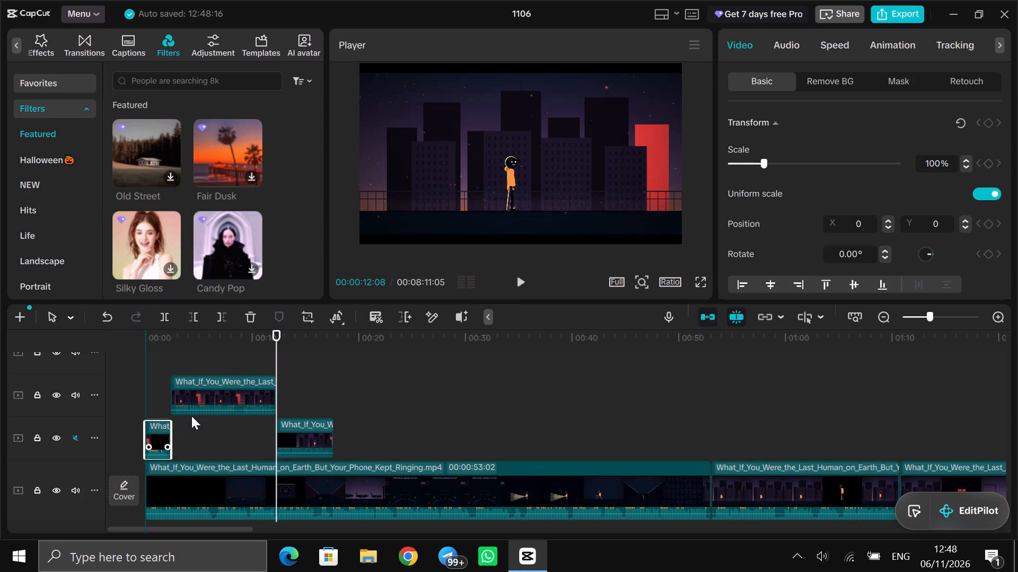
# Place the longer skyline segment on the muted overlay track directly after the close-up, with the last overlay segment starting at its end.
pyautogui.click(291, 395)
pyautogui.moveTo(291, 395); pyautogui.dragTo(306, 394)
pyautogui.click(237, 364)
pyautogui.moveTo(237, 364); pyautogui.dragTo(236, 397)
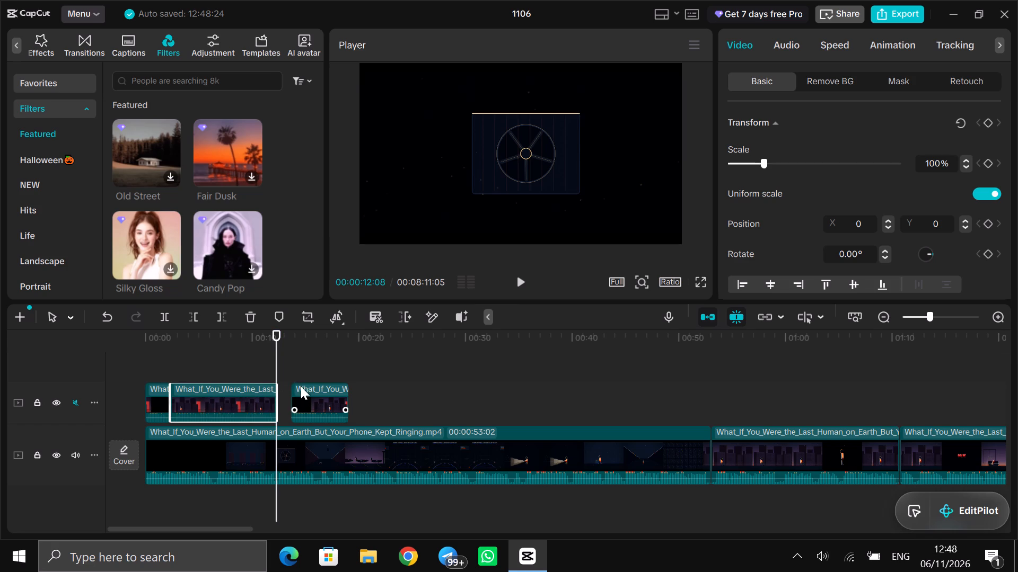
pyautogui.click(308, 392)
pyautogui.moveTo(309, 392); pyautogui.dragTo(298, 393)
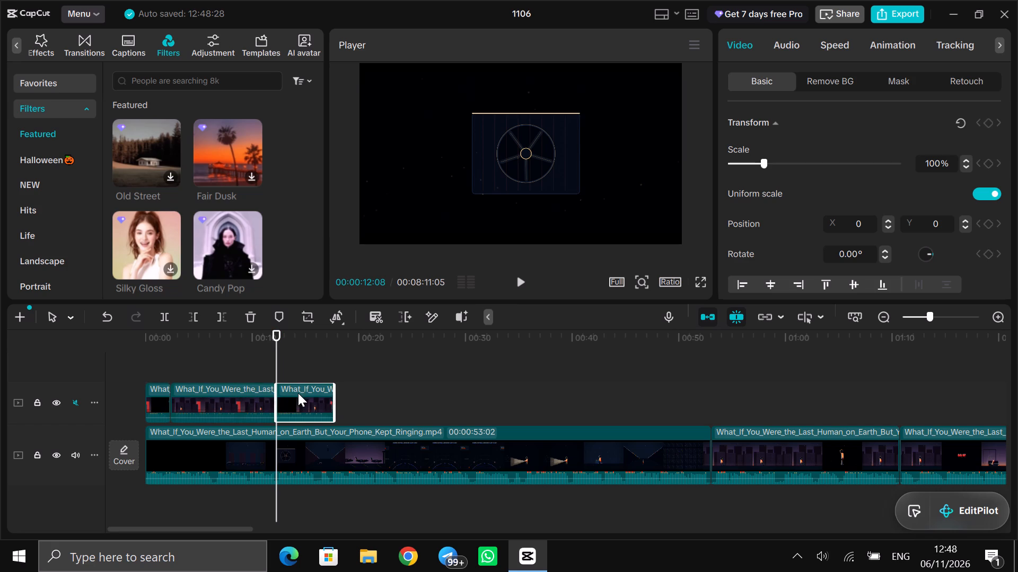
# Play the rearranged overlay from 00:00:00:00 to check the transition from the close-up to the seated-figure skyline shot.
pyautogui.click(219, 355)
pyautogui.moveTo(219, 355); pyautogui.dragTo(161, 358)
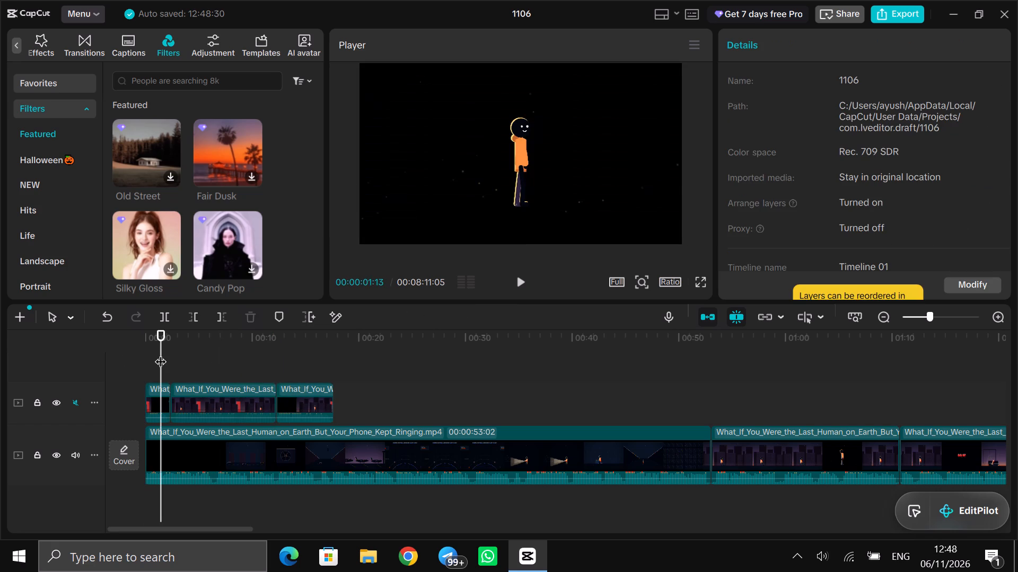
pyautogui.scroll(2, 240, 350)
pyautogui.moveTo(160, 353); pyautogui.dragTo(130, 357)
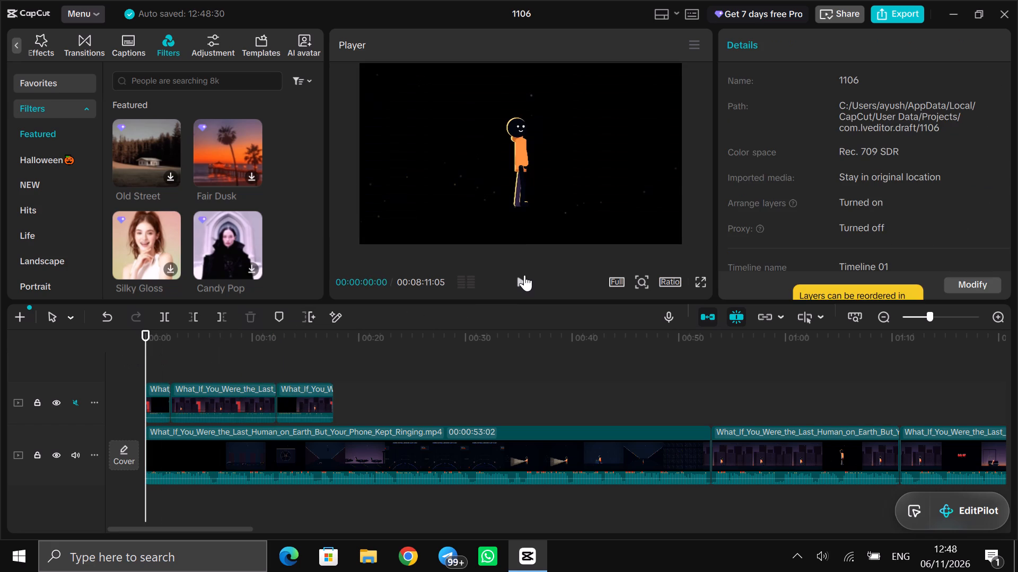
pyautogui.click(522, 278)
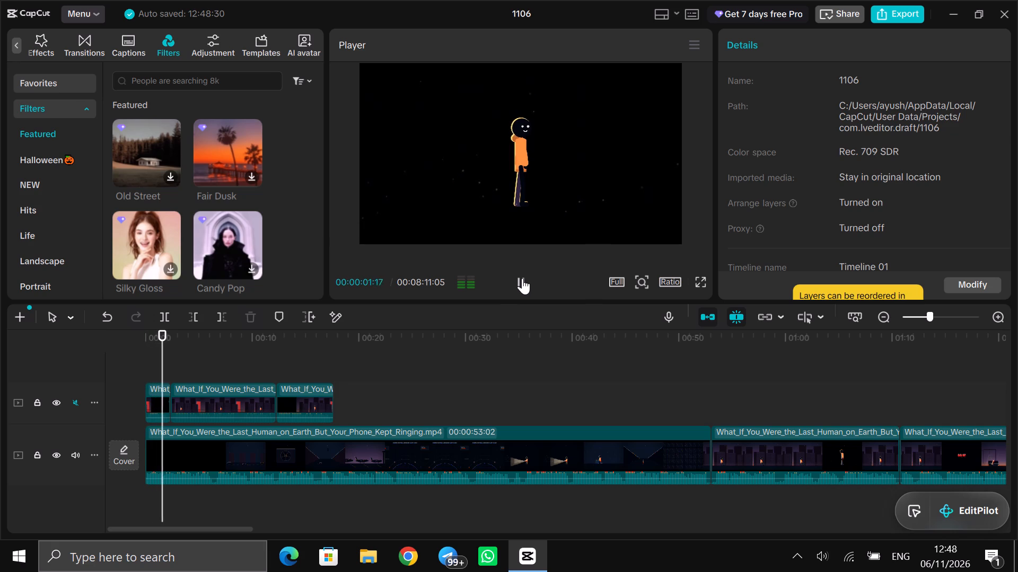
pyautogui.doubleClick(522, 278)
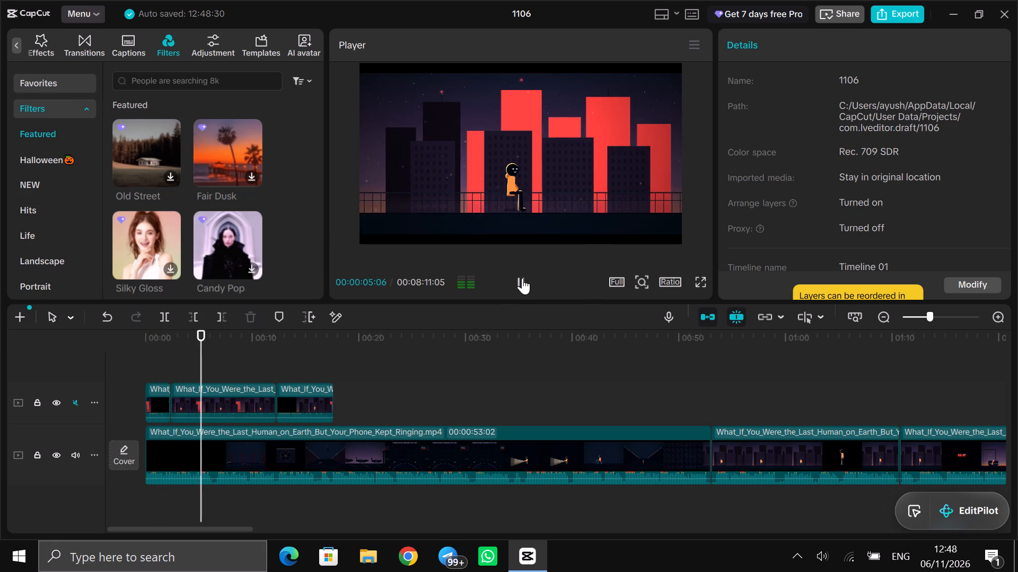
pyautogui.click(522, 278)
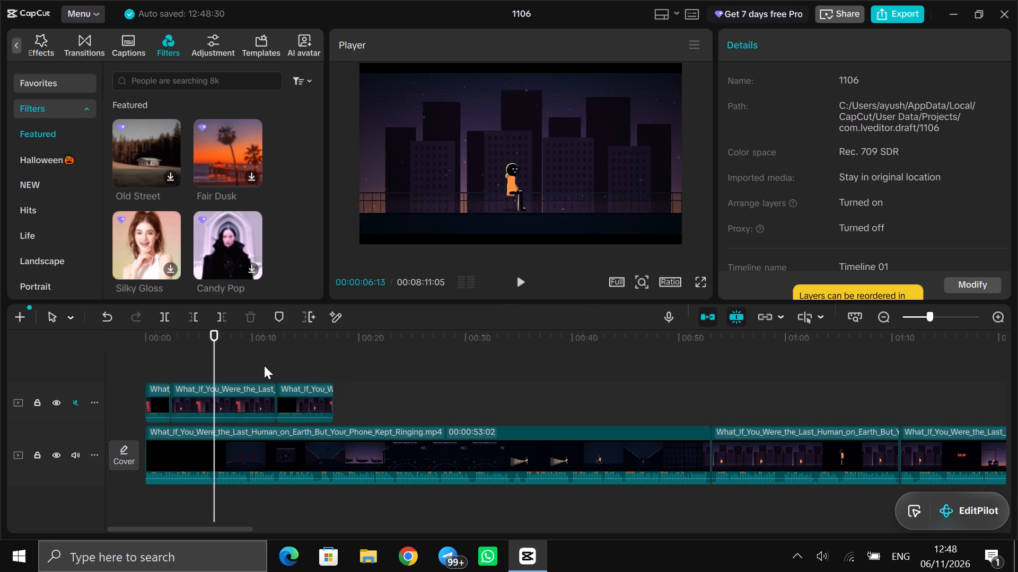
# Set the playback speed of the middle overlay segment, the longer skyline shot, to 1.45x.
pyautogui.click(227, 398)
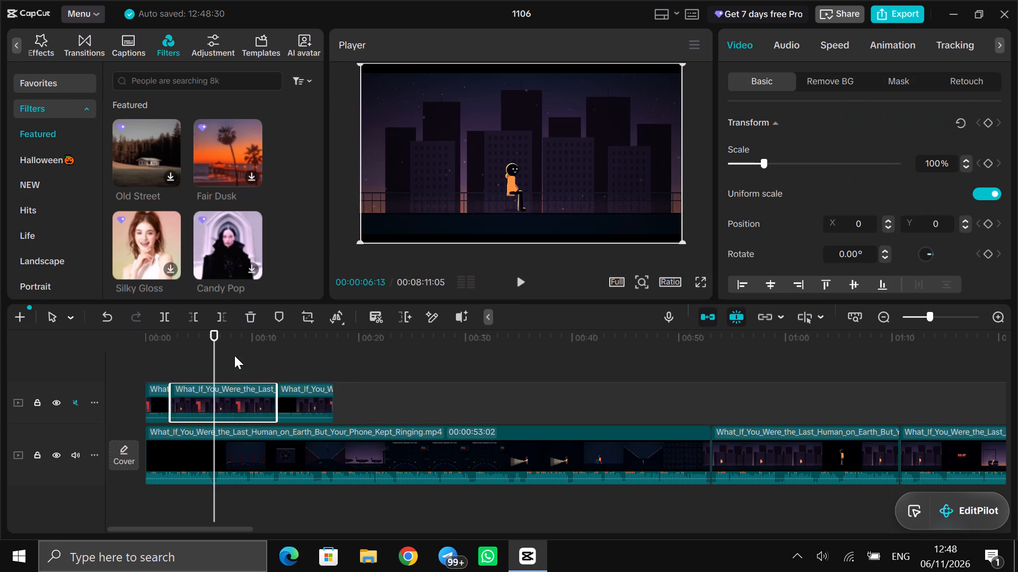
pyautogui.moveTo(215, 357); pyautogui.dragTo(171, 362)
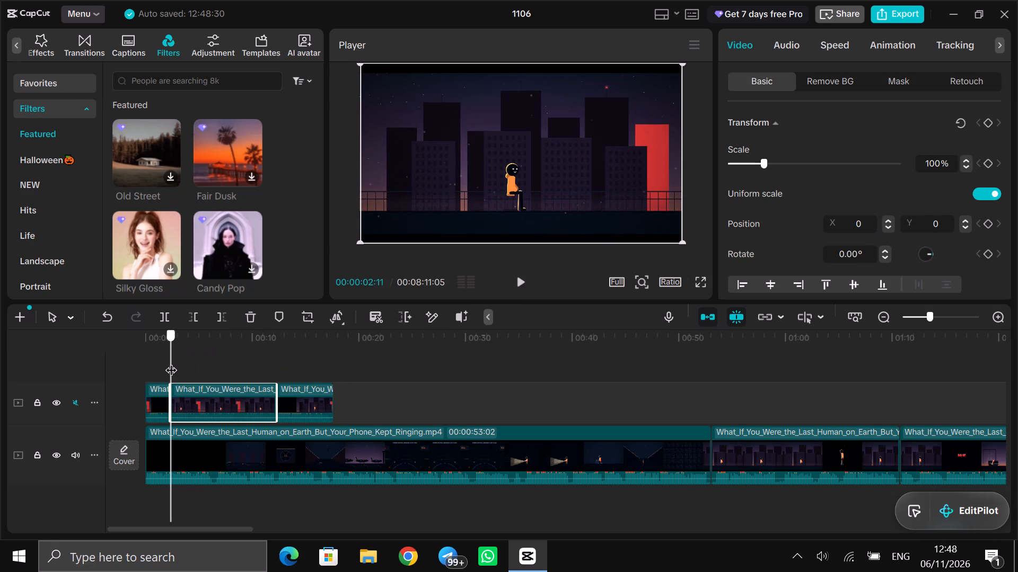
pyautogui.moveTo(171, 362); pyautogui.dragTo(264, 378)
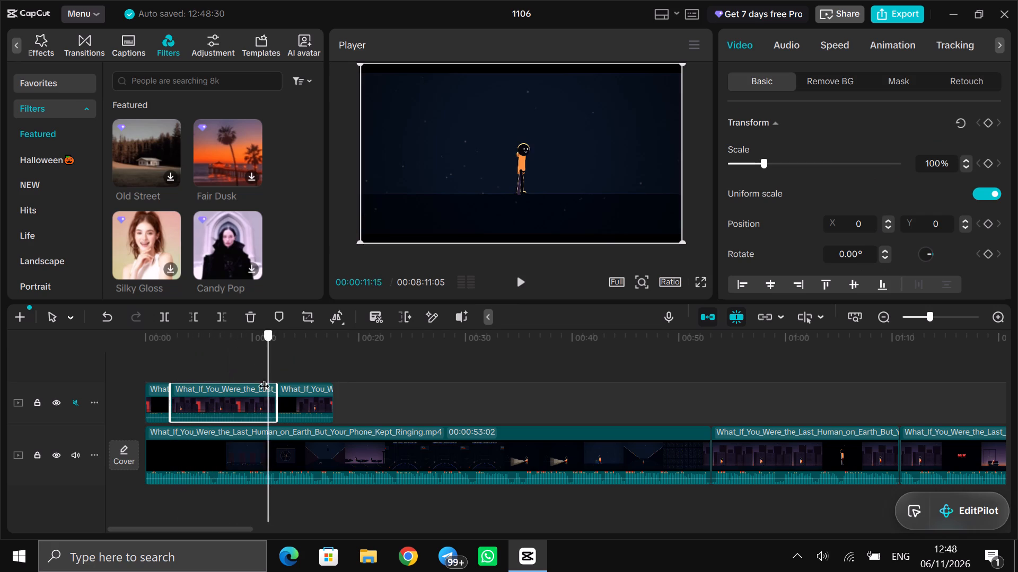
pyautogui.moveTo(264, 378); pyautogui.dragTo(173, 369)
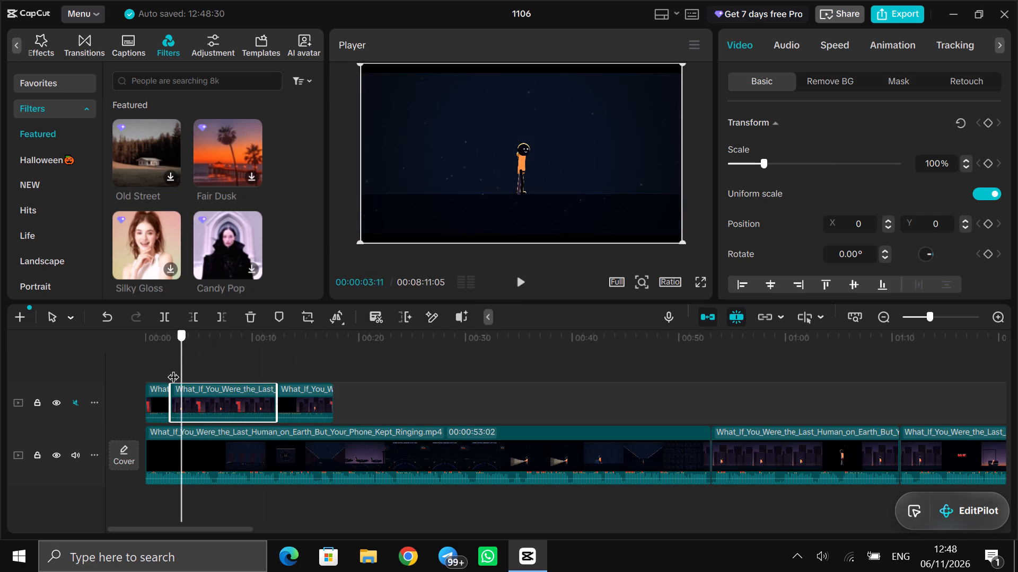
pyautogui.moveTo(173, 369); pyautogui.dragTo(198, 363)
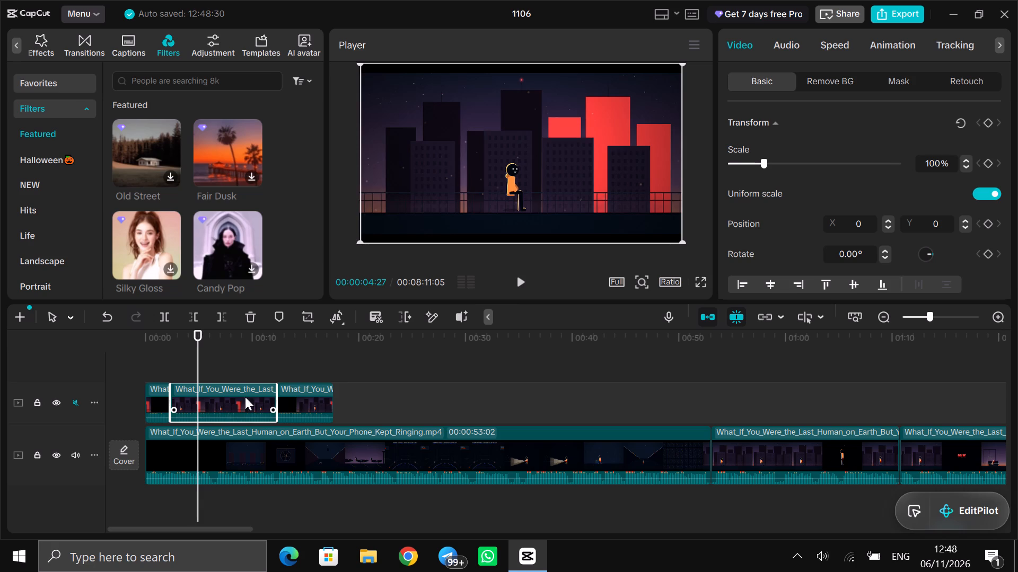
pyautogui.click(833, 42)
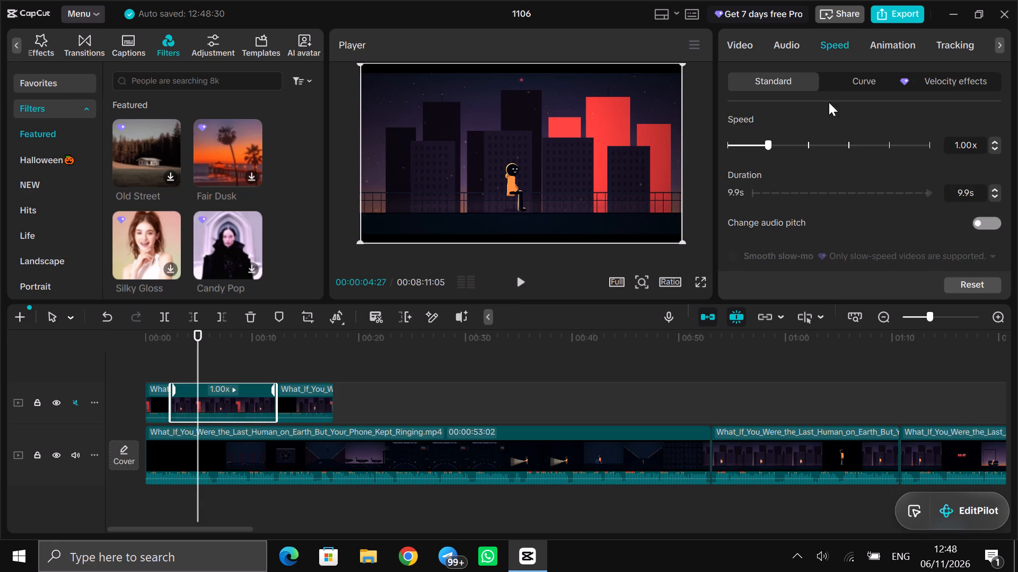
pyautogui.click(779, 146)
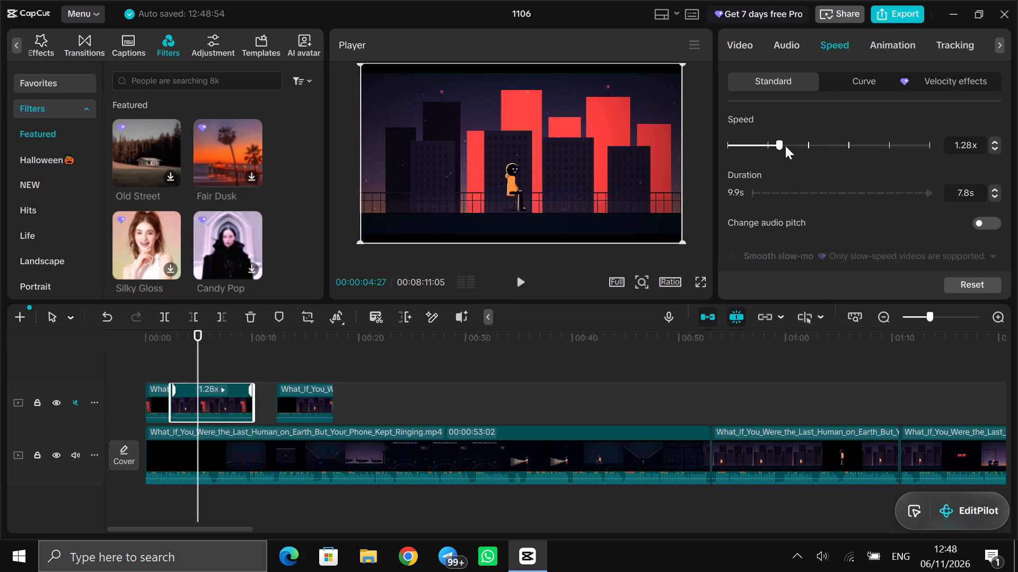
pyautogui.click(786, 147)
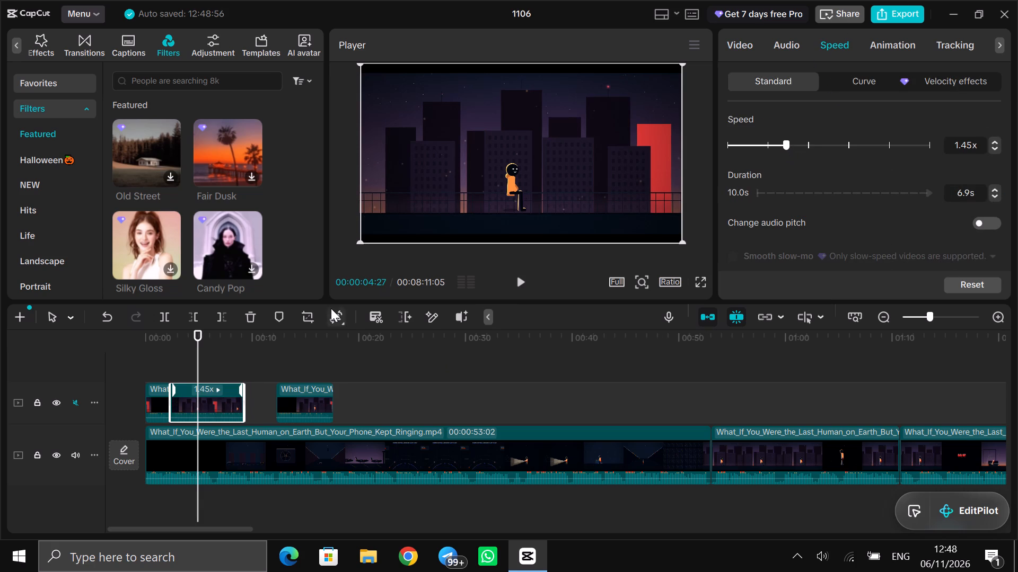
# Play the overlay from 00:00:00:00 and scrub back through the sped-up skyline segment to check its pacing.
pyautogui.click(200, 354)
pyautogui.moveTo(198, 354); pyautogui.dragTo(137, 361)
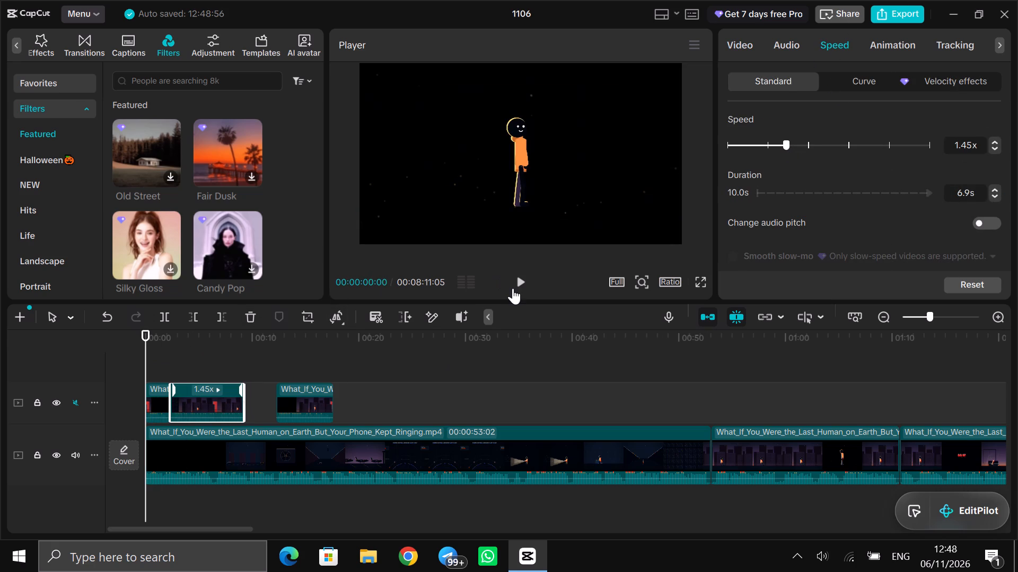
pyautogui.click(515, 289)
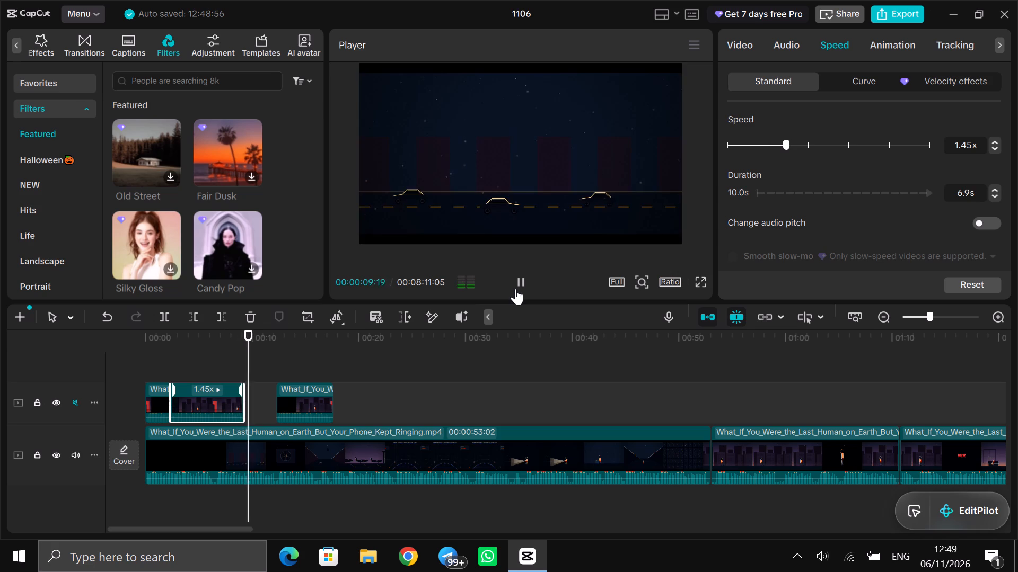
pyautogui.click(515, 289)
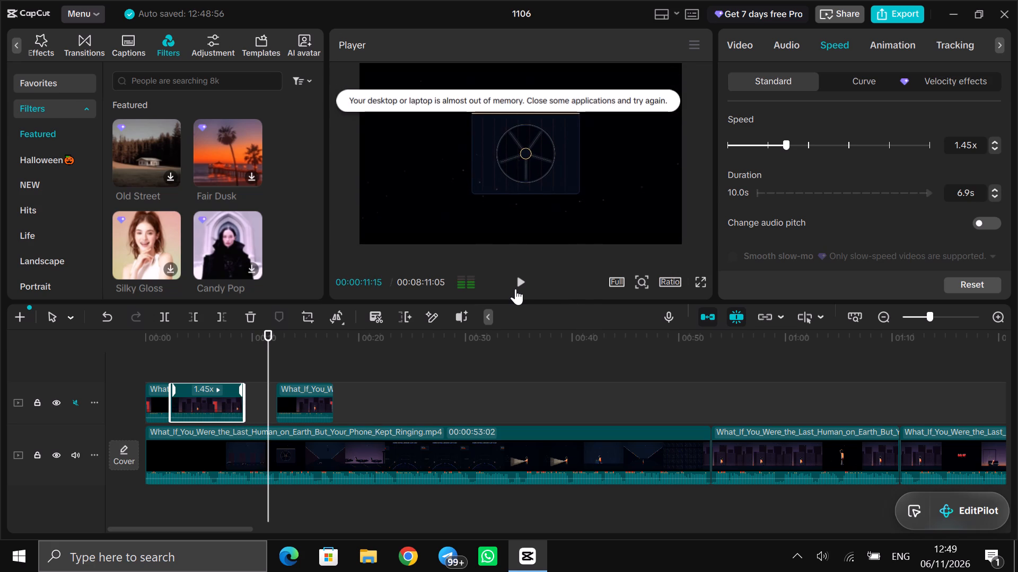
pyautogui.click(225, 359)
pyautogui.moveTo(226, 359); pyautogui.dragTo(207, 359)
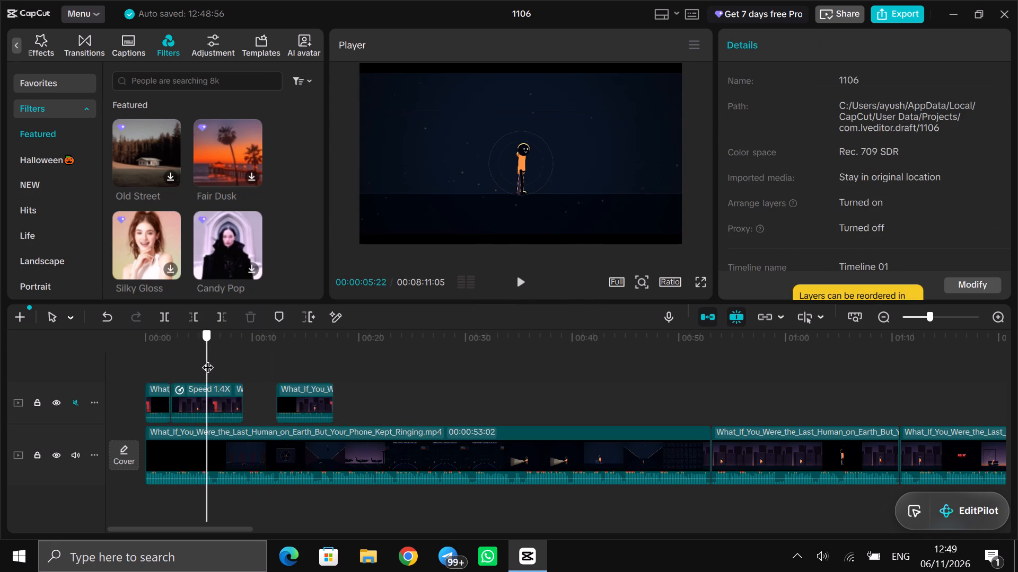
pyautogui.moveTo(207, 359); pyautogui.dragTo(215, 361)
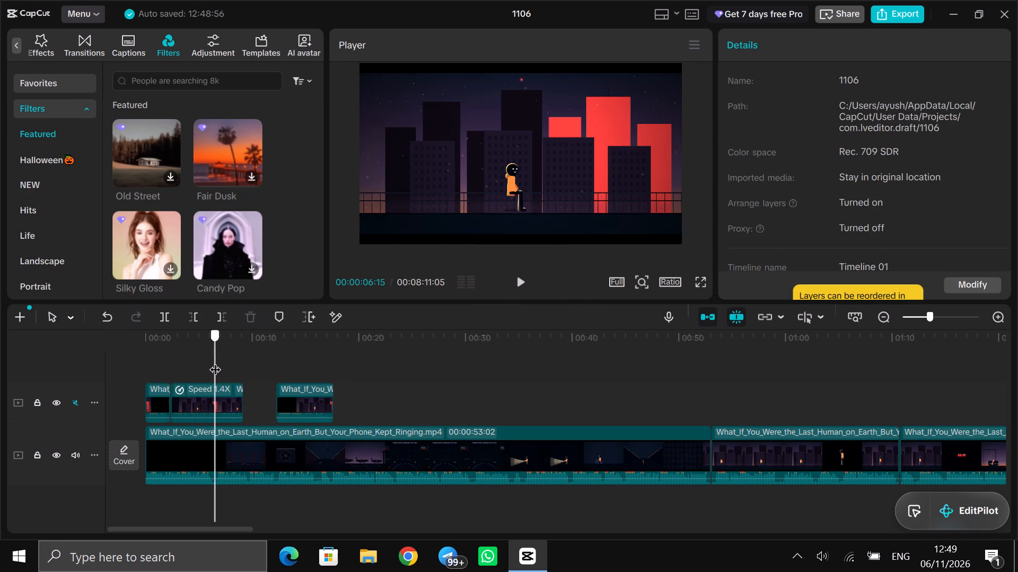
pyautogui.moveTo(215, 361); pyautogui.dragTo(214, 361)
# Set the playback speed of the first overlay segment, the short close-up on black, to 1.49x.
pyautogui.click(208, 402)
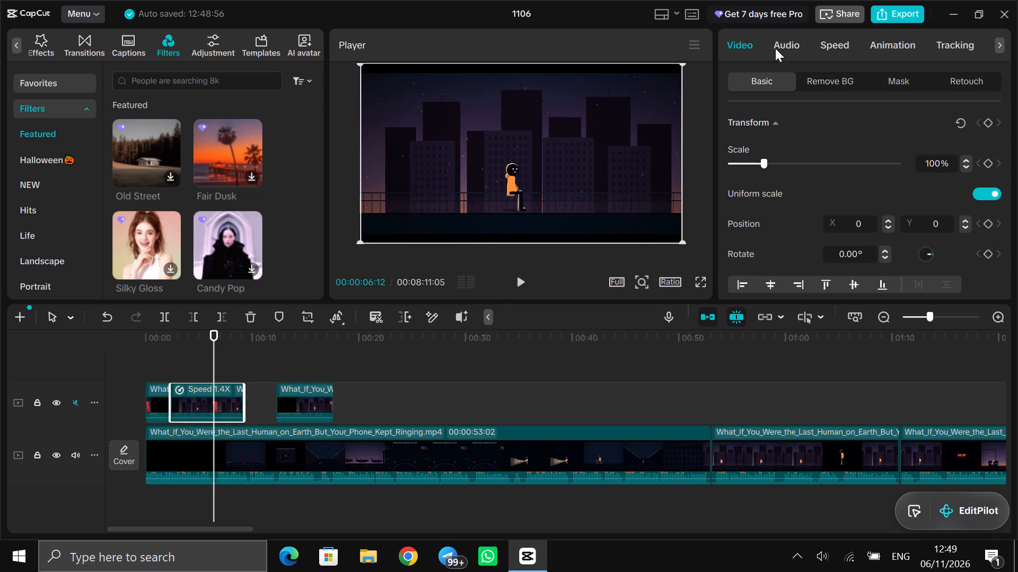
pyautogui.click(161, 392)
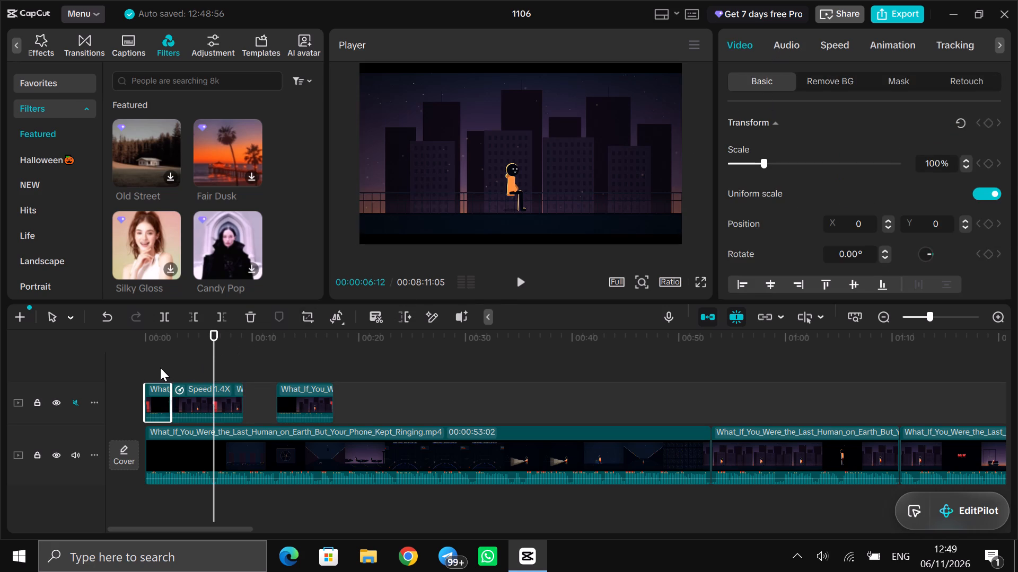
pyautogui.click(160, 368)
pyautogui.click(160, 366)
pyautogui.click(164, 399)
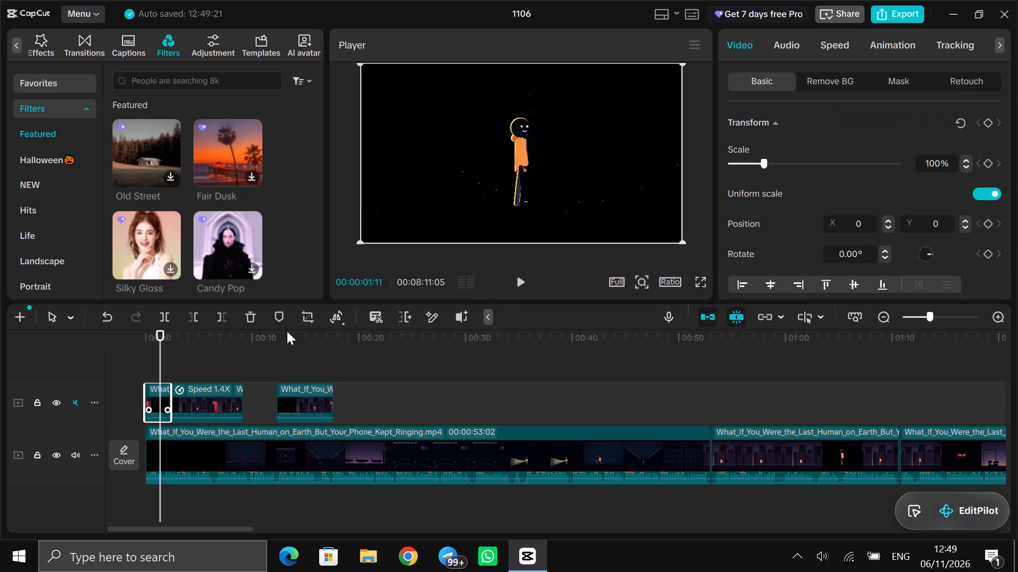
pyautogui.click(827, 47)
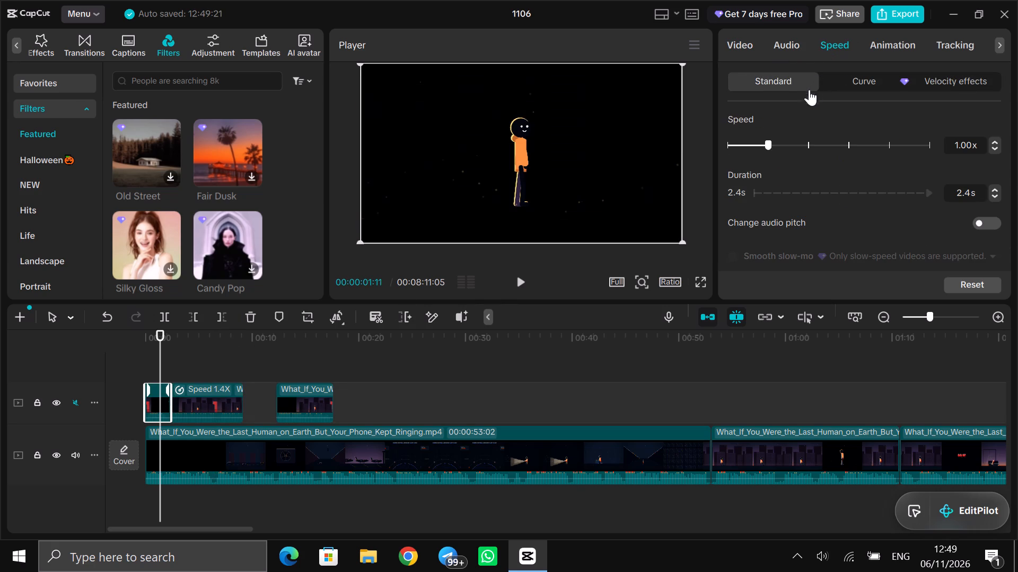
pyautogui.click(780, 146)
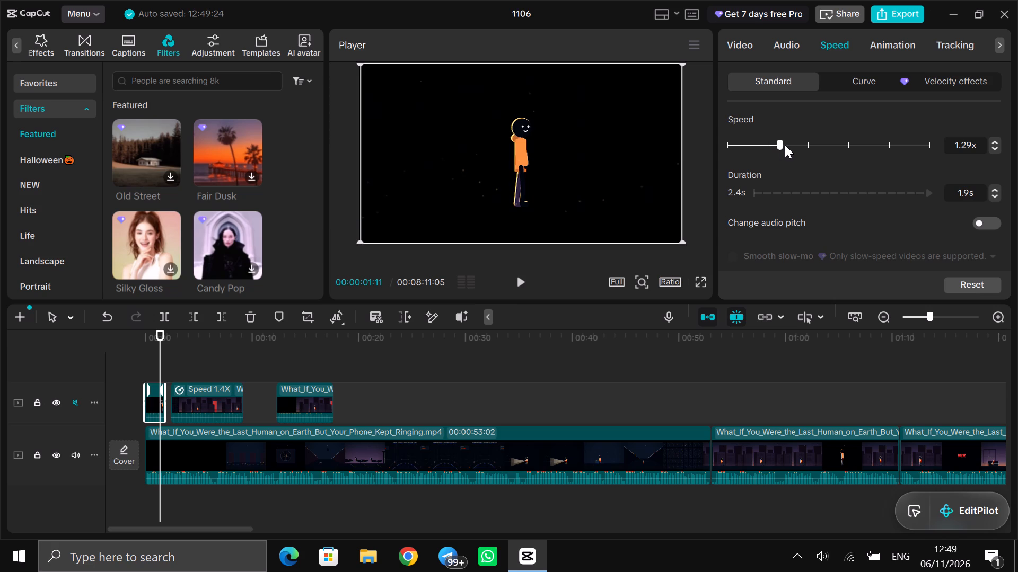
pyautogui.doubleClick(995, 142)
pyautogui.click(995, 142)
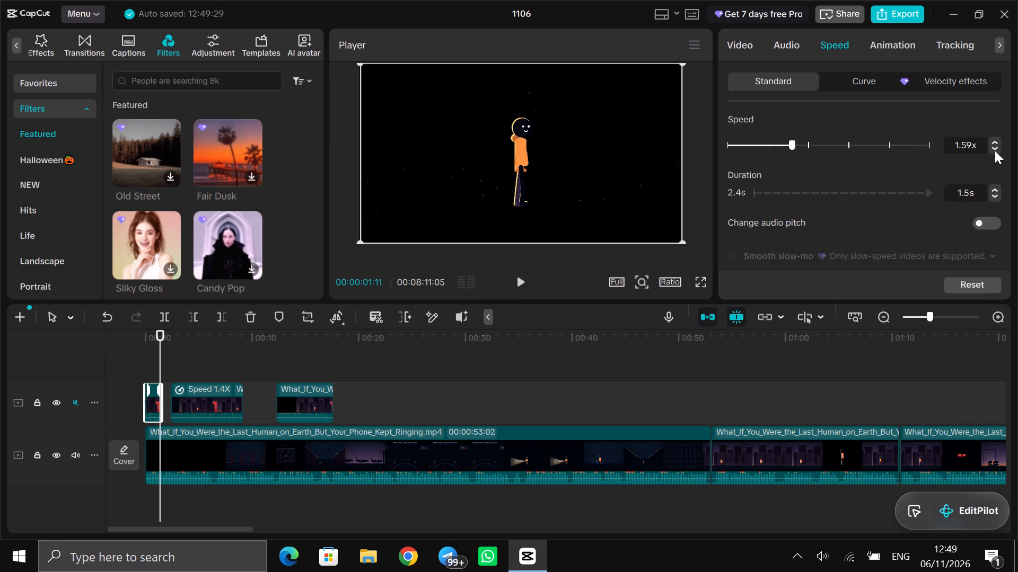
pyautogui.click(995, 150)
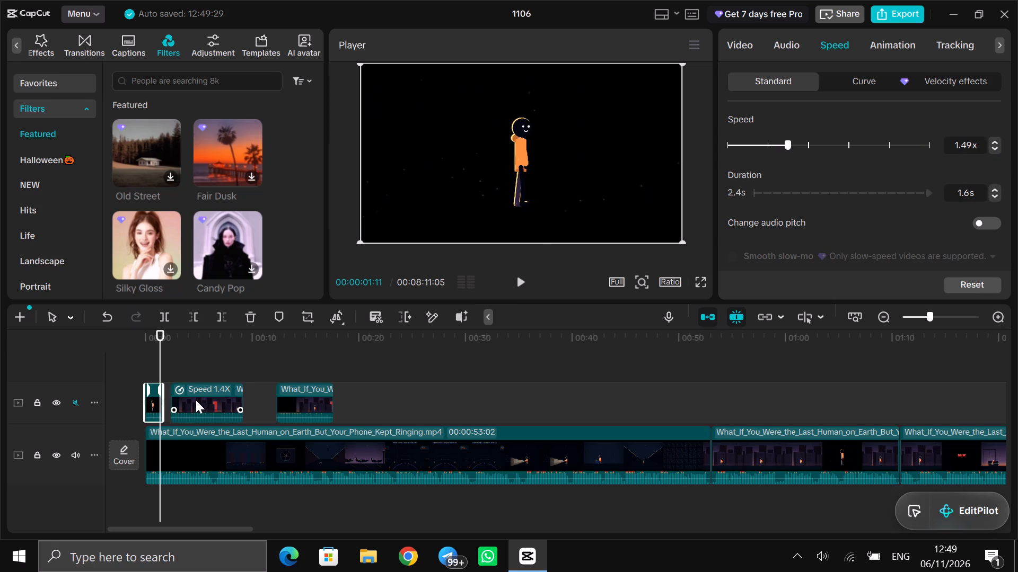
# Move the skyline segment earlier on the muted overlay track so it starts directly after the shortened close-up.
pyautogui.click(196, 400)
pyautogui.moveTo(196, 400); pyautogui.dragTo(189, 400)
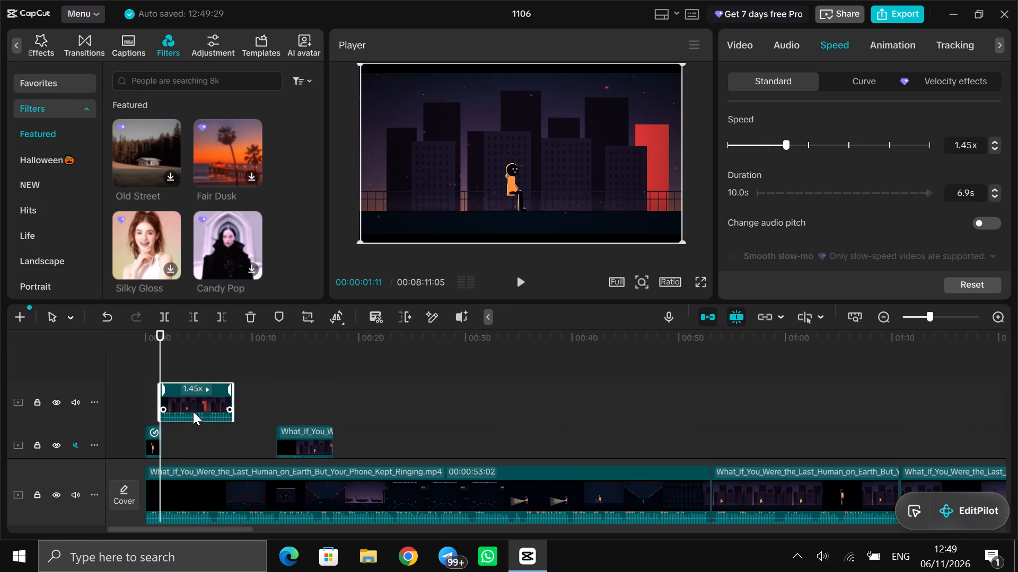
pyautogui.moveTo(192, 399); pyautogui.dragTo(198, 440)
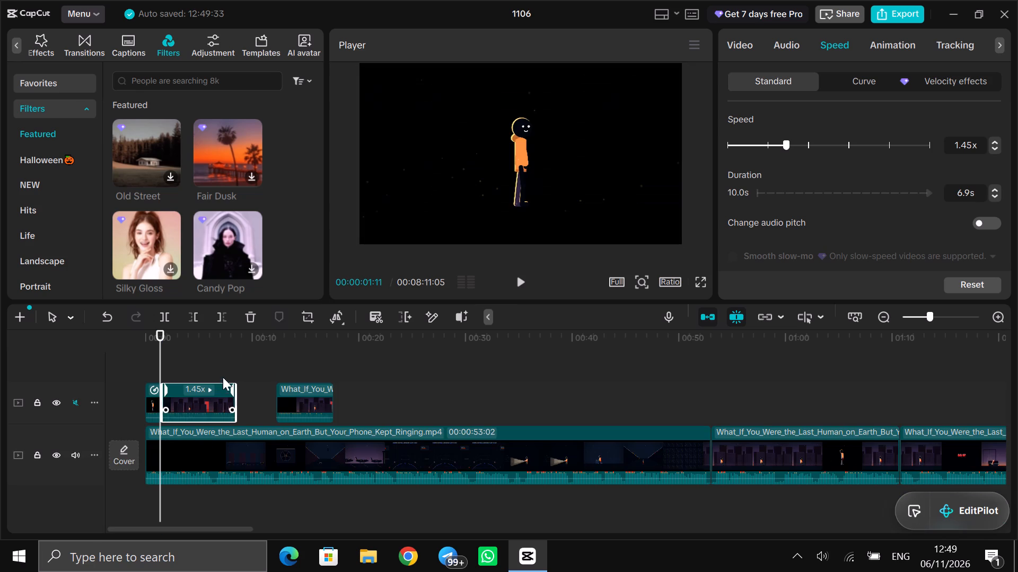
# Review the last, detached overlay segment and delete it from the muted overlay track.
pyautogui.moveTo(259, 353); pyautogui.dragTo(253, 355)
pyautogui.moveTo(248, 357); pyautogui.dragTo(242, 359)
pyautogui.click(236, 362)
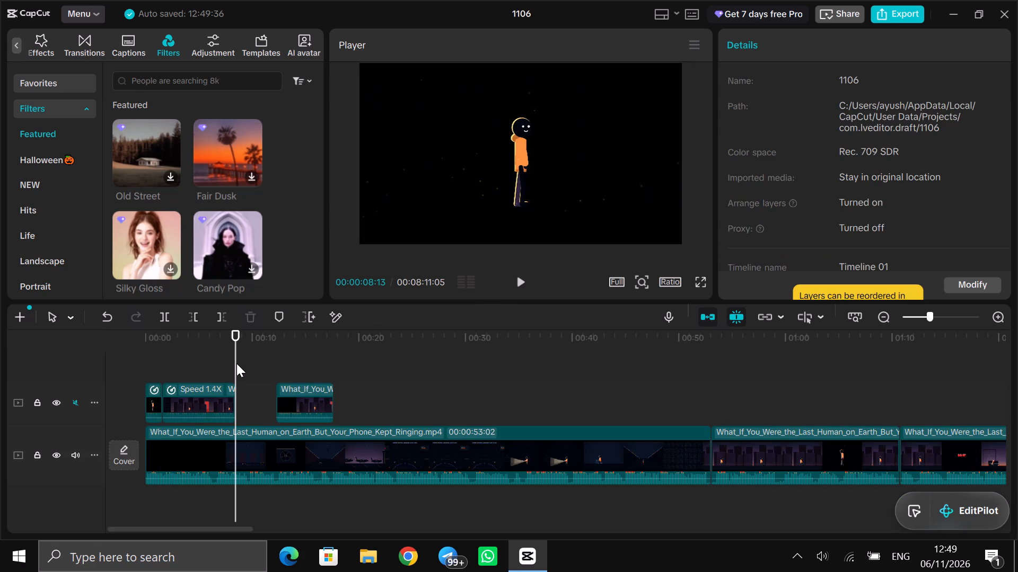
pyautogui.click(312, 405)
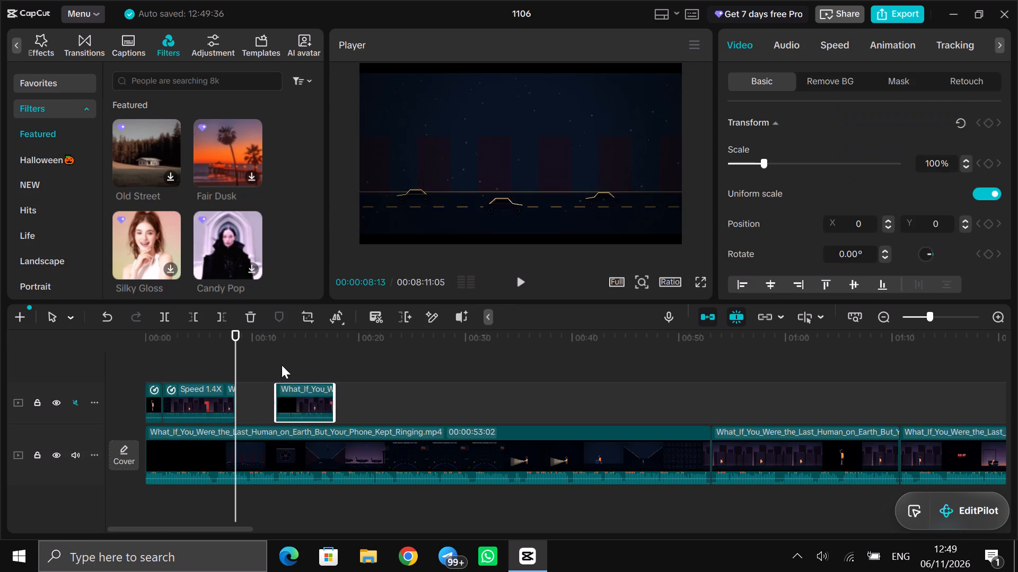
pyautogui.click(282, 365)
pyautogui.moveTo(279, 365); pyautogui.dragTo(306, 364)
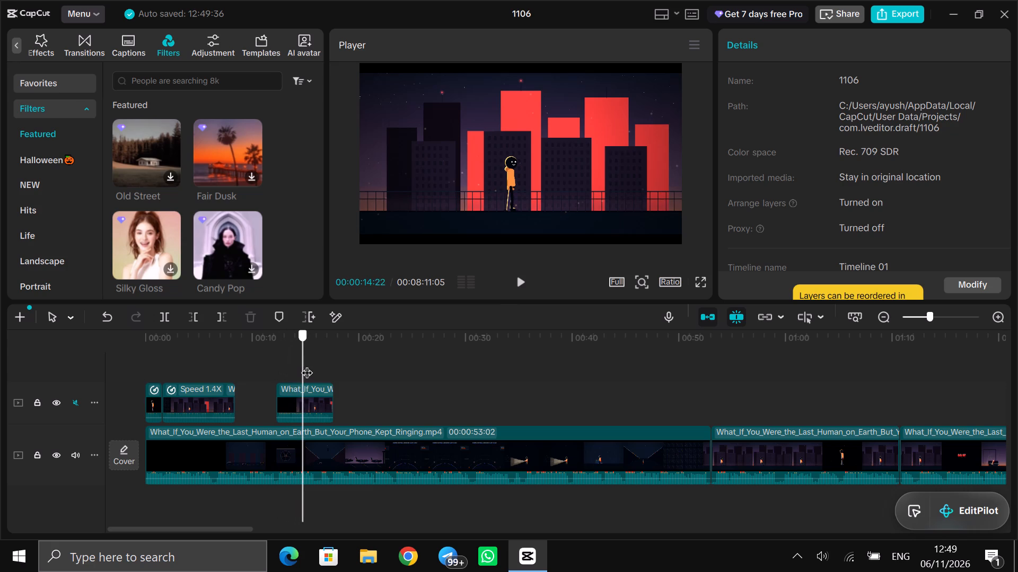
pyautogui.moveTo(306, 364); pyautogui.dragTo(316, 364)
pyautogui.moveTo(315, 363); pyautogui.dragTo(318, 362)
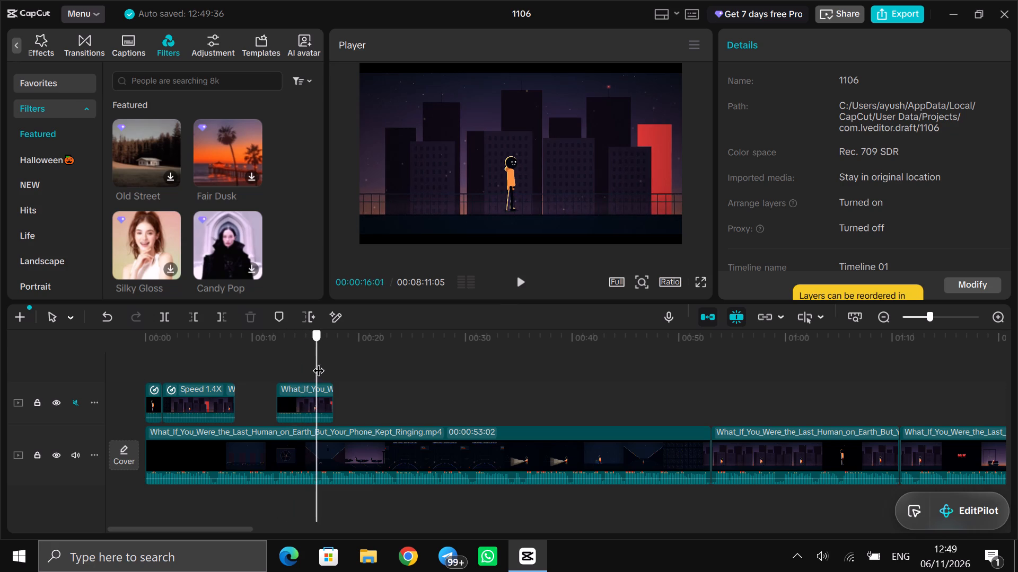
pyautogui.moveTo(318, 362); pyautogui.dragTo(331, 363)
pyautogui.click(304, 404)
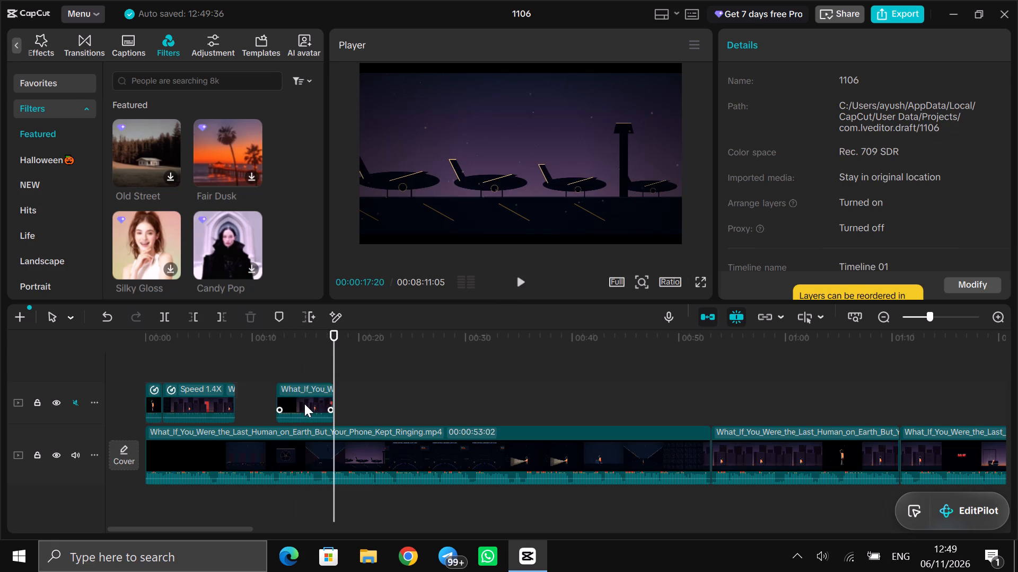
pyautogui.click(250, 320)
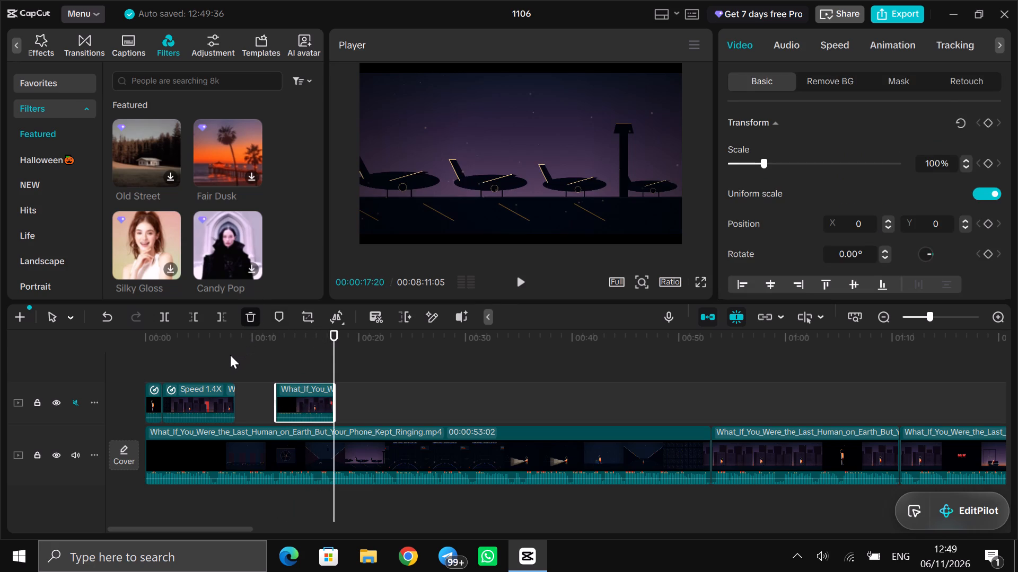
# Play the overlay from 00:00:04:21 to check how the skyline segment ends.
pyautogui.click(226, 356)
pyautogui.moveTo(228, 356); pyautogui.dragTo(211, 354)
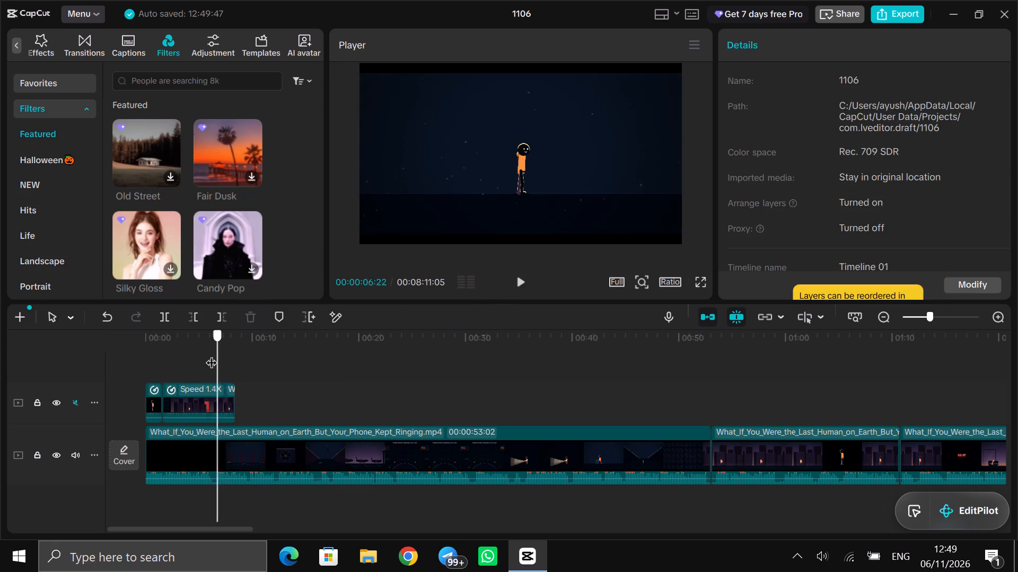
pyautogui.moveTo(211, 354); pyautogui.dragTo(198, 352)
pyautogui.click(198, 352)
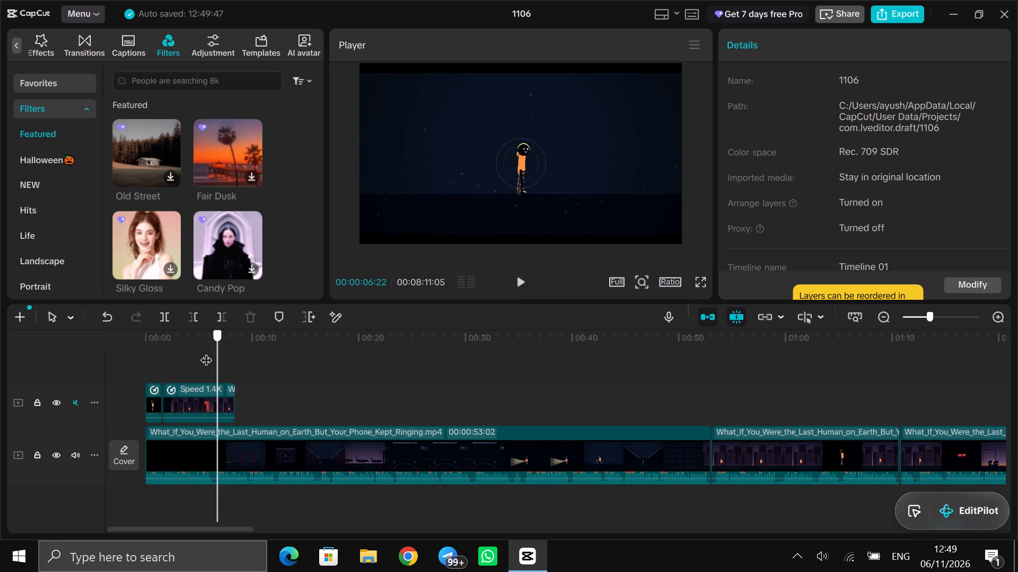
pyautogui.click(196, 351)
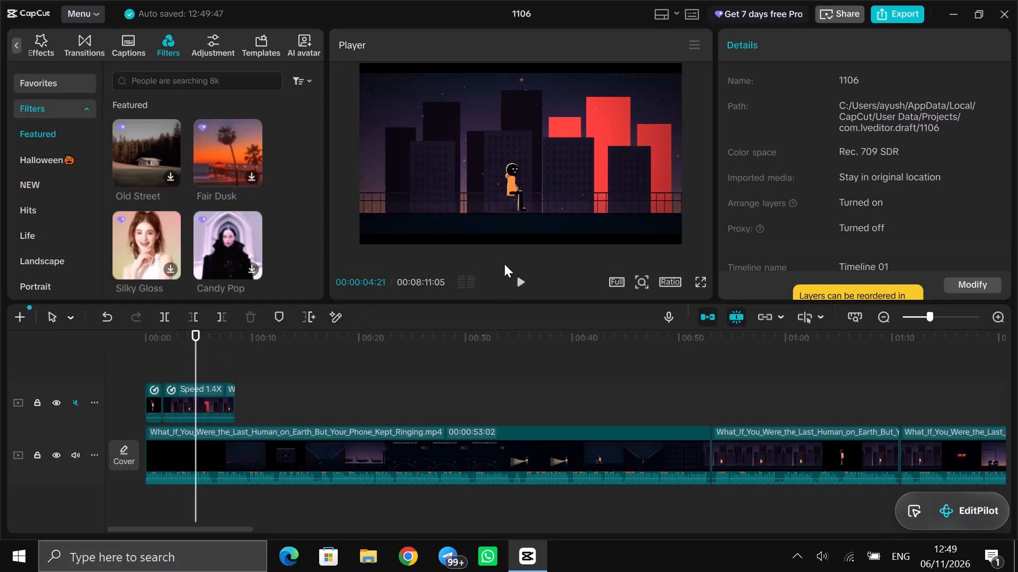
pyautogui.click(516, 280)
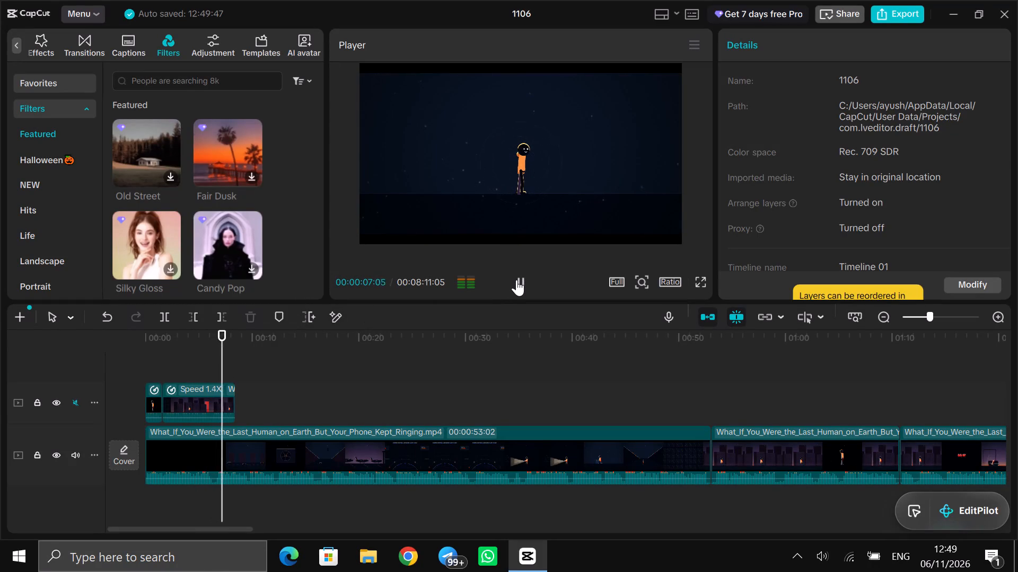
pyautogui.click(516, 280)
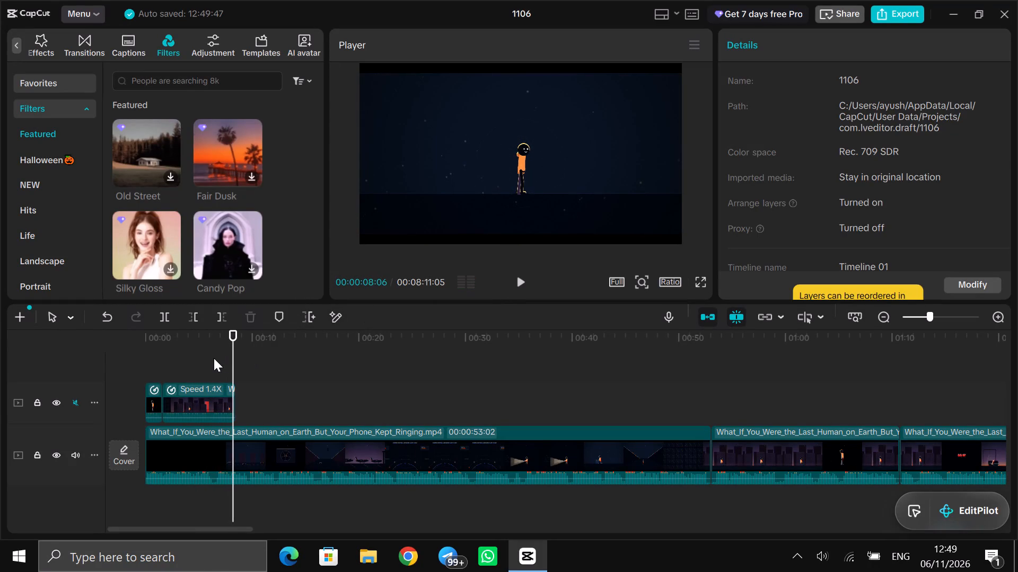
# Set the playback speed of the skyline segment on the muted overlay track to 1.67x.
pyautogui.click(208, 358)
pyautogui.click(209, 358)
pyautogui.click(203, 392)
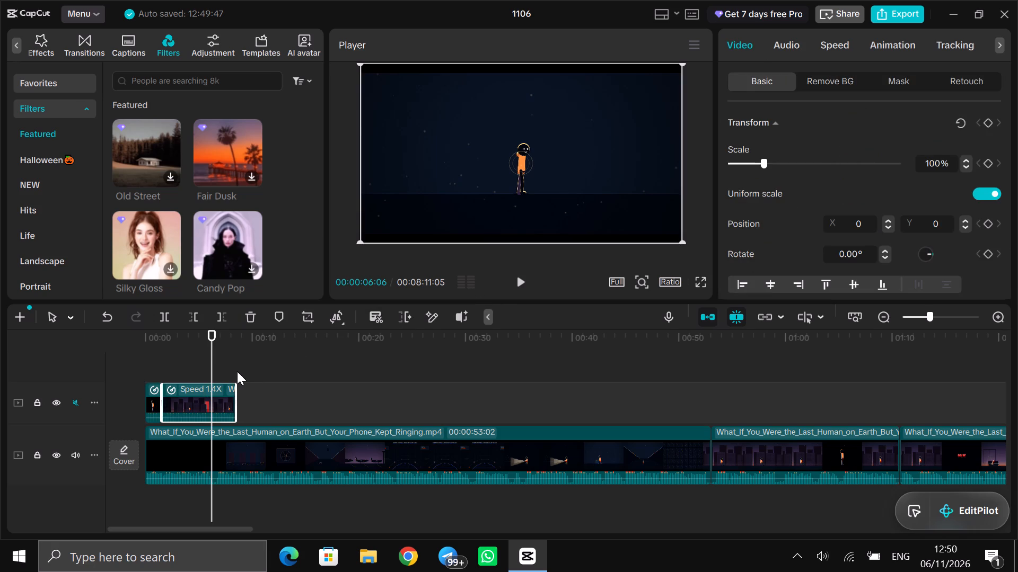
pyautogui.click(177, 348)
pyautogui.click(183, 363)
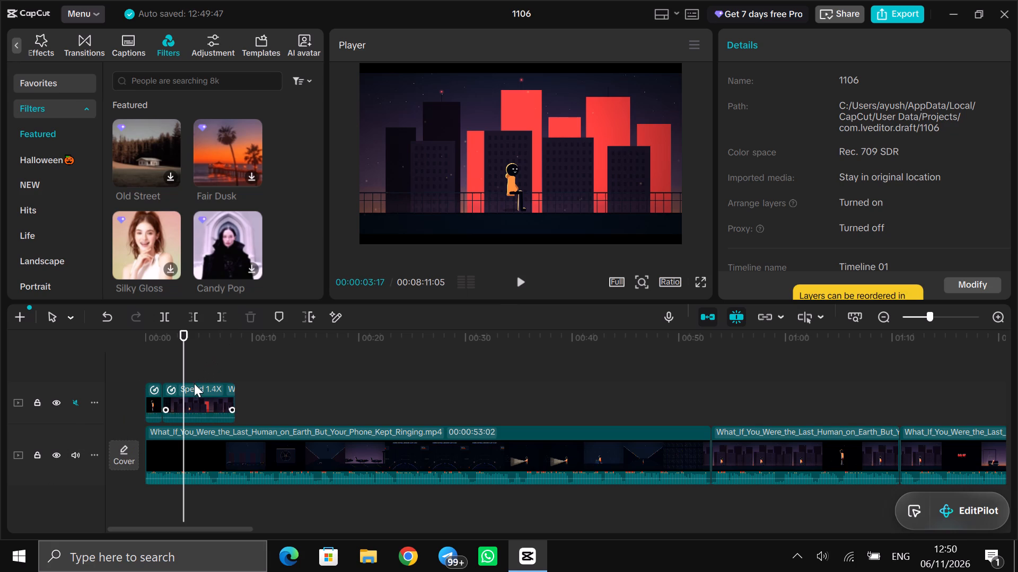
pyautogui.click(212, 392)
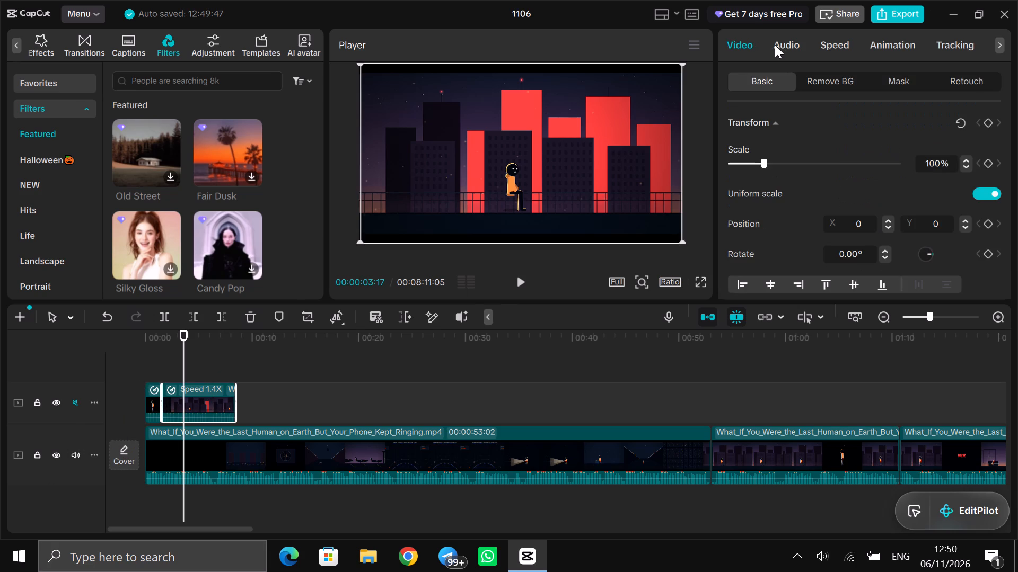
pyautogui.click(847, 33)
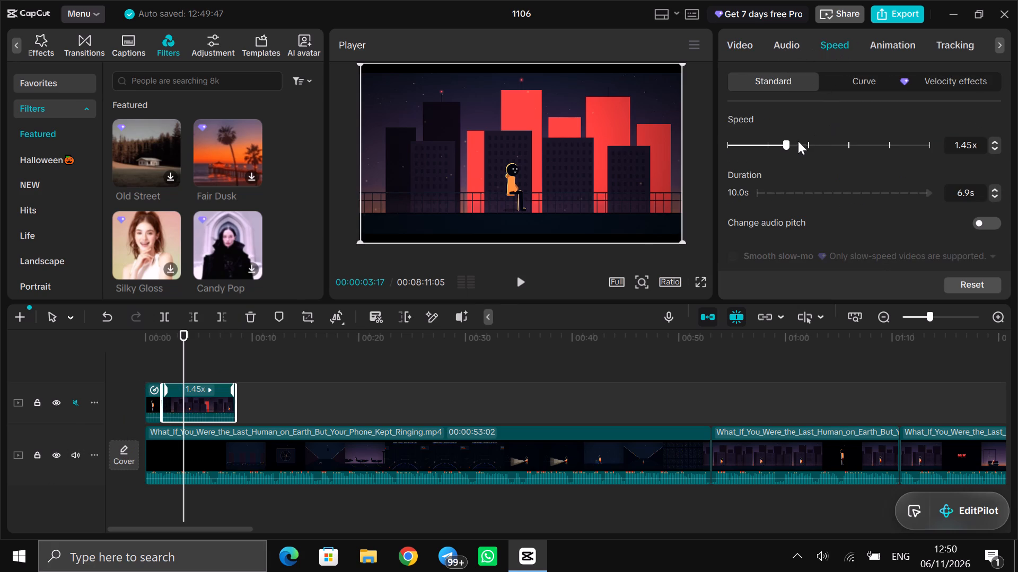
pyautogui.click(795, 144)
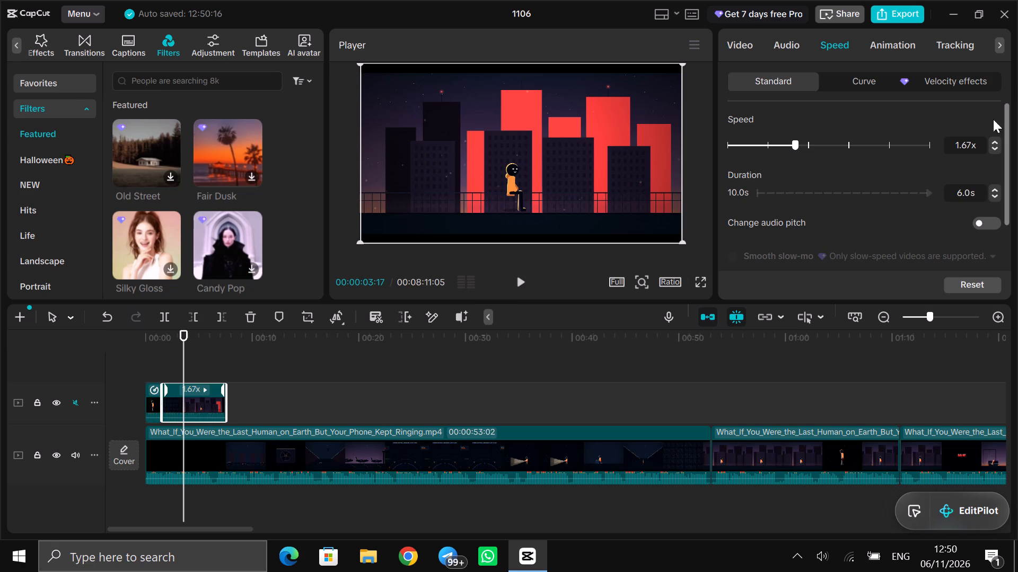
# Play the faster skyline segment from 00:00:01:18 and scrub around its end to check the transition to the main footage.
pyautogui.click(203, 367)
pyautogui.moveTo(203, 367); pyautogui.dragTo(164, 360)
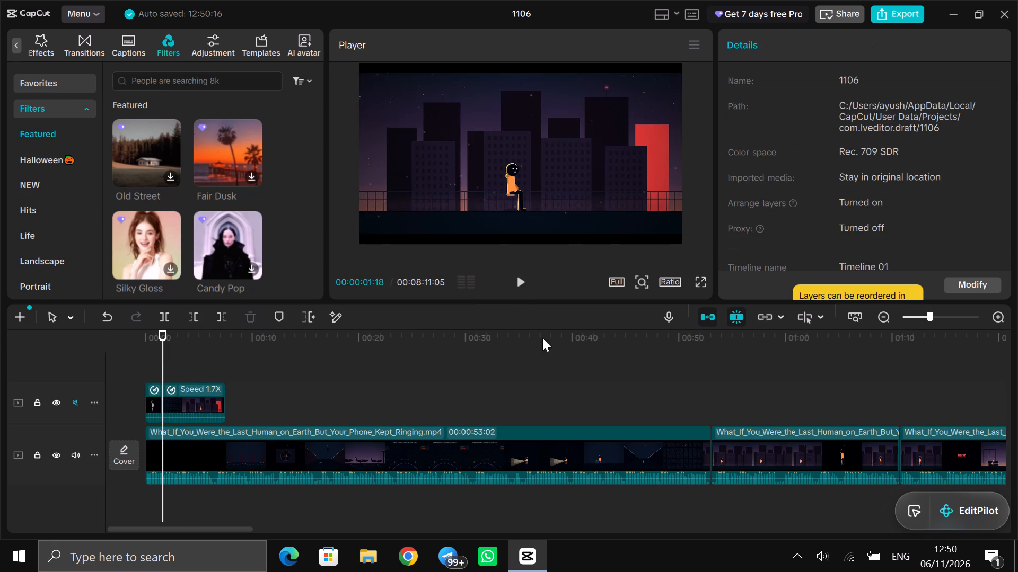
pyautogui.click(518, 281)
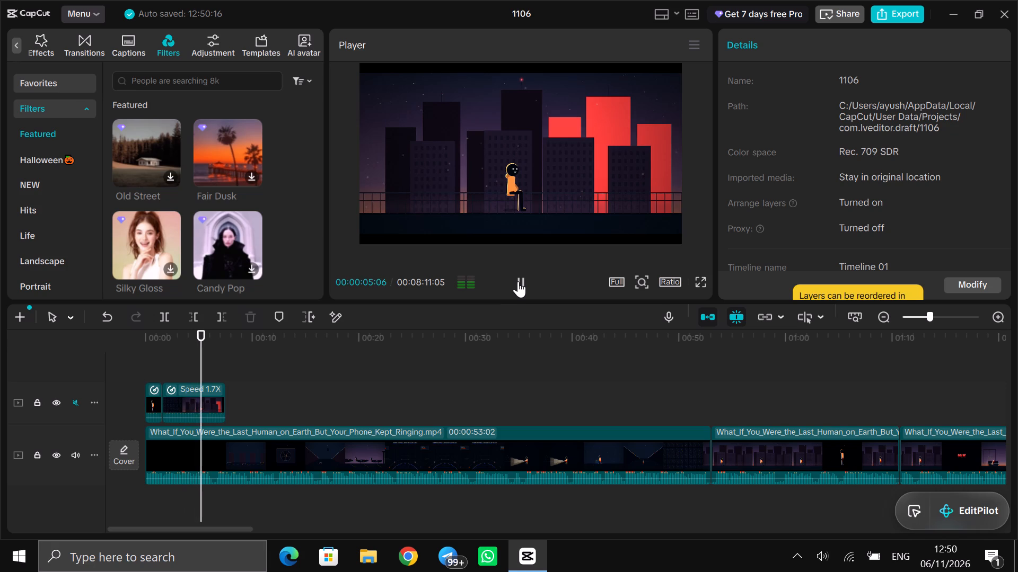
pyautogui.click(518, 281)
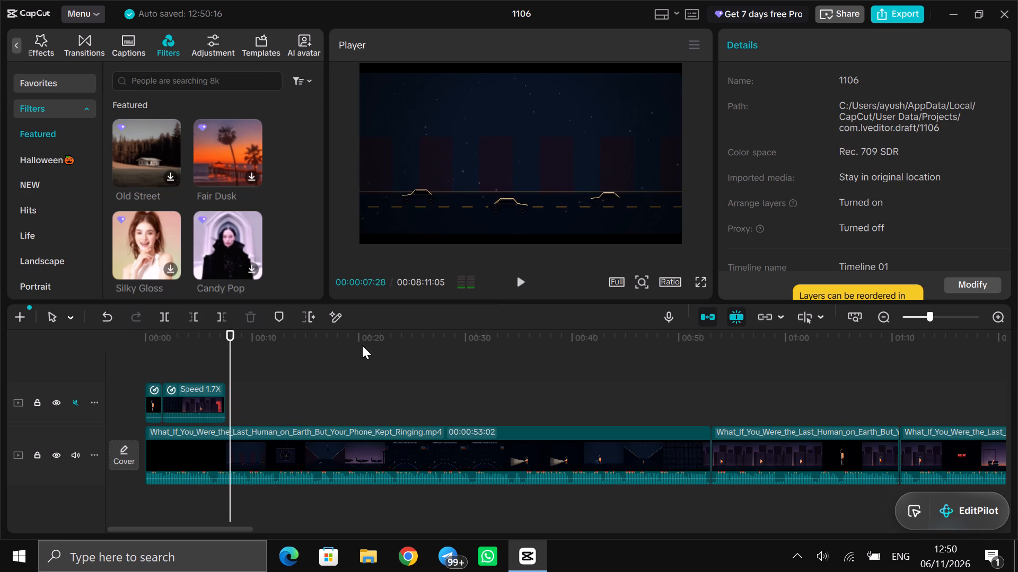
pyautogui.moveTo(234, 358); pyautogui.dragTo(226, 362)
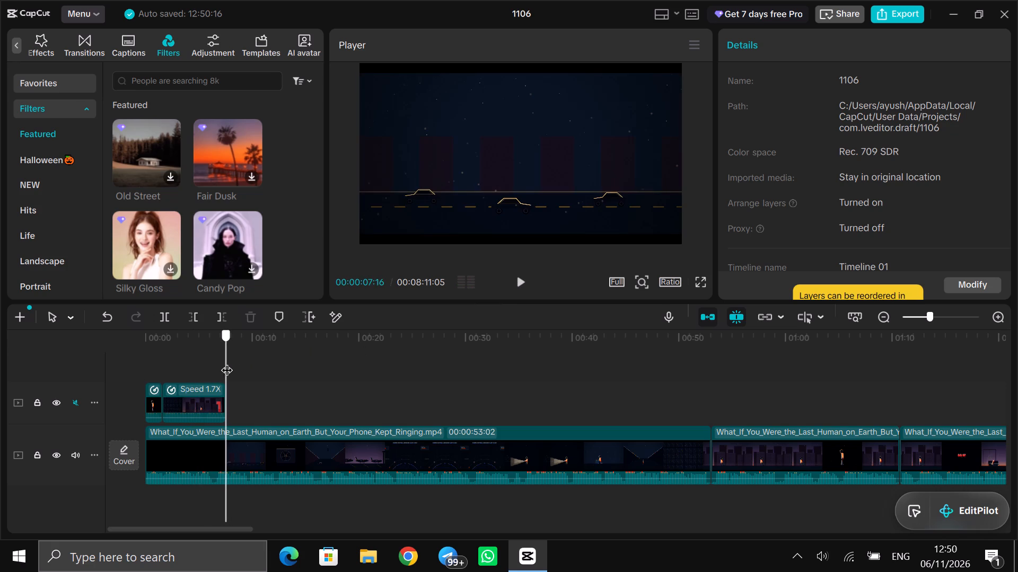
pyautogui.moveTo(226, 362); pyautogui.dragTo(189, 363)
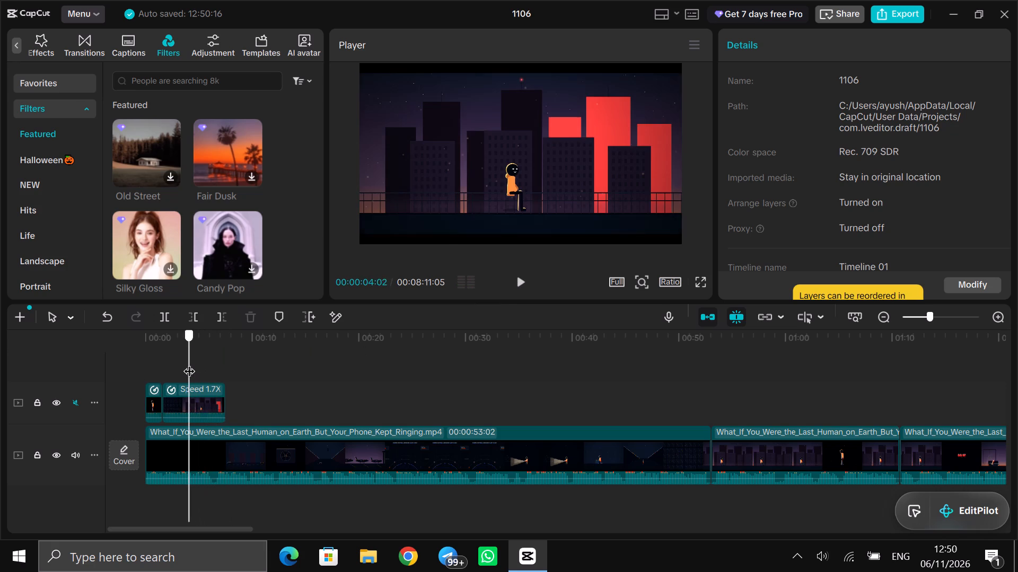
# Trim the end of the skyline segment on the muted overlay track back to 00:00:06:25, discarding the footage after it.
pyautogui.moveTo(189, 363); pyautogui.dragTo(217, 367)
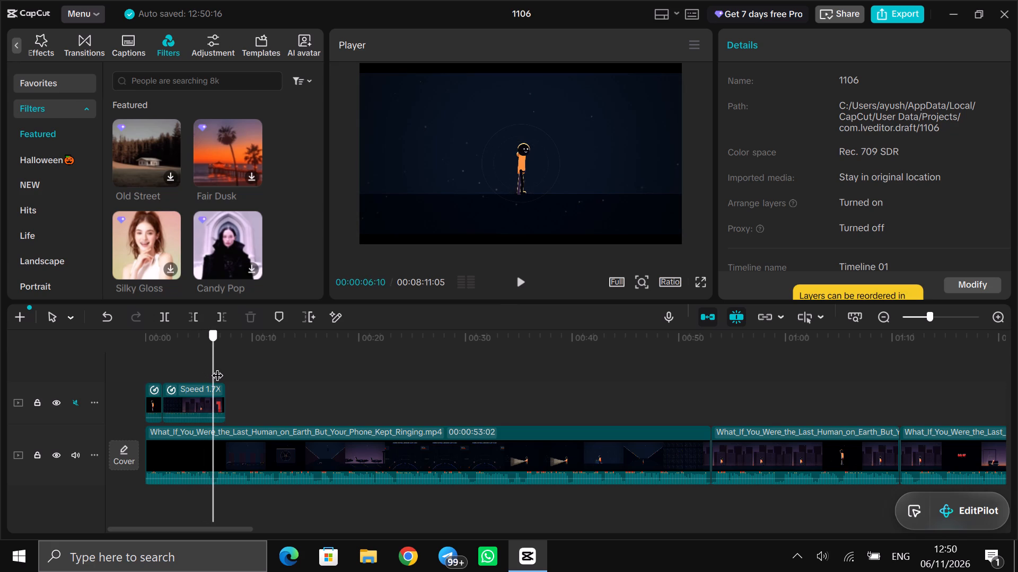
pyautogui.moveTo(217, 367); pyautogui.dragTo(219, 368)
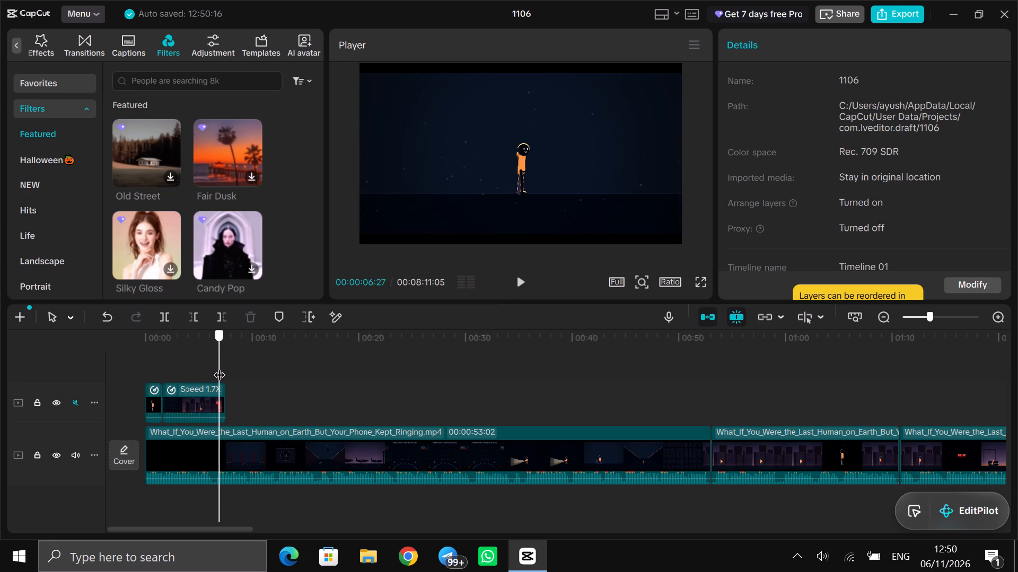
pyautogui.press('Right')
pyautogui.press('Right')
pyautogui.press('Right')
pyautogui.press('Right')
pyautogui.press('Right')
pyautogui.press('Right')
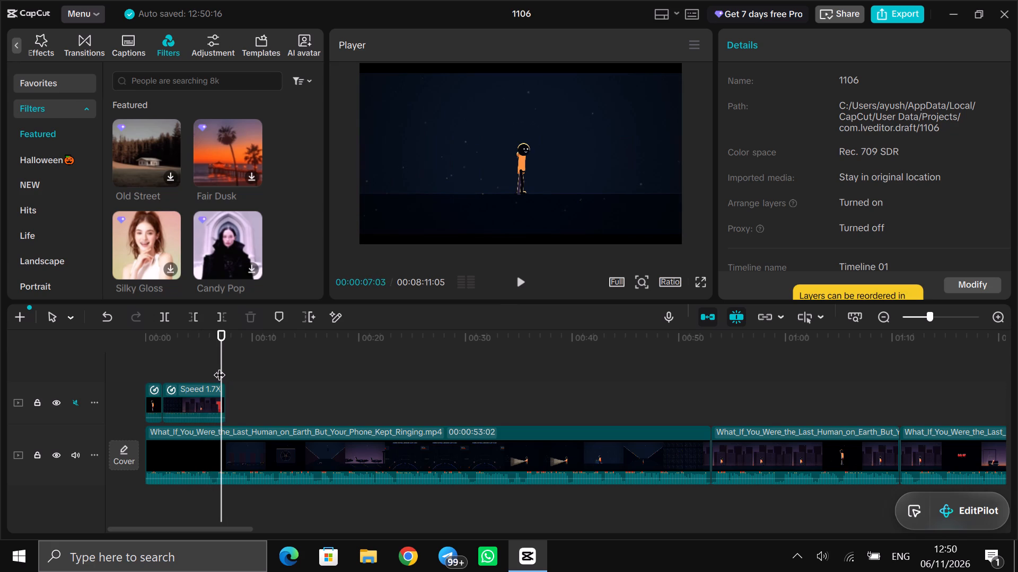
pyautogui.press('Right')
pyautogui.press('Right')
pyautogui.press('Left')
pyautogui.press('Left')
pyautogui.press('Left')
pyautogui.press('Left')
pyautogui.press('Left')
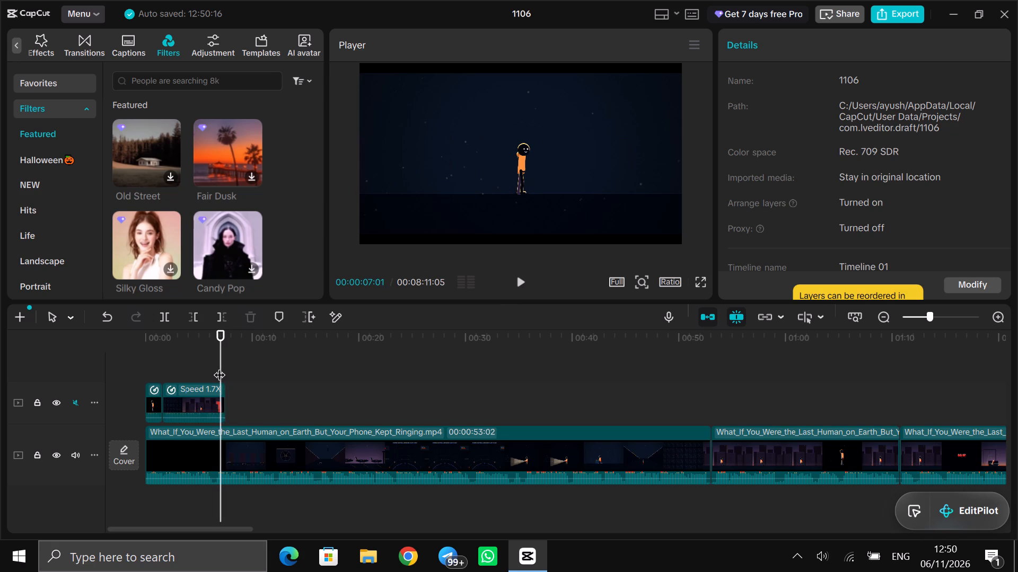
pyautogui.press('Left')
pyautogui.press('Left')
pyautogui.press('Left')
pyautogui.press('Left')
pyautogui.press('Left')
pyautogui.press('Left')
pyautogui.press('Left')
pyautogui.press('Left')
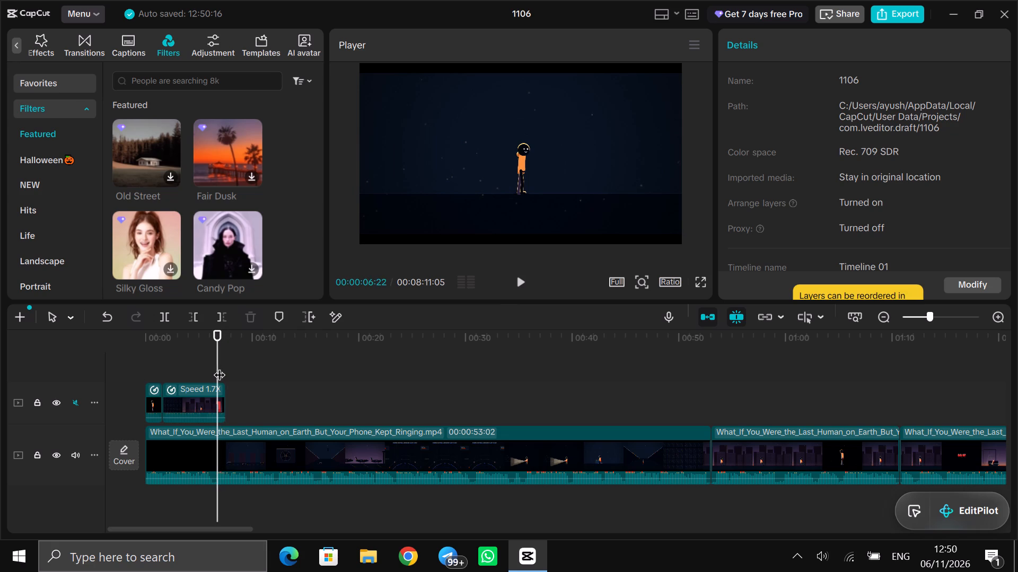
pyautogui.press('Left')
pyautogui.press('Left')
pyautogui.press('Left')
pyautogui.press('Left')
pyautogui.press('Left')
pyautogui.press('Left')
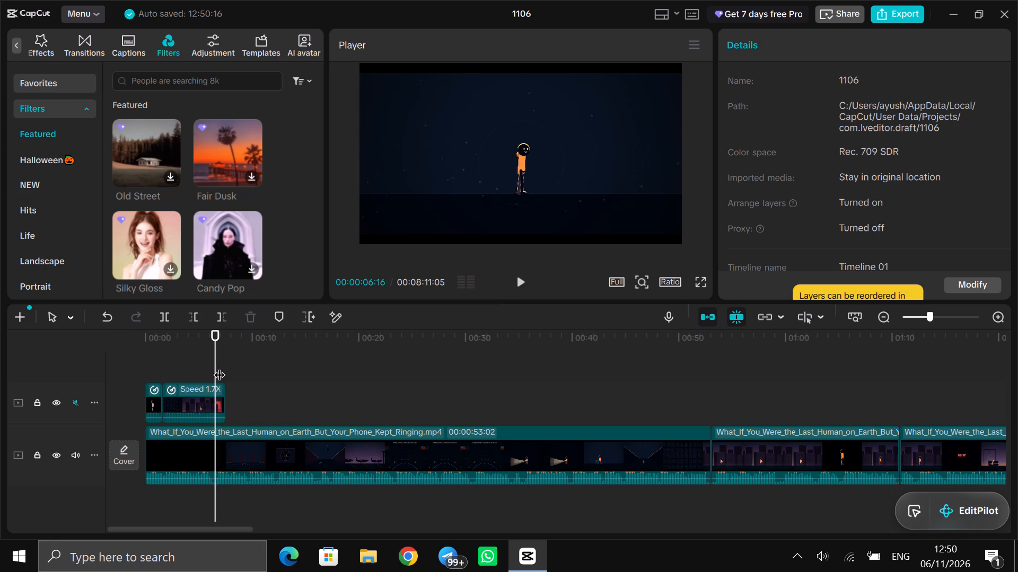
pyautogui.press('Left')
pyautogui.press('Left')
pyautogui.press('Left')
pyautogui.press('Right')
pyautogui.press('Right')
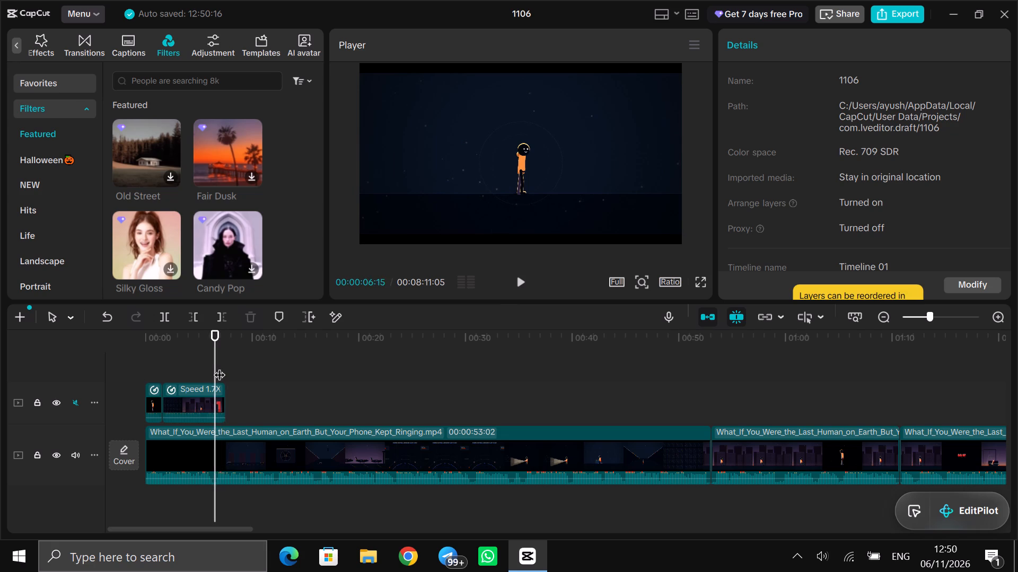
pyautogui.press('Right')
pyautogui.press('Right')
pyautogui.press('Right')
pyautogui.press('Right')
pyautogui.press('Right')
pyautogui.press('Right')
pyautogui.press('Right')
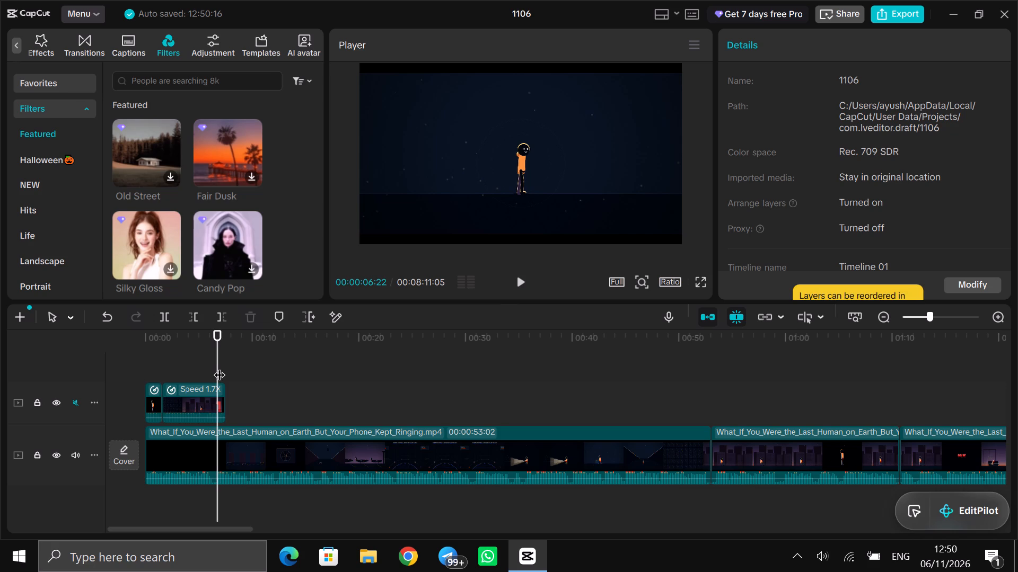
pyautogui.press('Right')
pyautogui.press('Right')
pyautogui.press('Right')
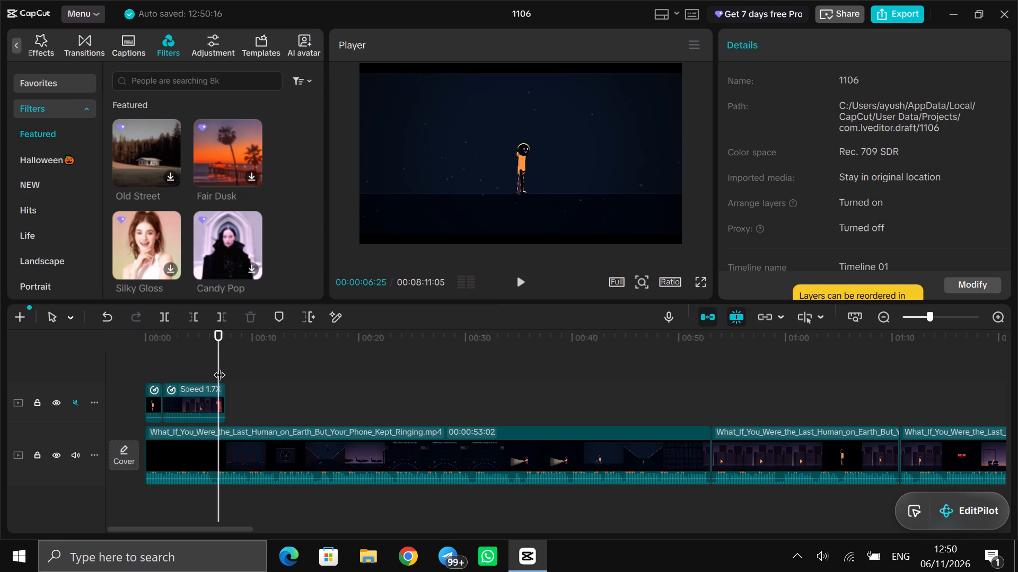
pyautogui.click(208, 396)
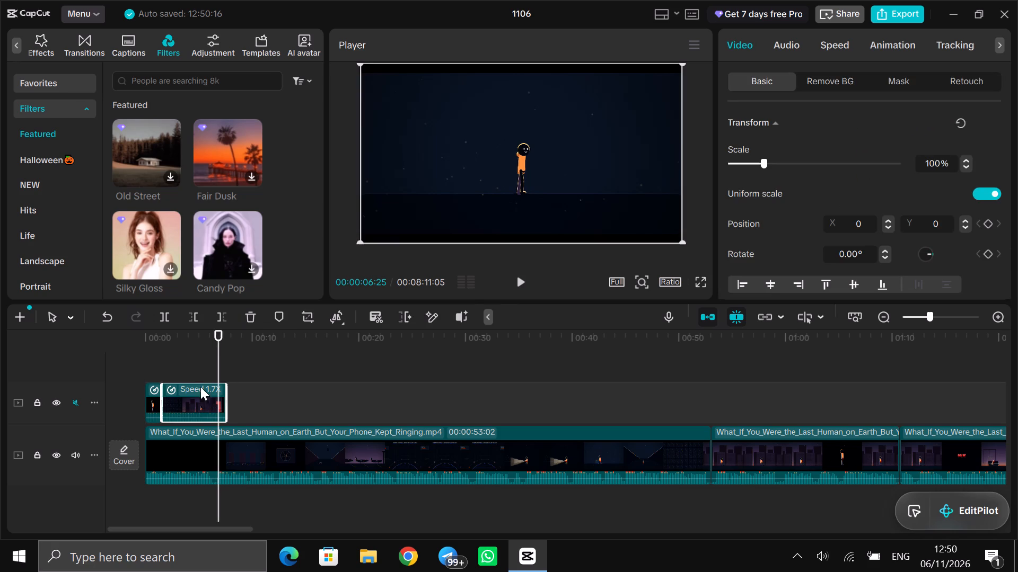
pyautogui.click(223, 318)
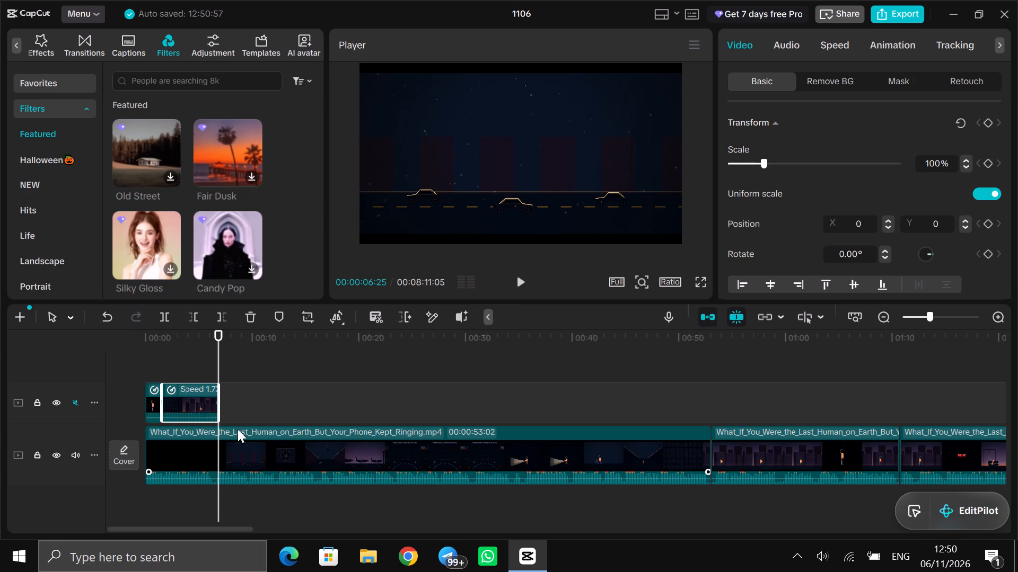
# Hide the overlay track temporarily to inspect the main footage beneath it at 00:00:06:25, and show the track again.
pyautogui.click(226, 456)
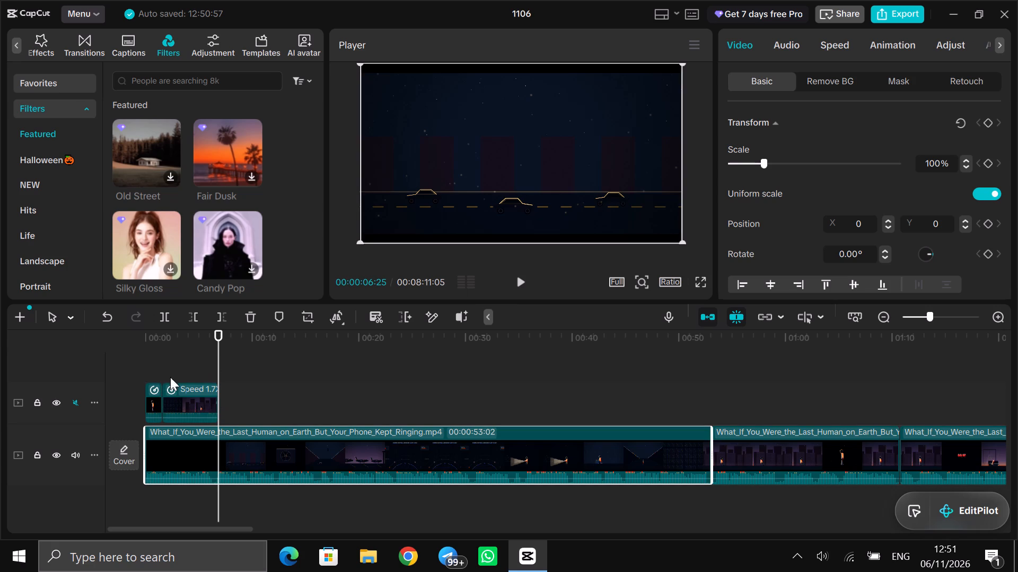
pyautogui.click(58, 404)
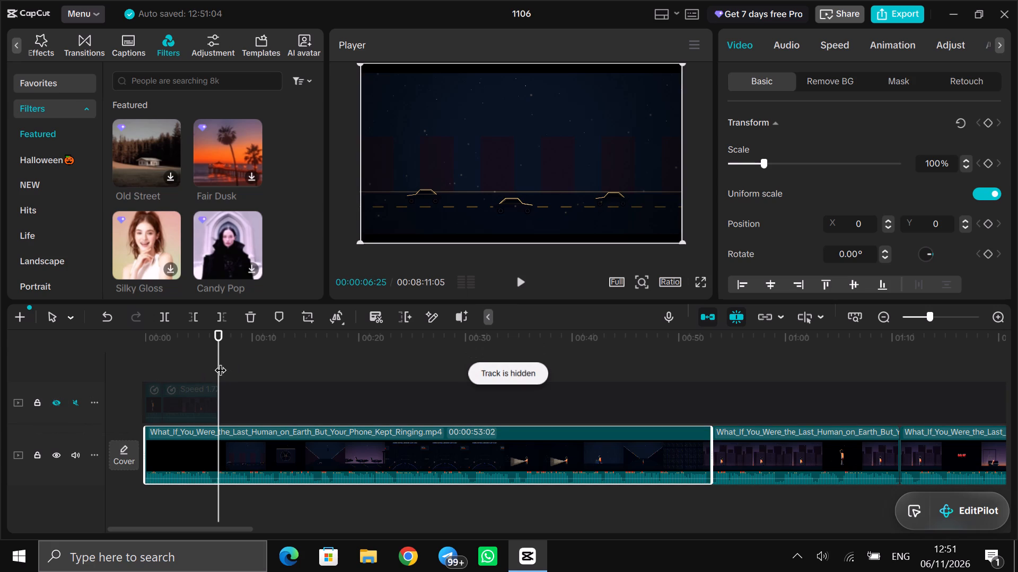
pyautogui.click(220, 362)
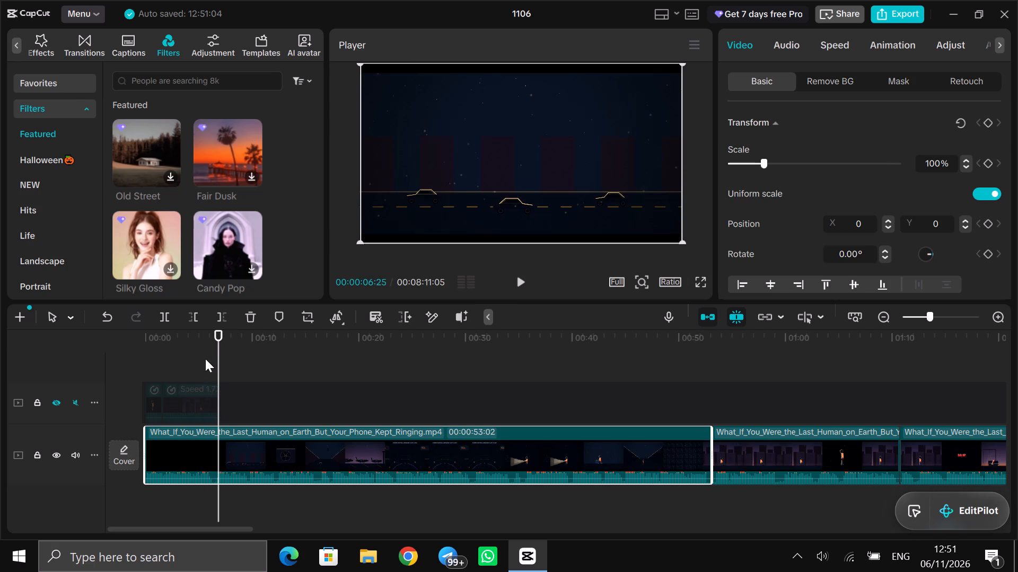
pyautogui.click(58, 403)
# Play the video from the start to review the trimmed overlay and its transition into the main footage.
pyautogui.click(169, 356)
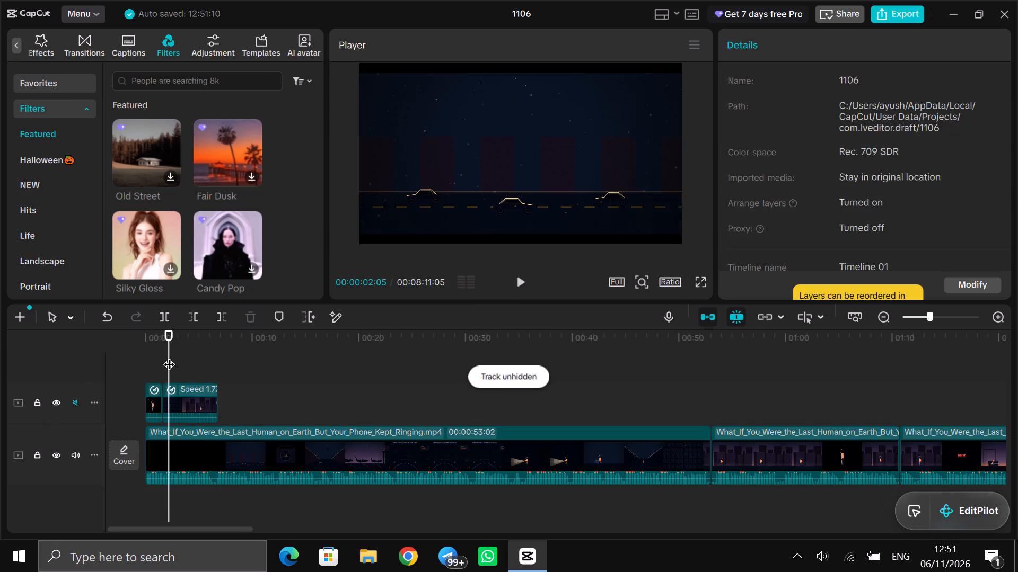
pyautogui.moveTo(169, 356); pyautogui.dragTo(98, 350)
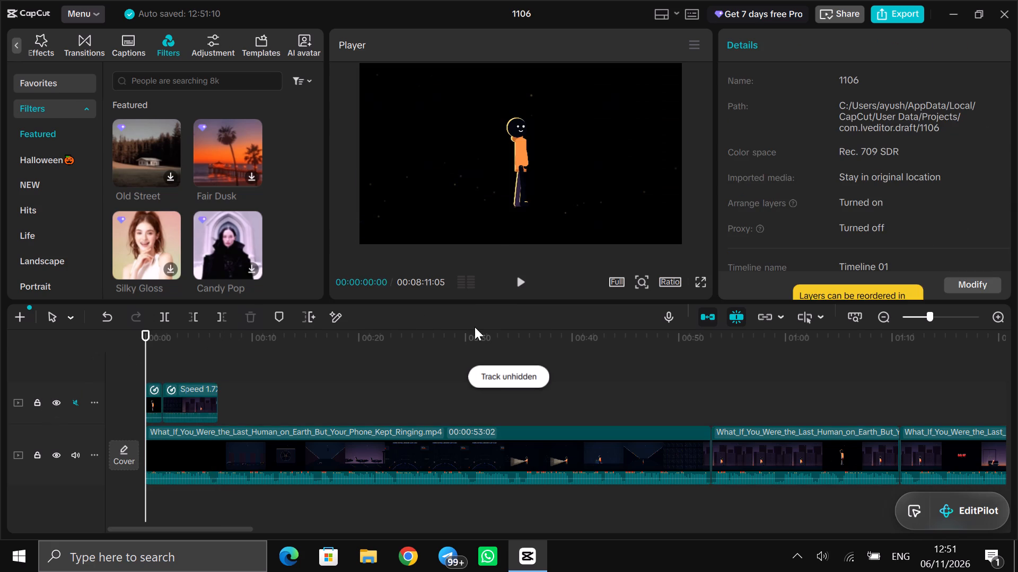
pyautogui.click(522, 278)
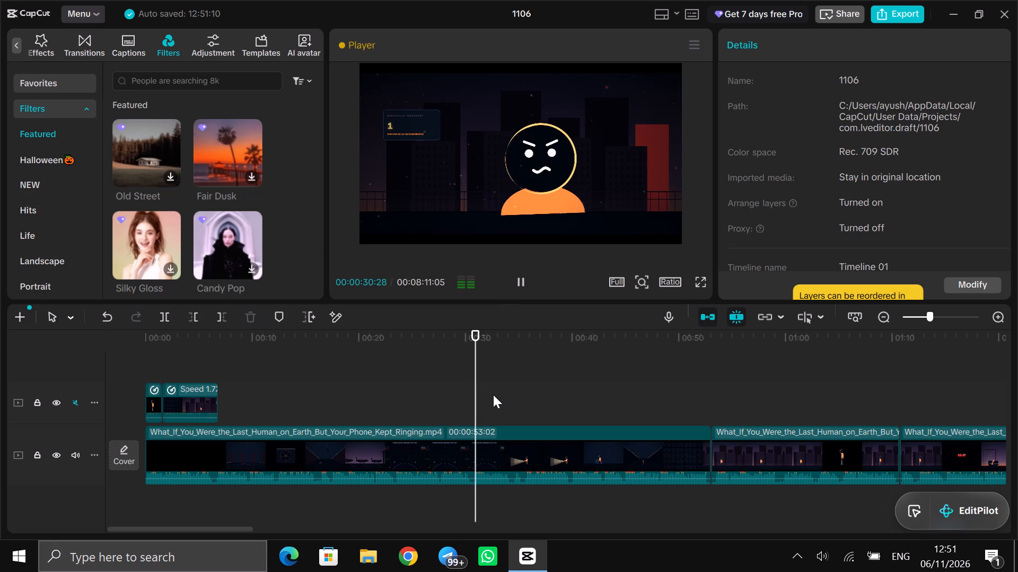
# Scrub the main footage from about 00:00:34 to 00:02:58 and play a stretch up to about 00:02:51 to review its scenes.
pyautogui.click(527, 394)
pyautogui.moveTo(527, 394); pyautogui.dragTo(511, 394)
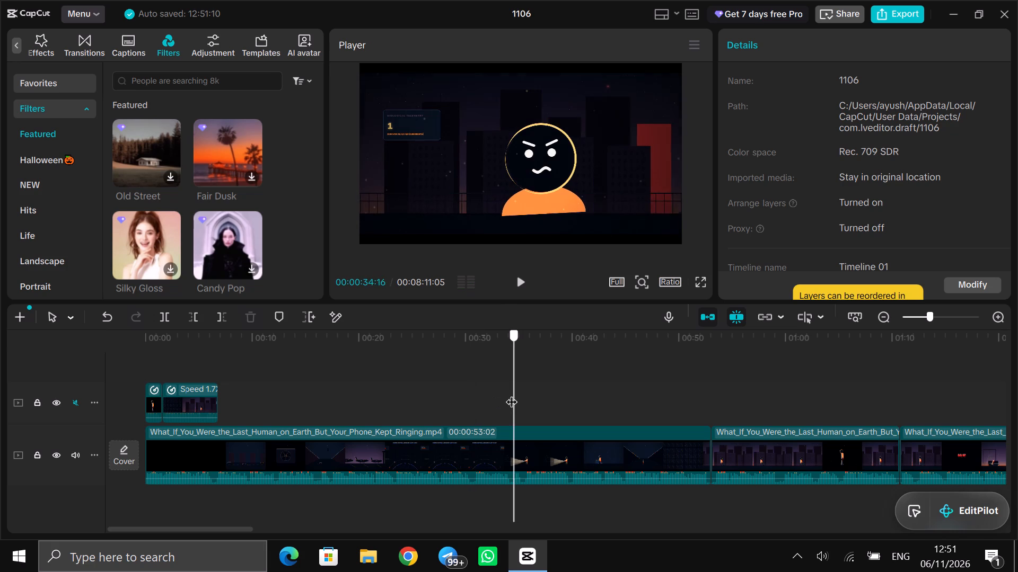
pyautogui.moveTo(511, 394); pyautogui.dragTo(535, 391)
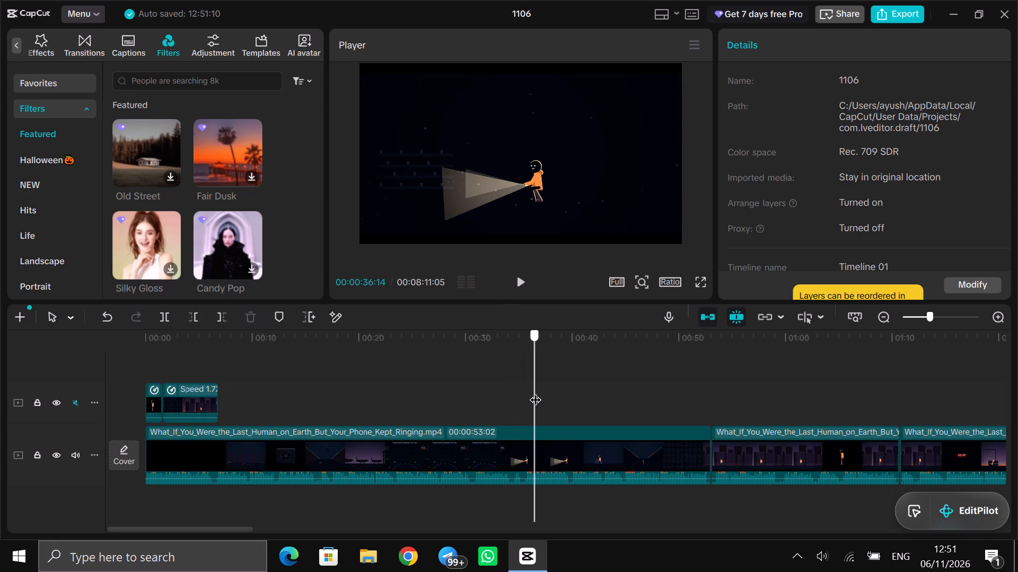
pyautogui.moveTo(535, 391); pyautogui.dragTo(638, 392)
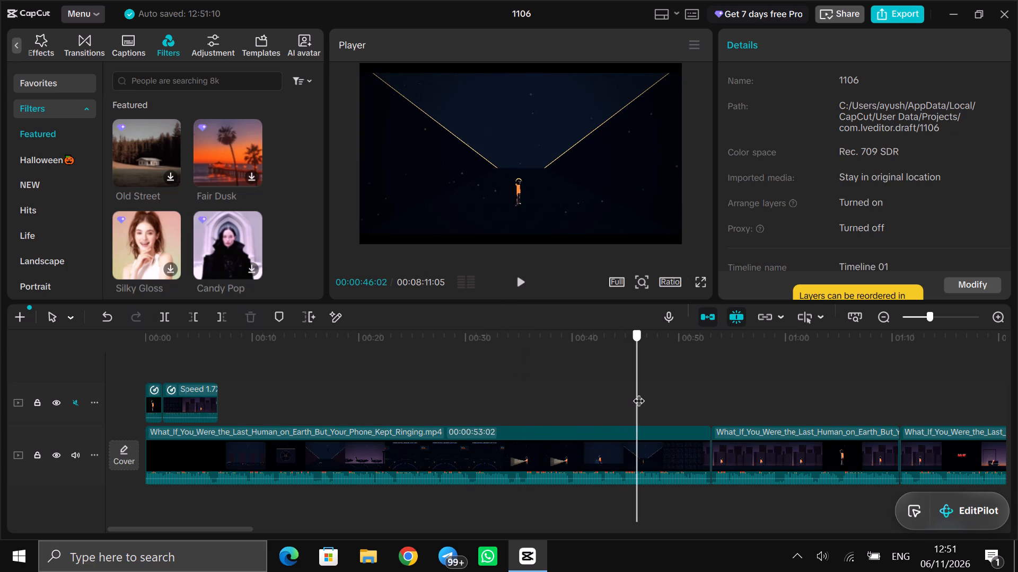
pyautogui.moveTo(638, 392); pyautogui.dragTo(718, 391)
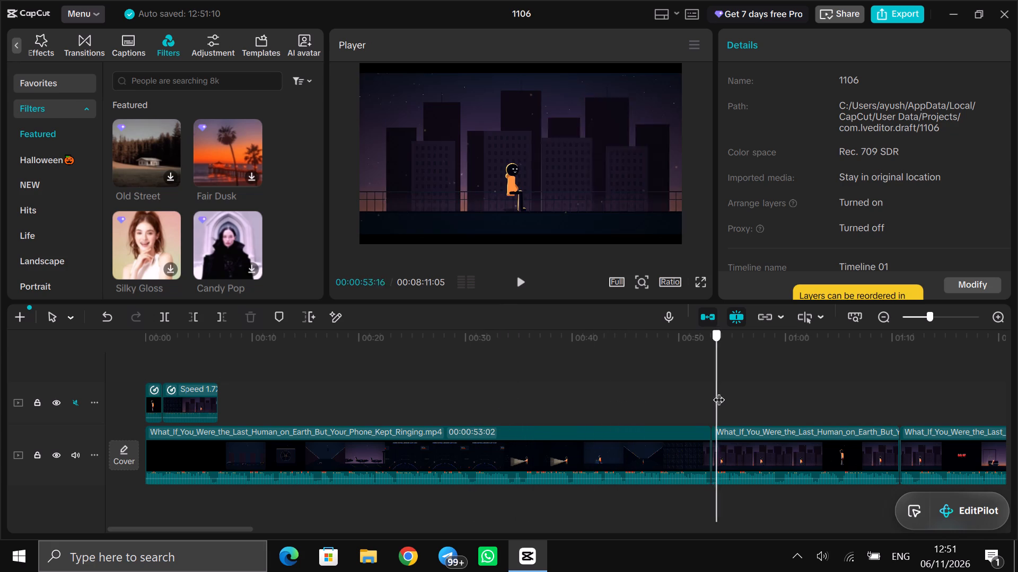
pyautogui.moveTo(718, 391); pyautogui.dragTo(824, 392)
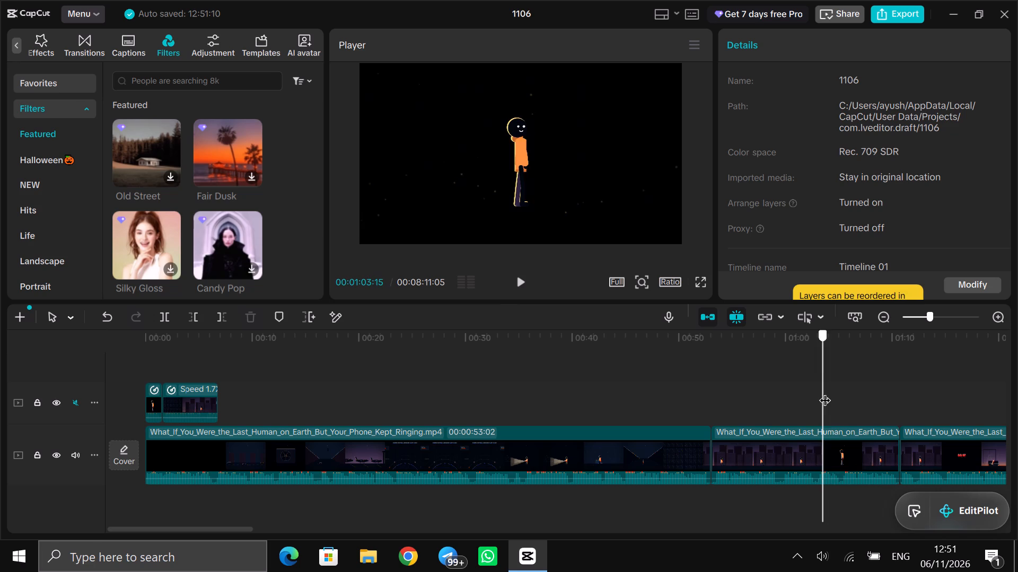
pyautogui.moveTo(824, 392); pyautogui.dragTo(960, 383)
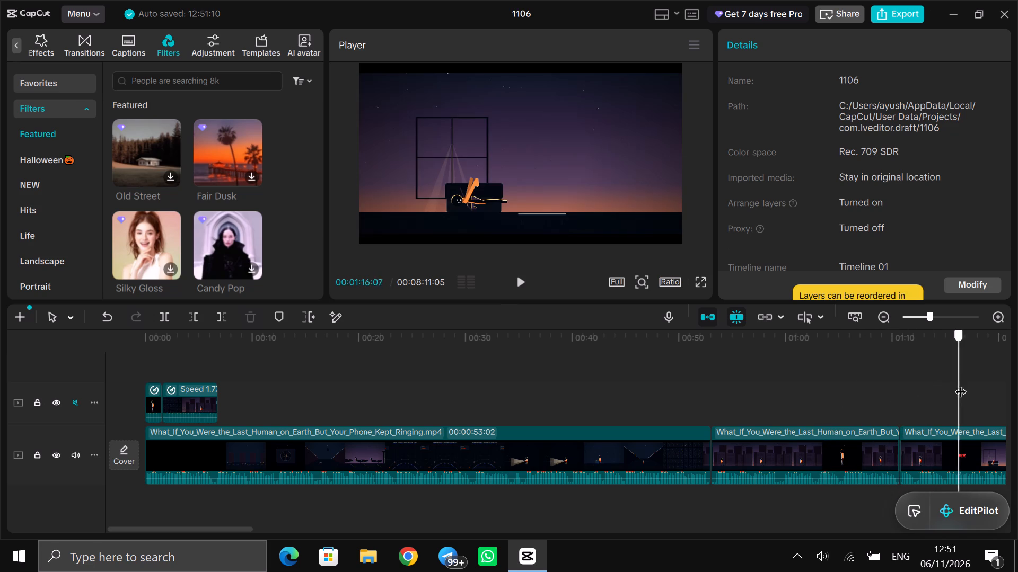
pyautogui.moveTo(960, 383); pyautogui.dragTo(941, 378)
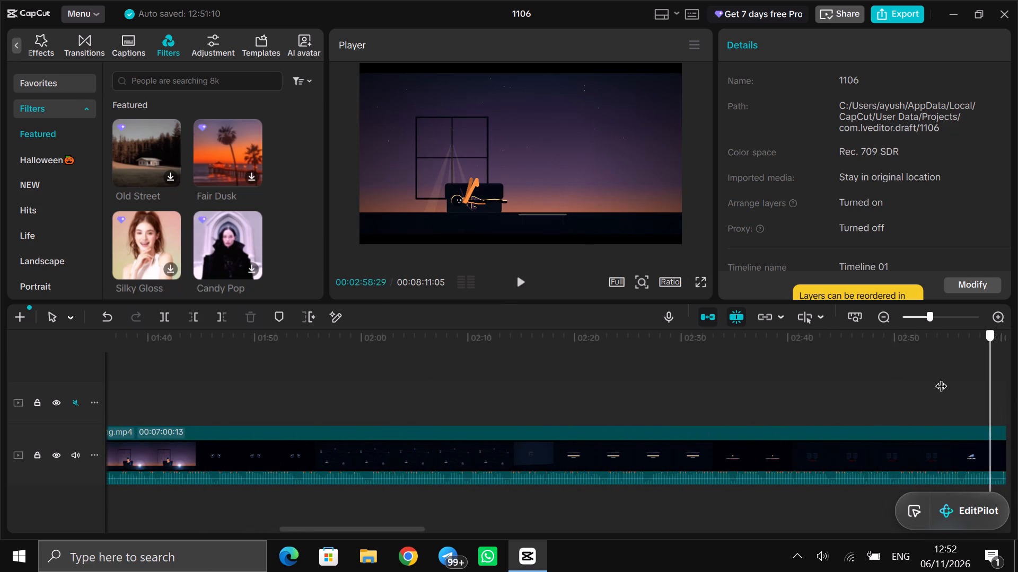
pyautogui.moveTo(941, 378); pyautogui.dragTo(783, 406)
pyautogui.click(519, 278)
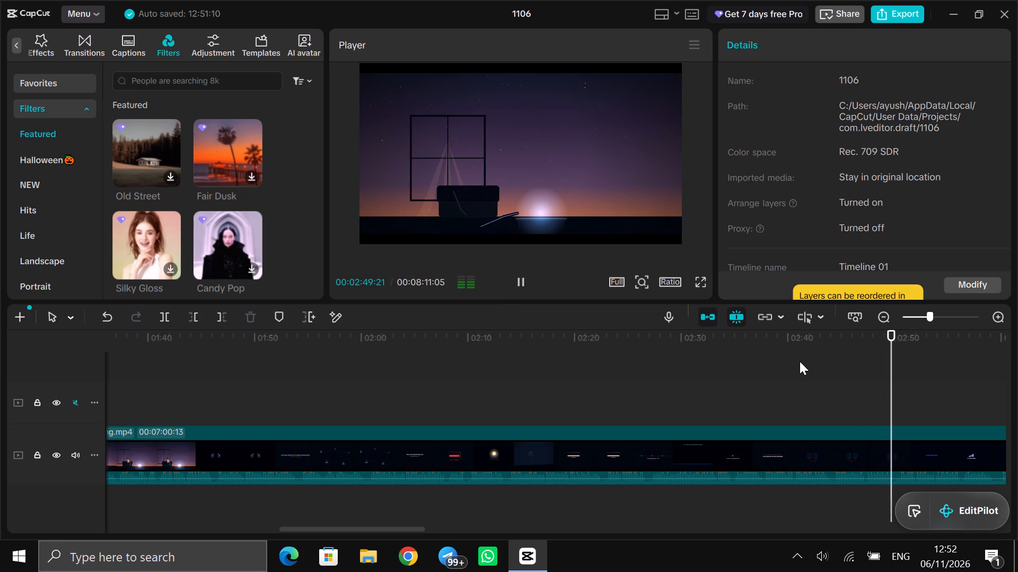
pyautogui.click(854, 381)
# Apply the Fade In entrance animation to the first segment on the overlay track, with a duration of 0.1 s.
pyautogui.moveTo(854, 381); pyautogui.dragTo(74, 350)
pyautogui.click(939, 312)
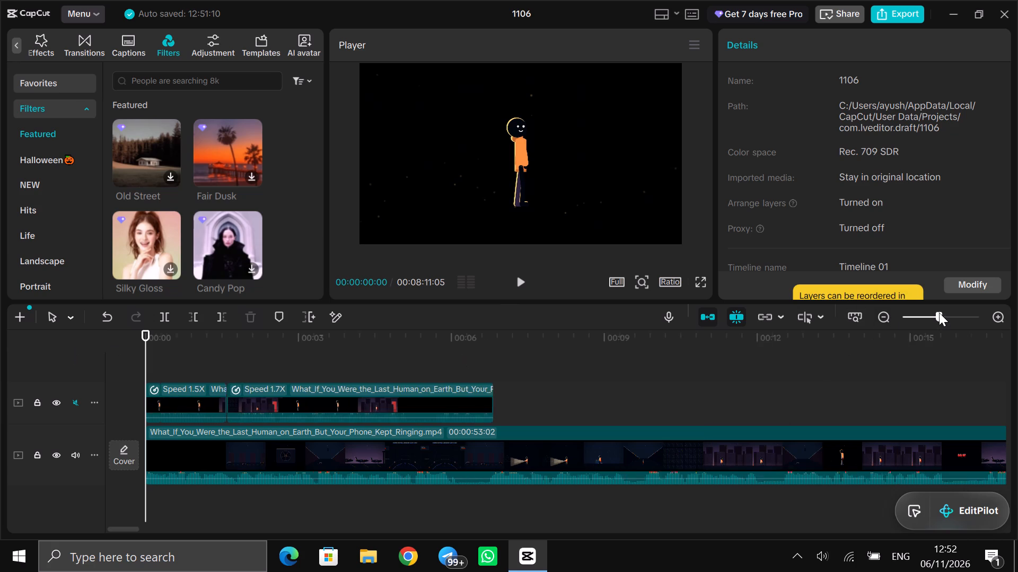
pyautogui.click(944, 320)
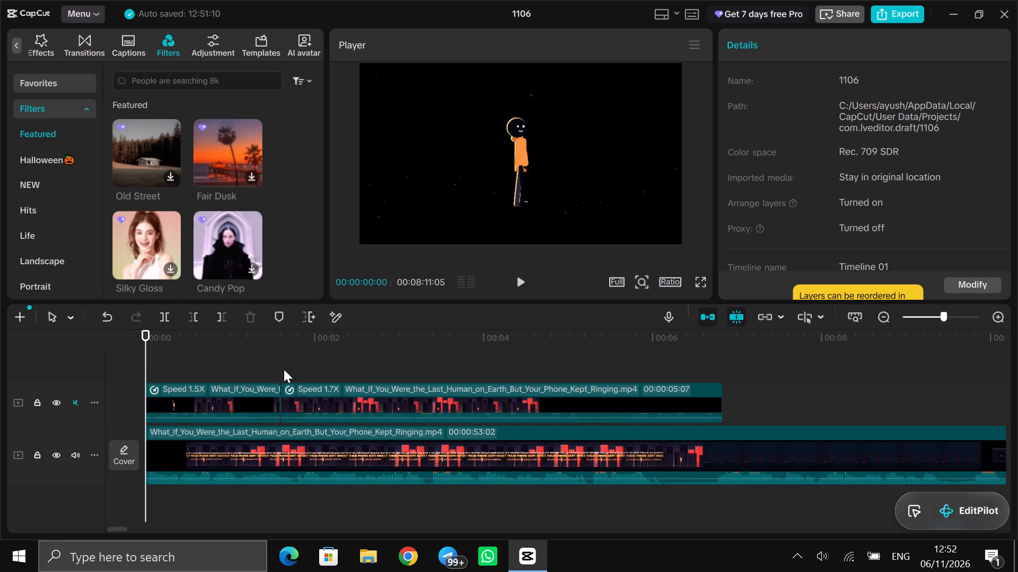
pyautogui.click(195, 400)
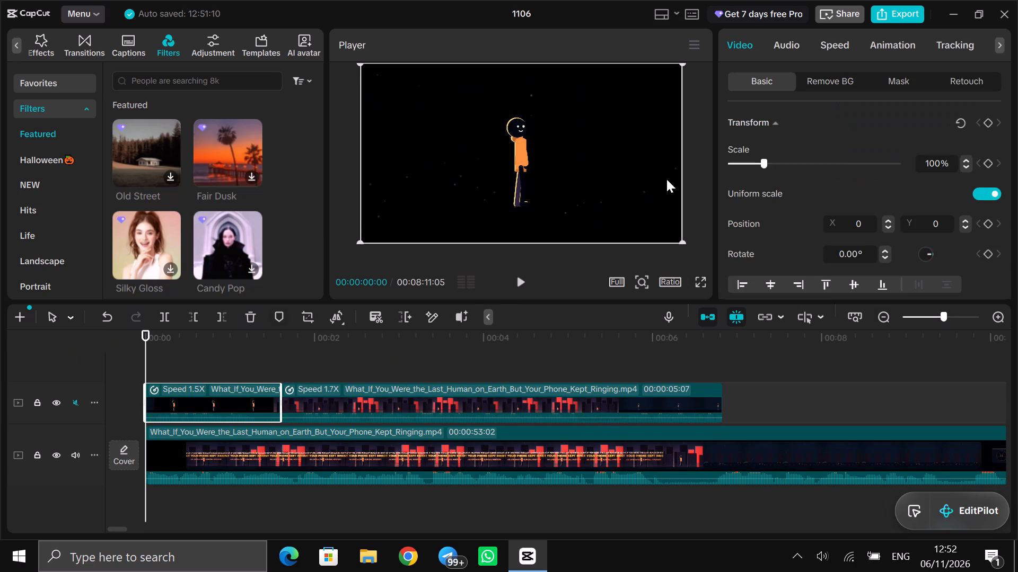
pyautogui.click(873, 45)
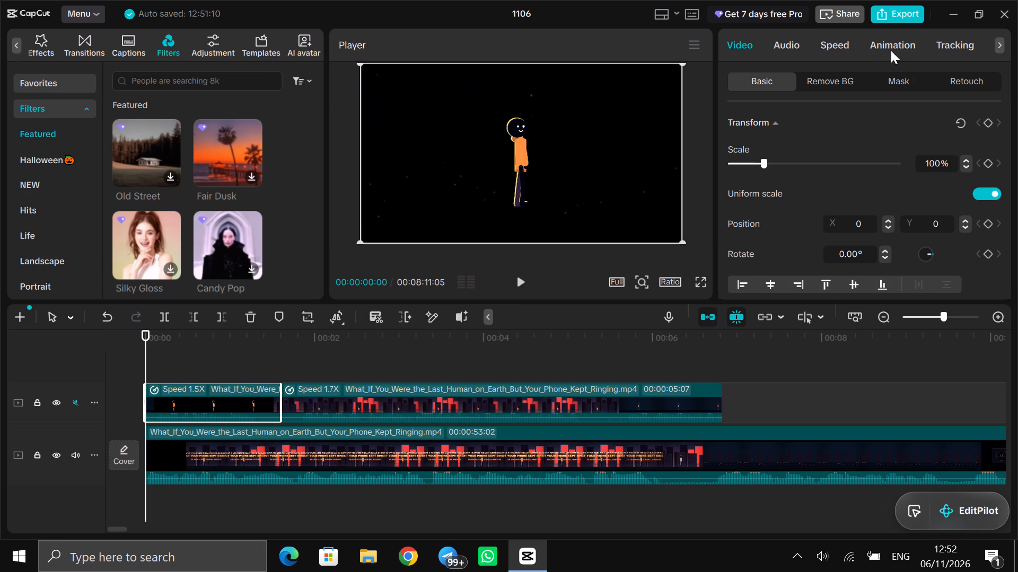
pyautogui.click(891, 50)
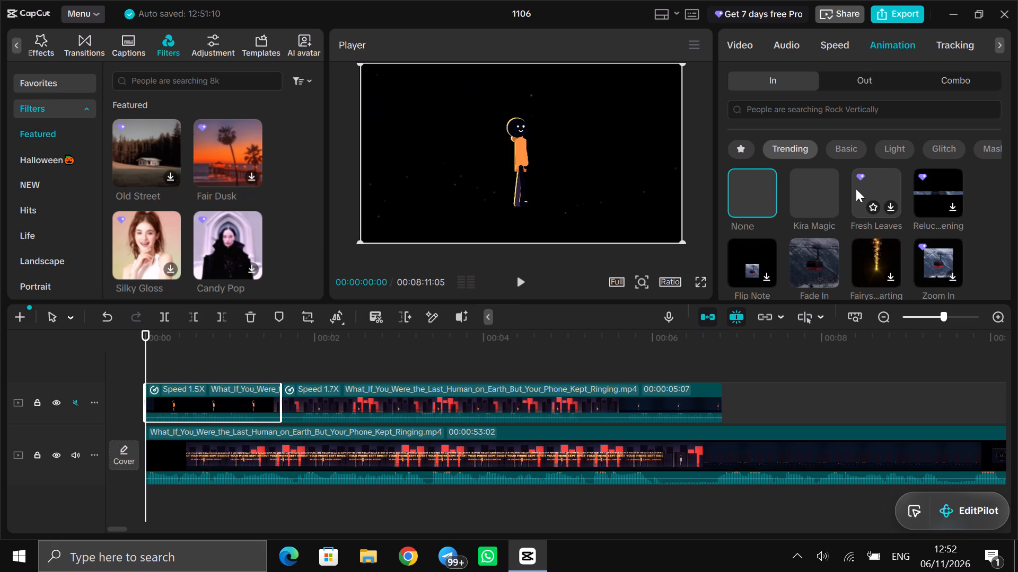
pyautogui.click(825, 256)
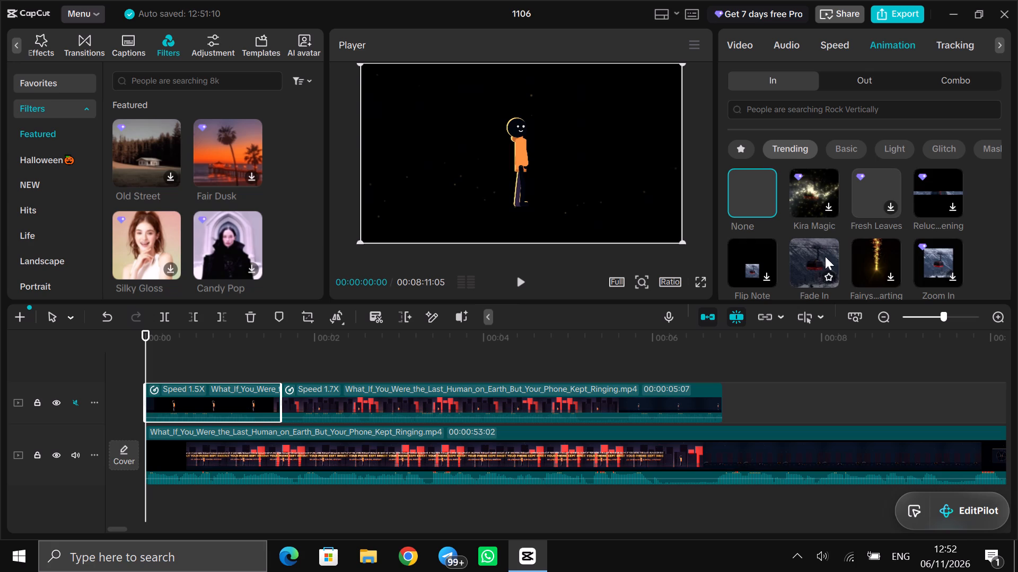
pyautogui.click(860, 285)
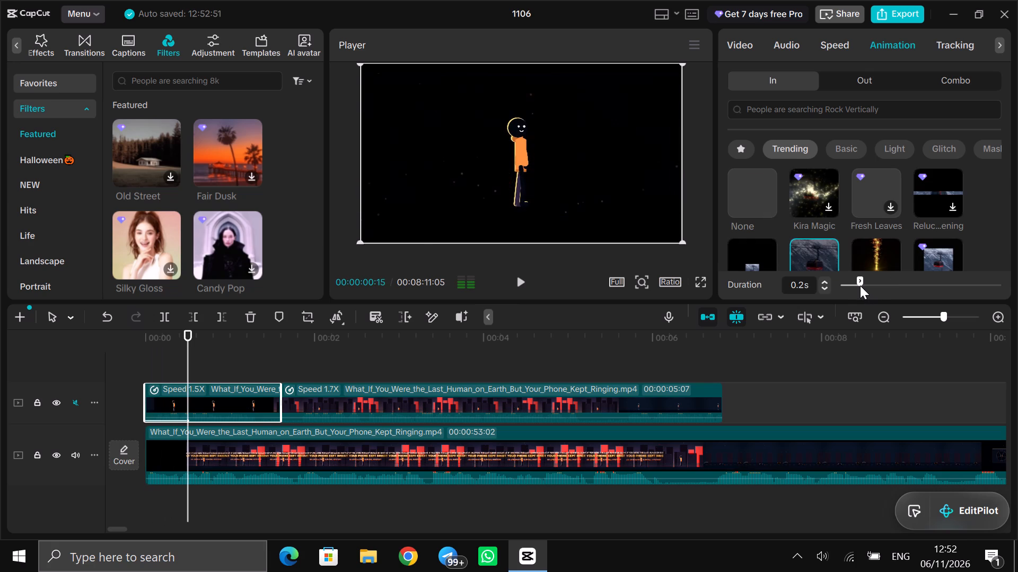
pyautogui.moveTo(860, 285); pyautogui.dragTo(850, 285)
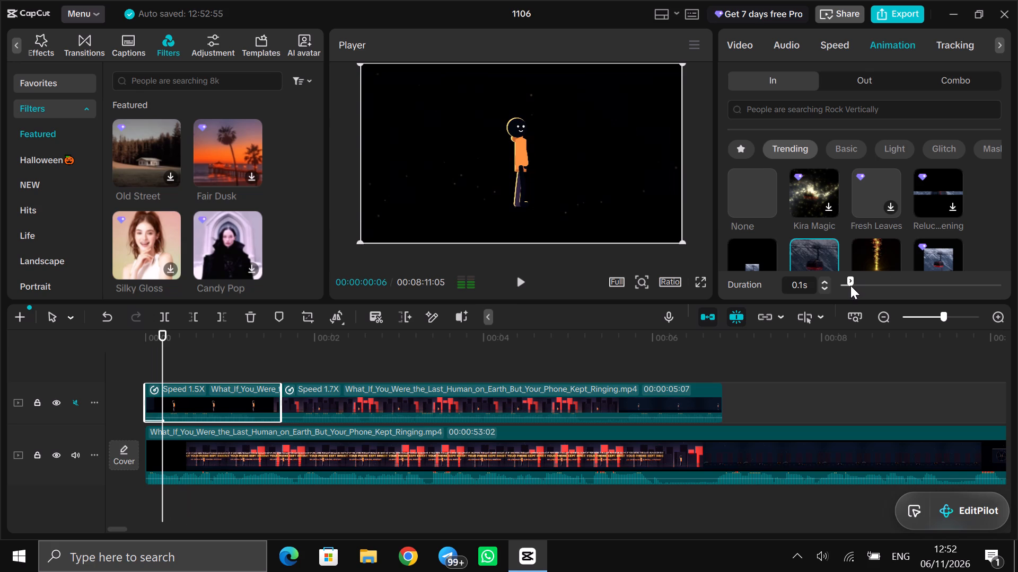
pyautogui.click(853, 285)
pyautogui.moveTo(856, 281); pyautogui.dragTo(845, 281)
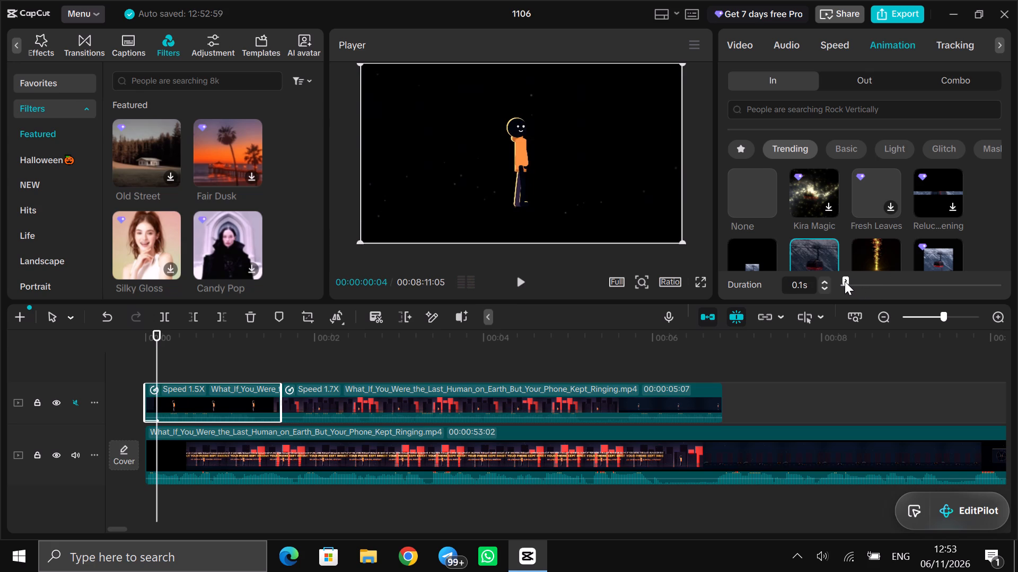
# Set the Fade In animation duration of the first overlay segment to 0.2 s.
pyautogui.moveTo(845, 281); pyautogui.dragTo(859, 282)
pyautogui.moveTo(859, 282); pyautogui.dragTo(862, 282)
# Play the video from the start to about 00:00:18 to review the animated overlay and the footage following it.
pyautogui.click(166, 364)
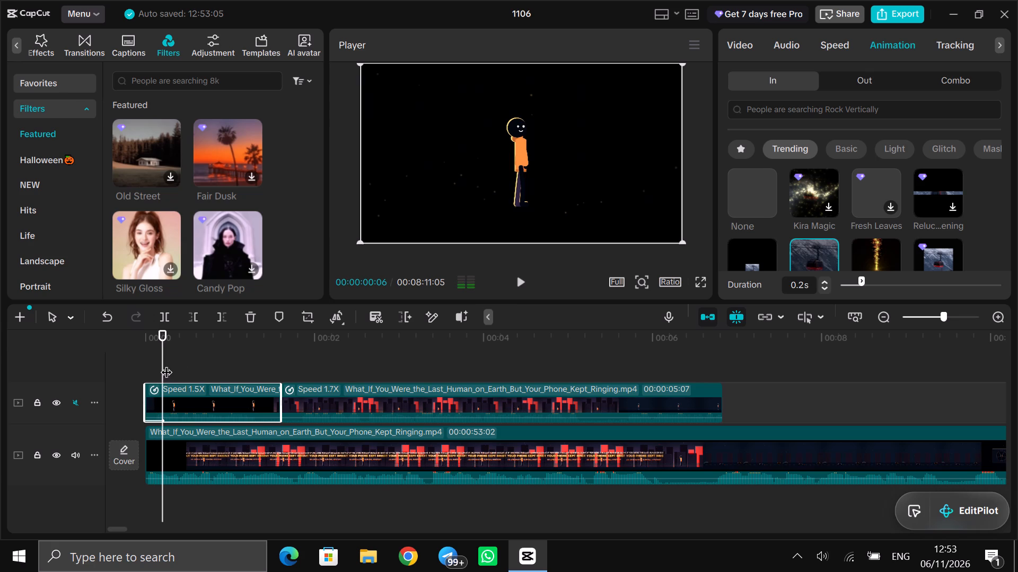
pyautogui.moveTo(166, 364); pyautogui.dragTo(120, 368)
pyautogui.click(521, 281)
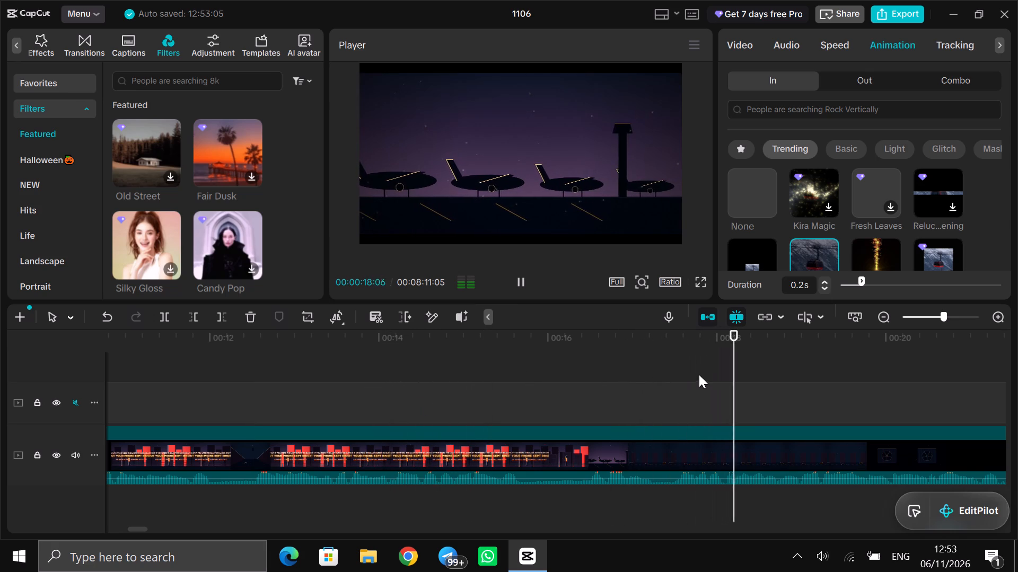
pyautogui.click(776, 364)
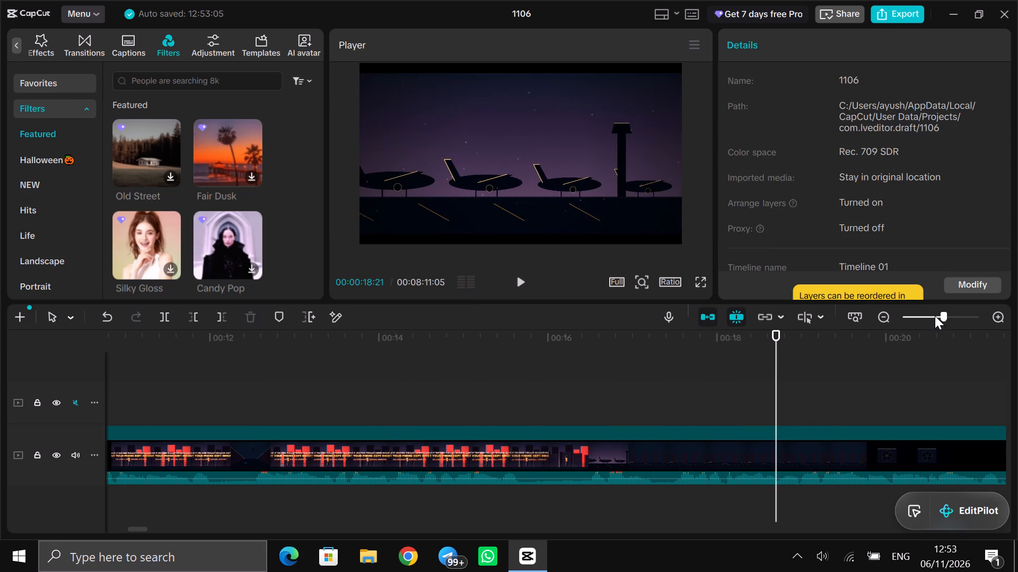
# Go to the end of the video and play the closing moments from 00:08:09:29 to review how it finishes.
pyautogui.moveTo(935, 316); pyautogui.dragTo(930, 316)
pyautogui.click(916, 316)
pyautogui.click(719, 367)
pyautogui.moveTo(719, 367); pyautogui.dragTo(855, 388)
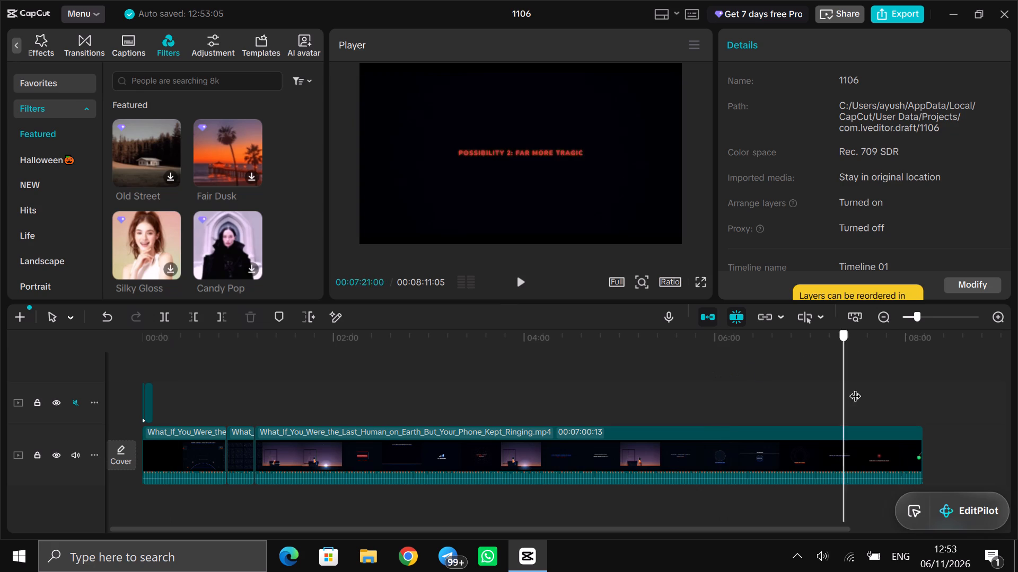
pyautogui.moveTo(855, 388); pyautogui.dragTo(925, 411)
pyautogui.click(950, 312)
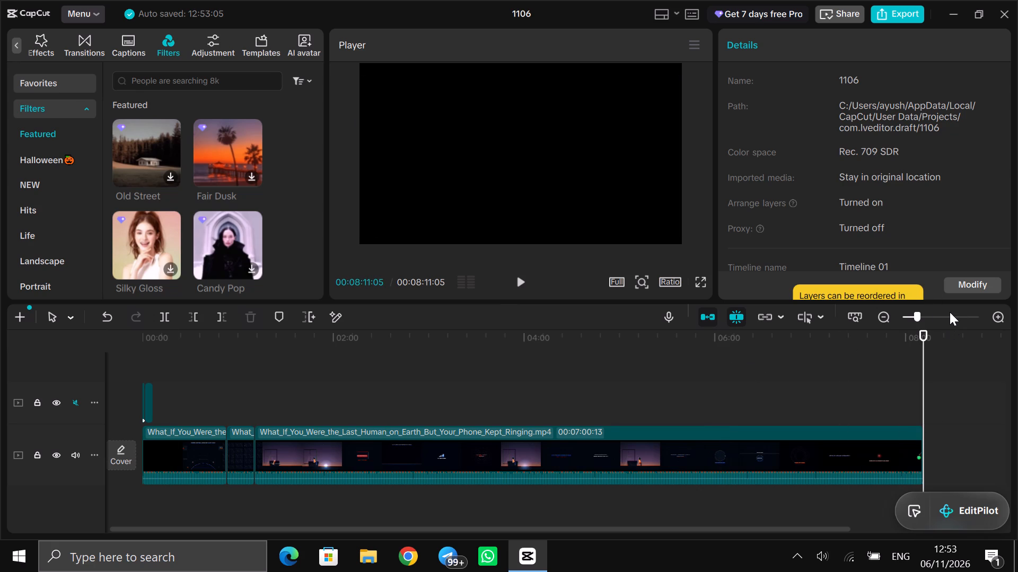
pyautogui.click(959, 318)
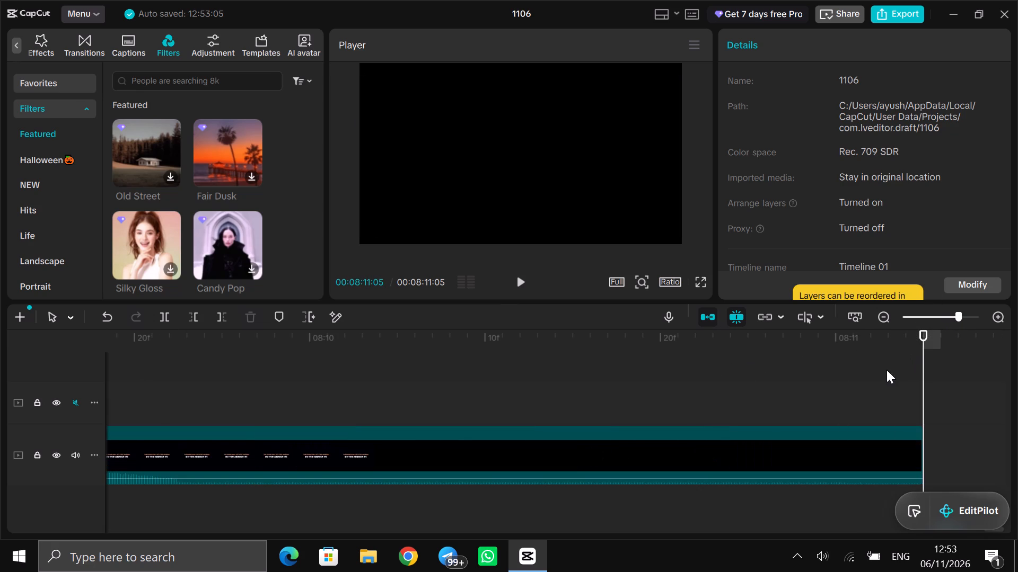
pyautogui.click(887, 370)
pyautogui.moveTo(884, 370); pyautogui.dragTo(296, 399)
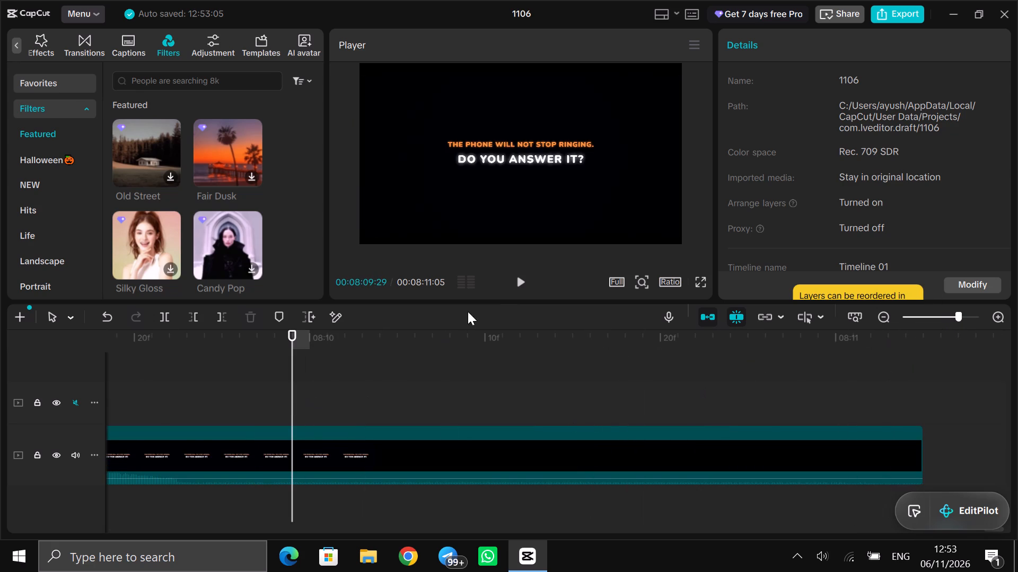
pyautogui.click(520, 281)
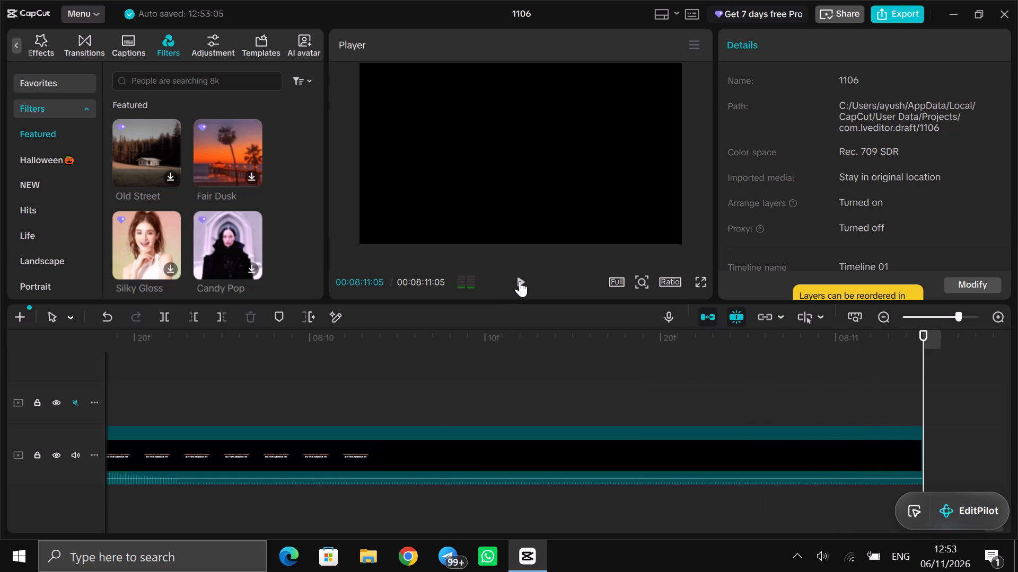
pyautogui.click(520, 281)
# Play the main footage from 00:07:42:06 through to its end to review the final scenes.
pyautogui.click(459, 344)
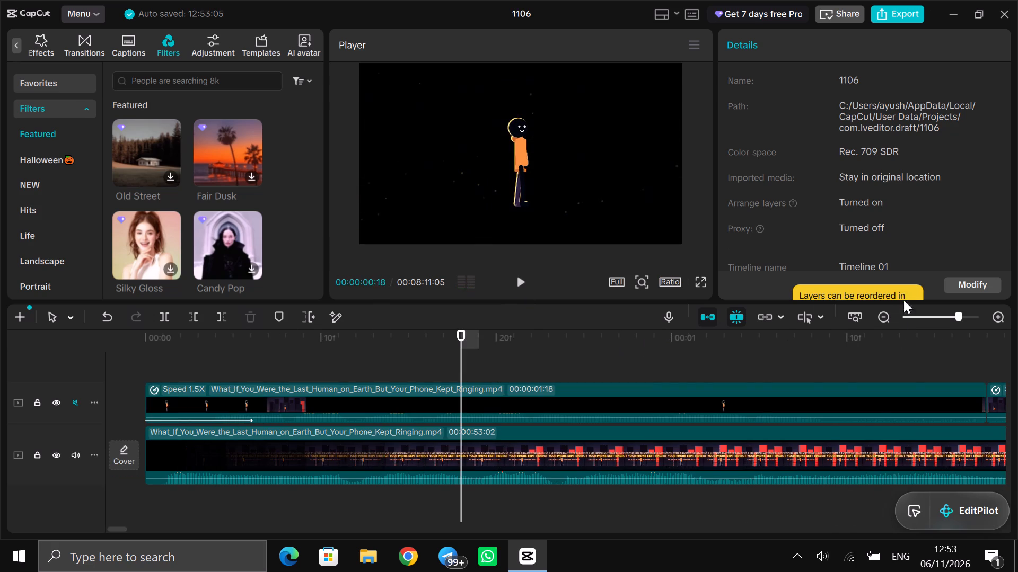
pyautogui.click(919, 321)
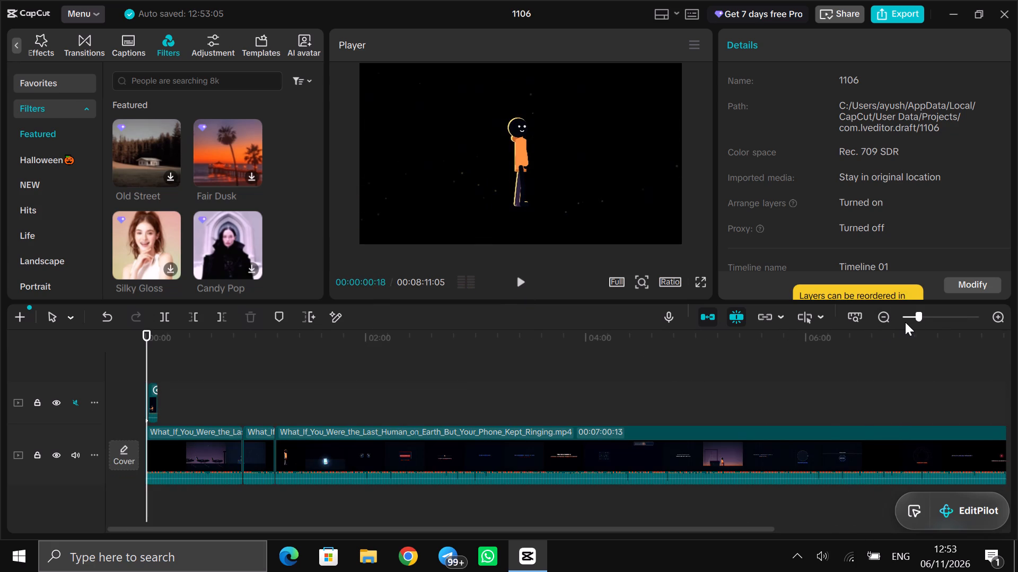
pyautogui.click(909, 319)
pyautogui.click(440, 389)
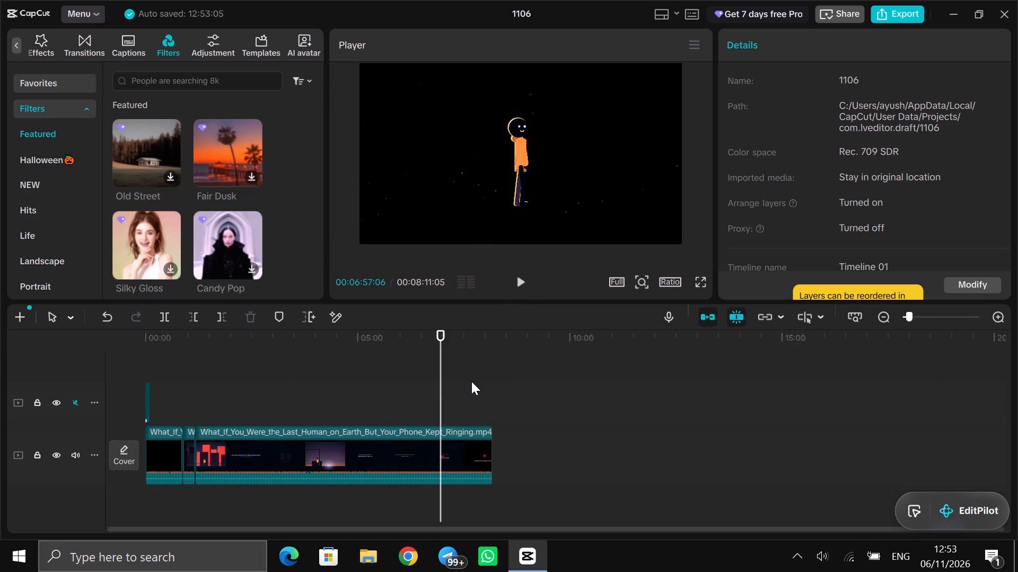
pyautogui.click(472, 381)
pyautogui.click(943, 321)
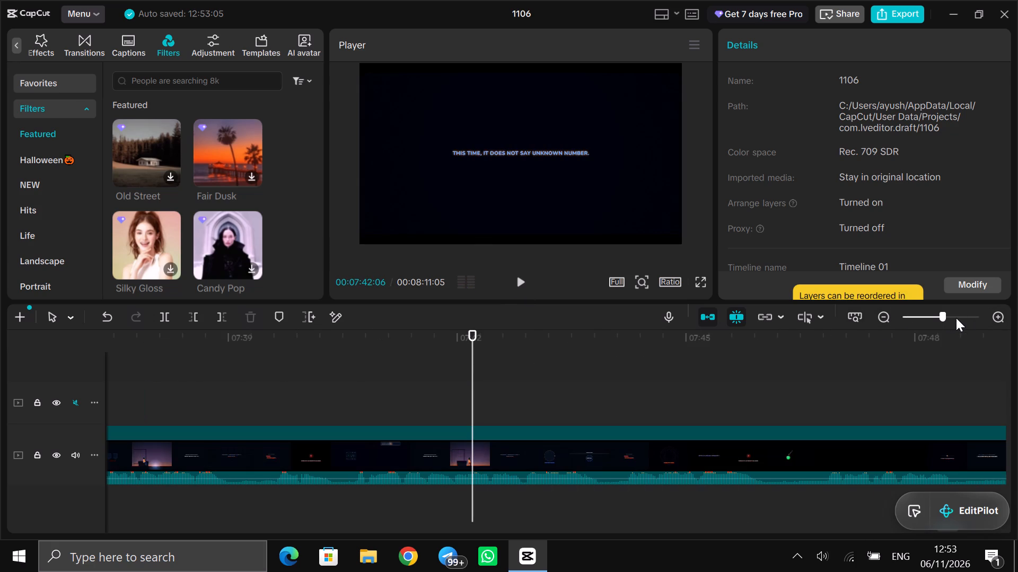
pyautogui.click(521, 279)
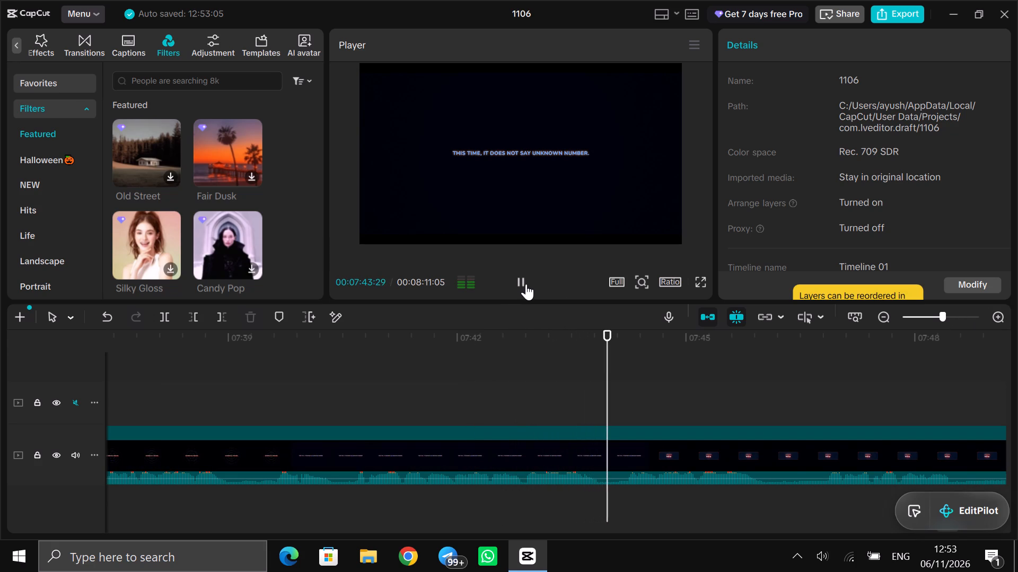
pyautogui.click(930, 313)
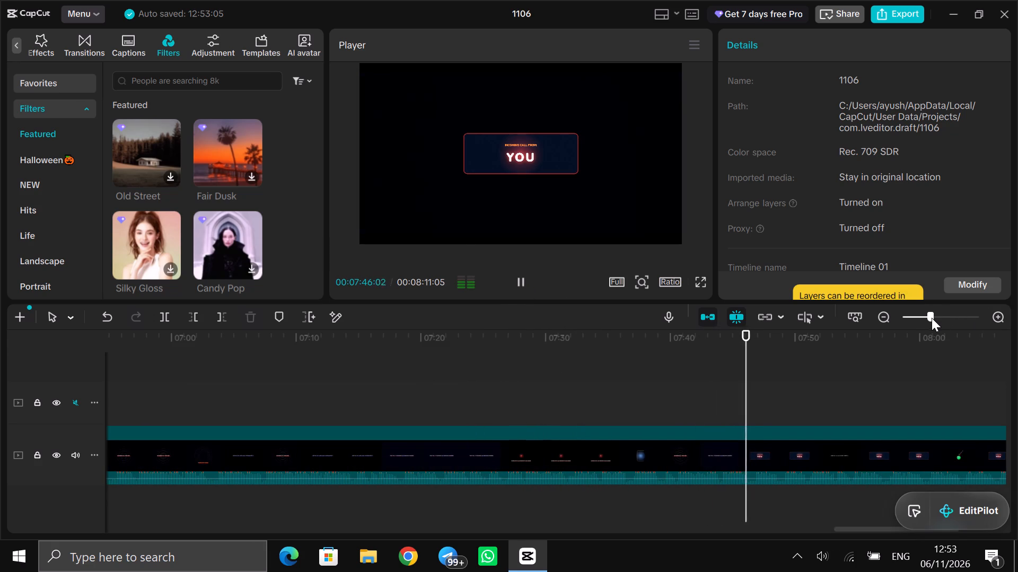
pyautogui.click(922, 319)
pyautogui.click(932, 317)
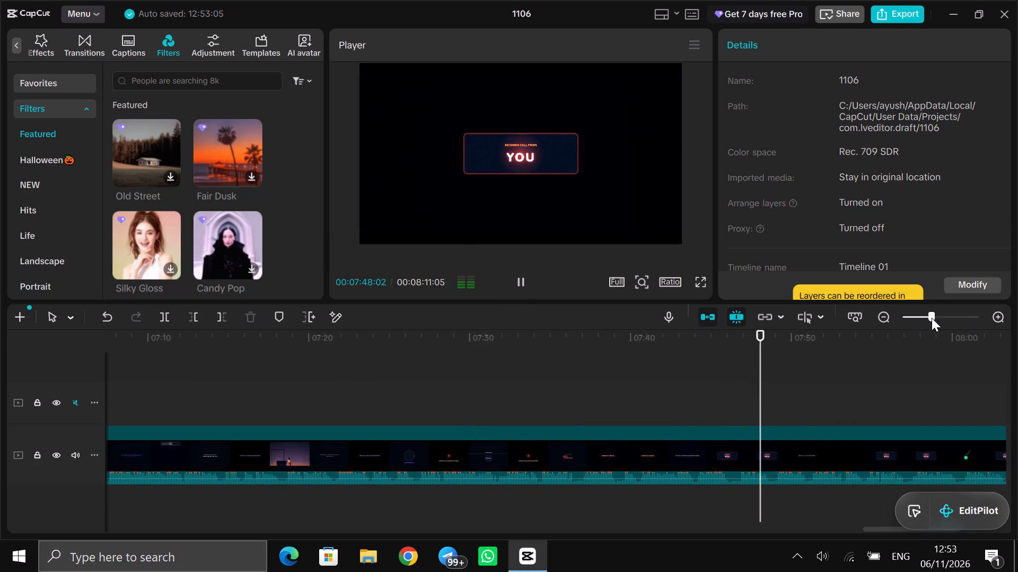
pyautogui.click(925, 319)
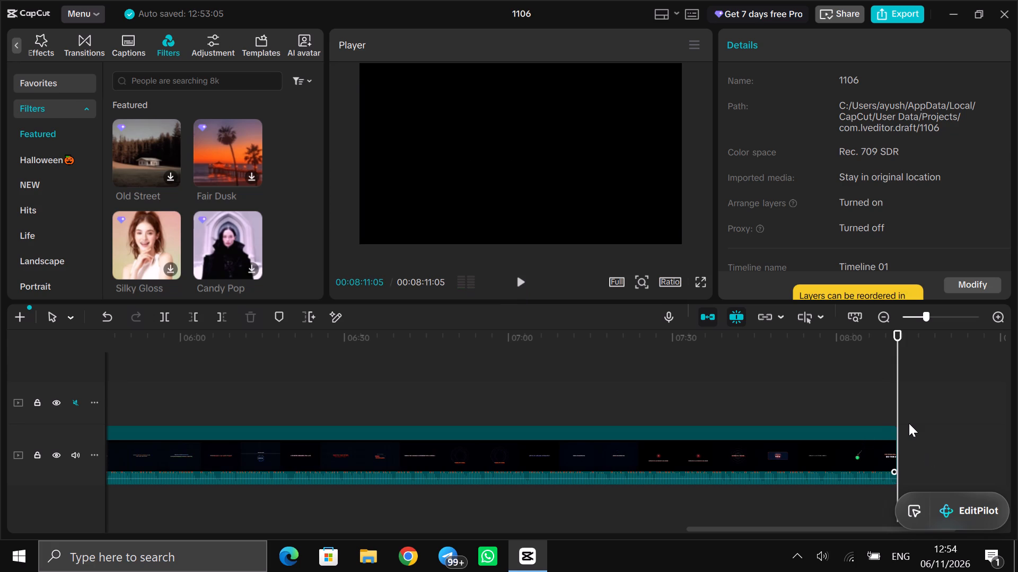
# Split the main clip at 00:08:10:03, on the first black frame after the closing "DO YOU ANSWER IT?" text.
pyautogui.click(892, 400)
pyautogui.moveTo(893, 398); pyautogui.dragTo(945, 390)
pyautogui.click(964, 315)
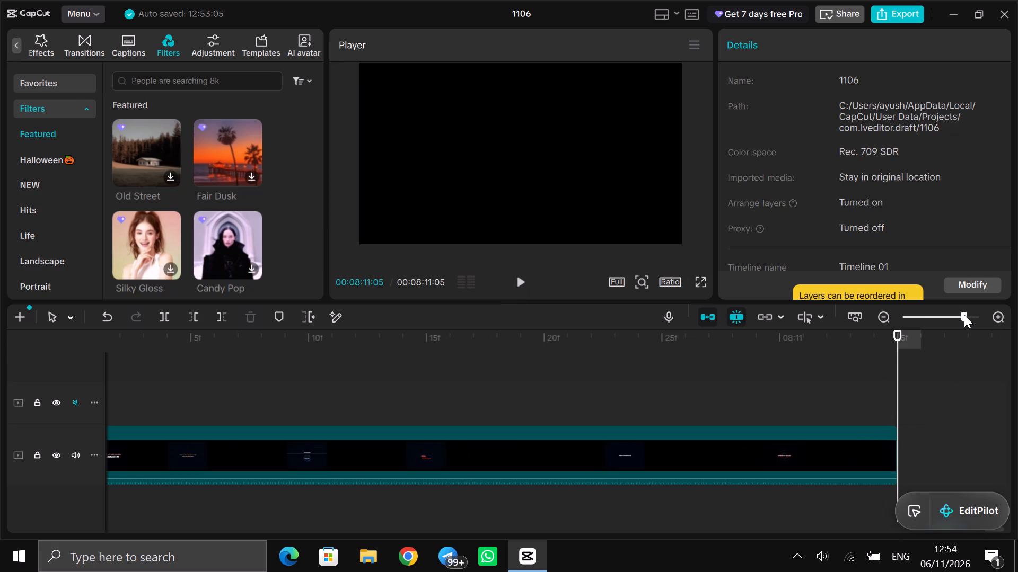
pyautogui.click(480, 374)
pyautogui.click(466, 381)
pyautogui.click(550, 372)
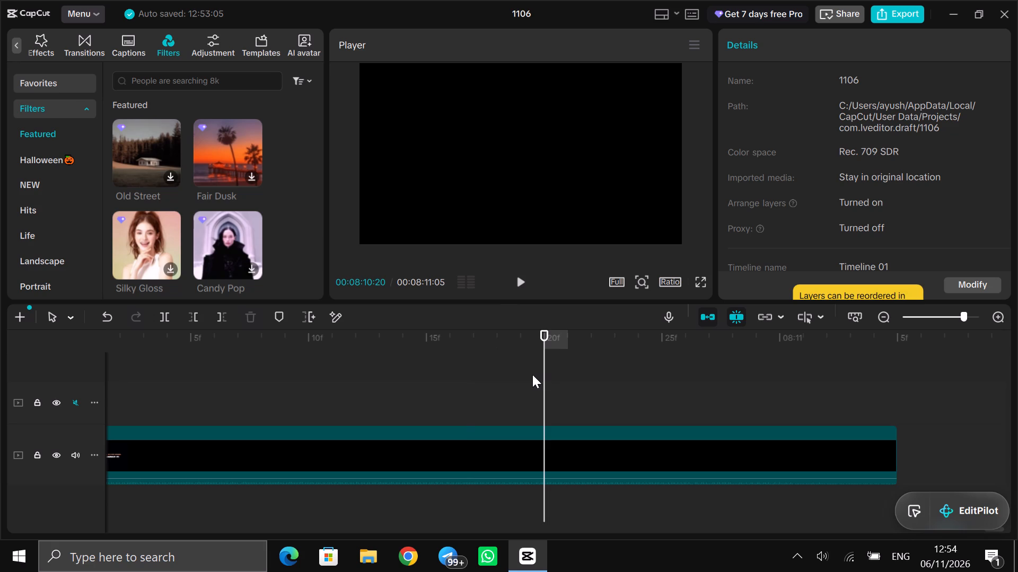
pyautogui.moveTo(546, 379); pyautogui.dragTo(221, 364)
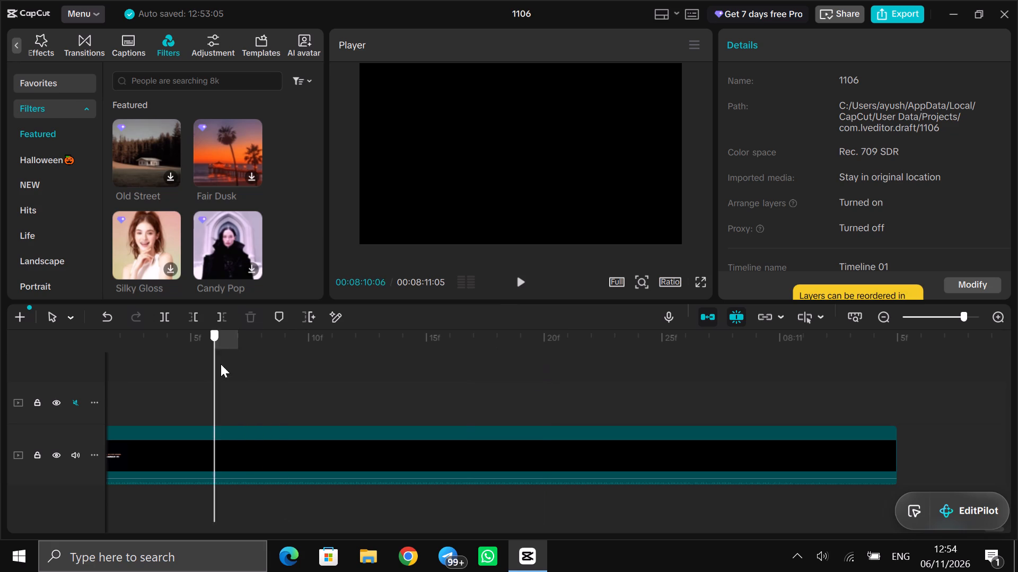
pyautogui.moveTo(221, 364); pyautogui.dragTo(370, 365)
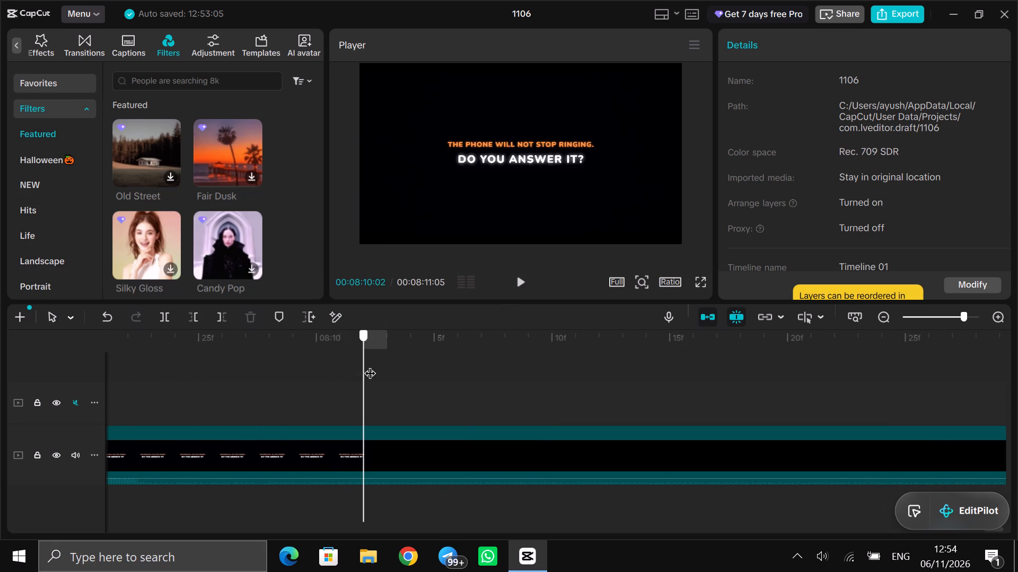
pyautogui.moveTo(370, 365); pyautogui.dragTo(382, 375)
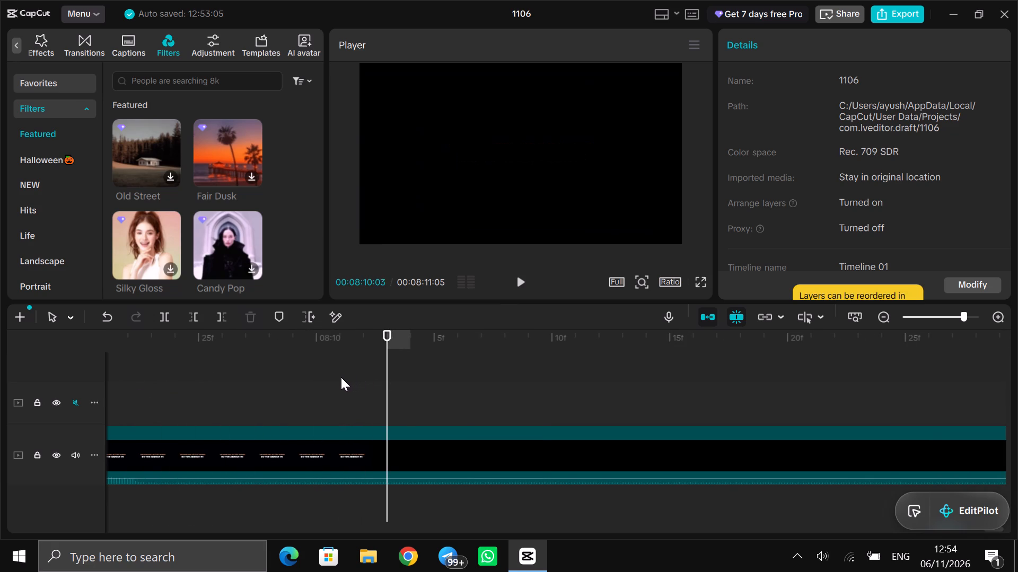
pyautogui.click(341, 377)
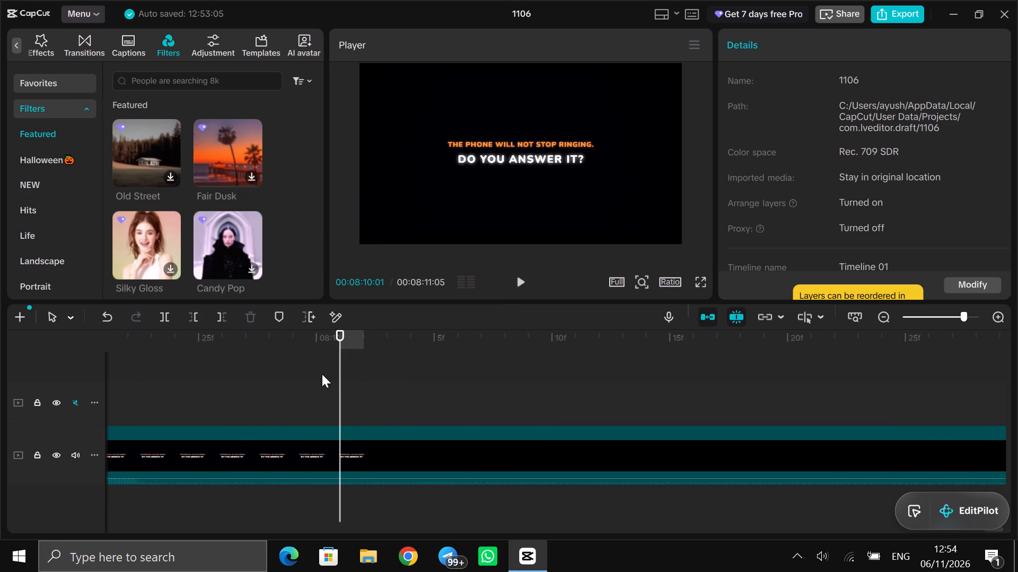
pyautogui.click(310, 374)
pyautogui.click(363, 380)
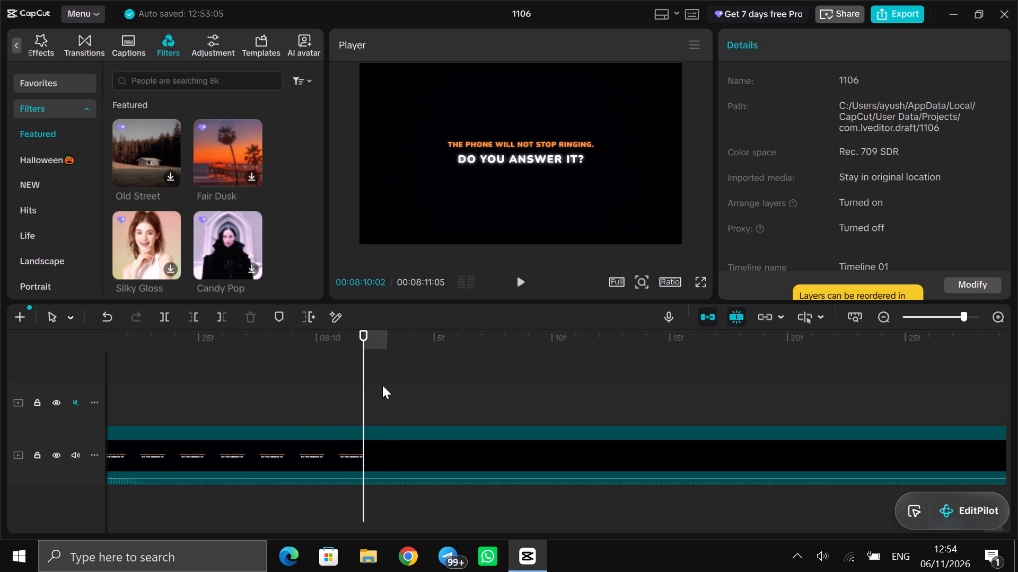
pyautogui.click(375, 388)
pyautogui.click(373, 388)
pyautogui.moveTo(365, 388); pyautogui.dragTo(376, 389)
pyautogui.moveTo(376, 389); pyautogui.dragTo(372, 391)
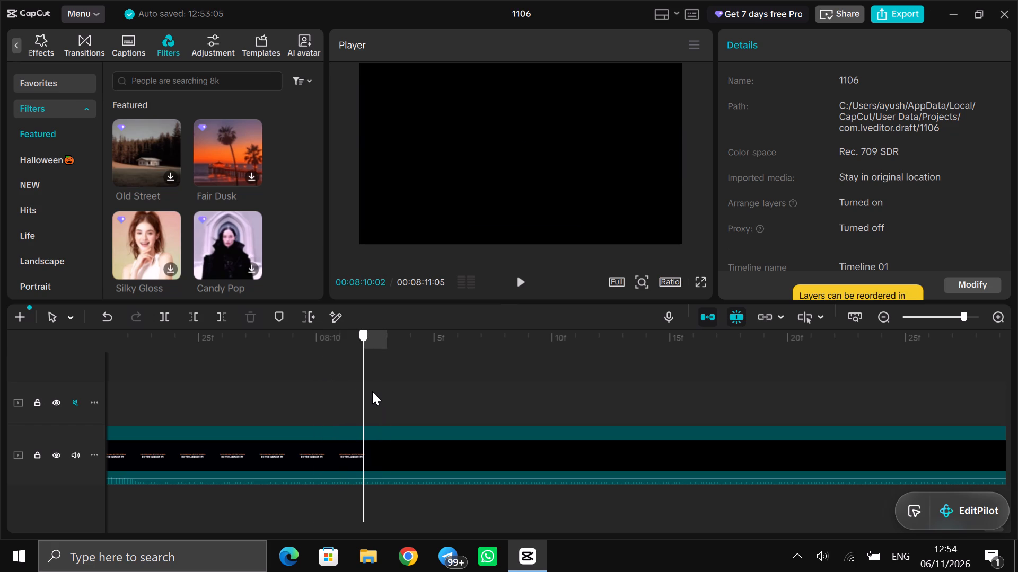
pyautogui.moveTo(372, 391); pyautogui.dragTo(376, 391)
pyautogui.press('Left')
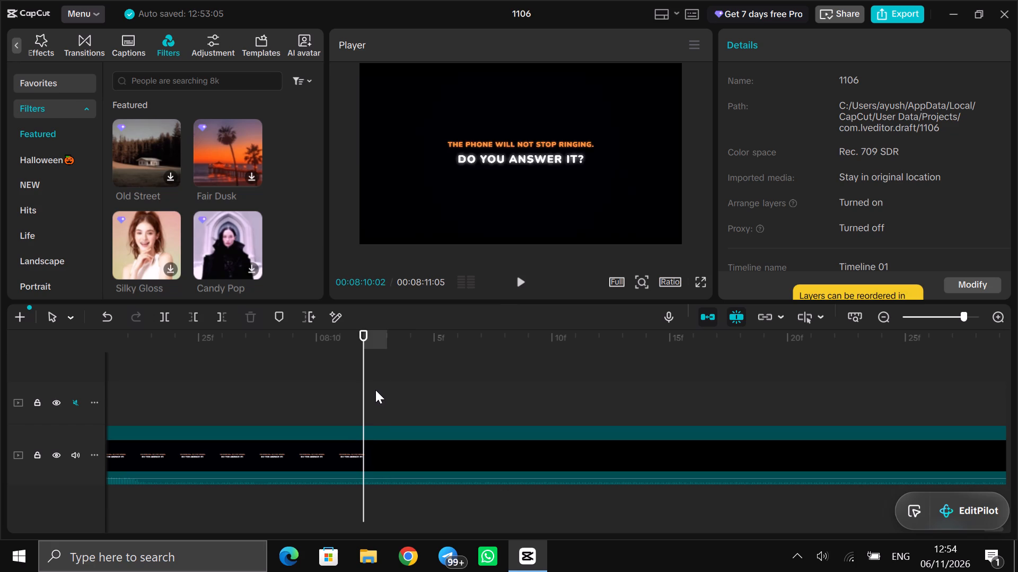
pyautogui.press('Right')
pyautogui.press('Left')
pyautogui.press('Right')
pyautogui.click(456, 446)
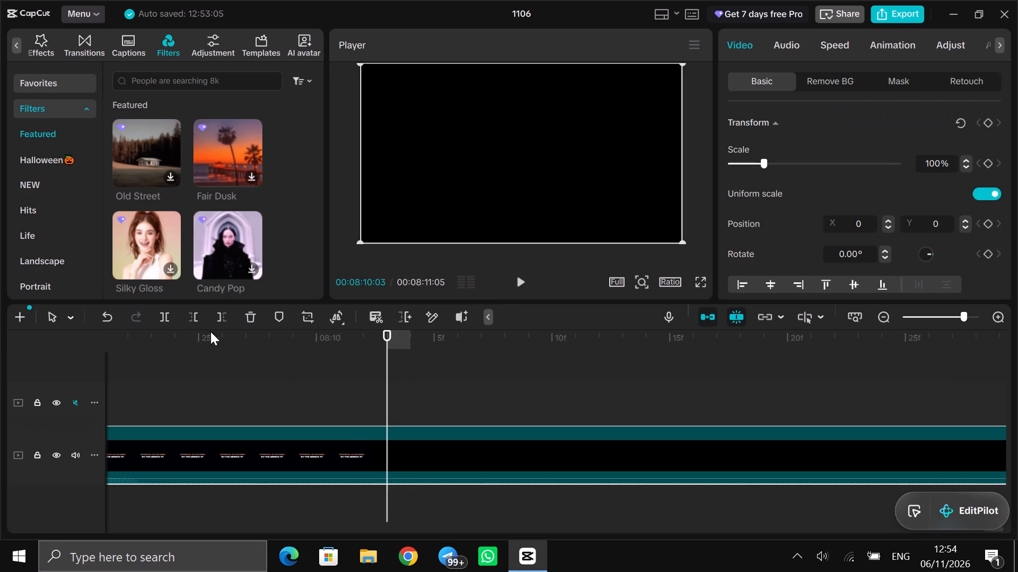
pyautogui.click(170, 318)
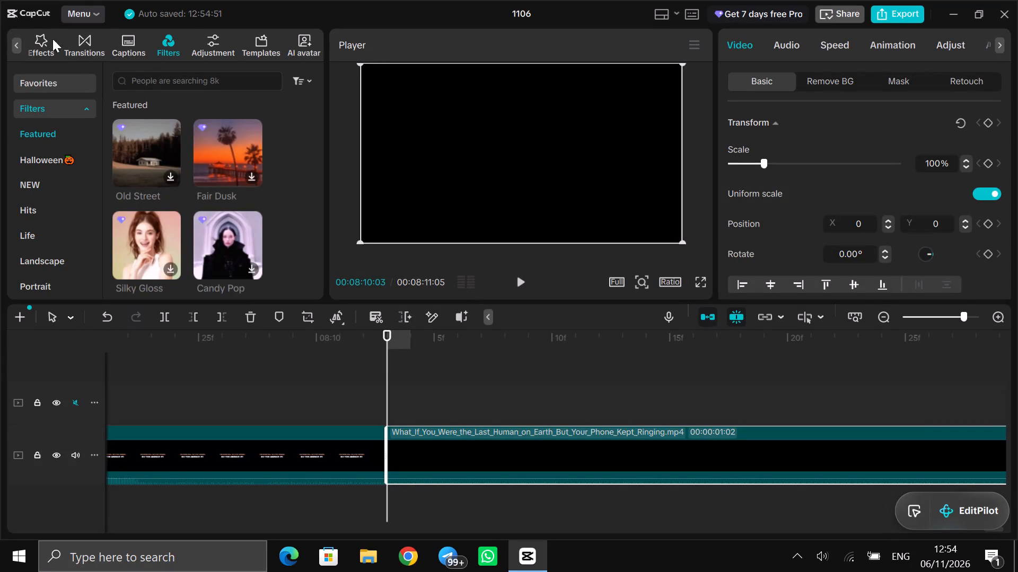
# Add a default text clip above the main footage, starting at the 00:08:10:03 split.
pyautogui.click(17, 43)
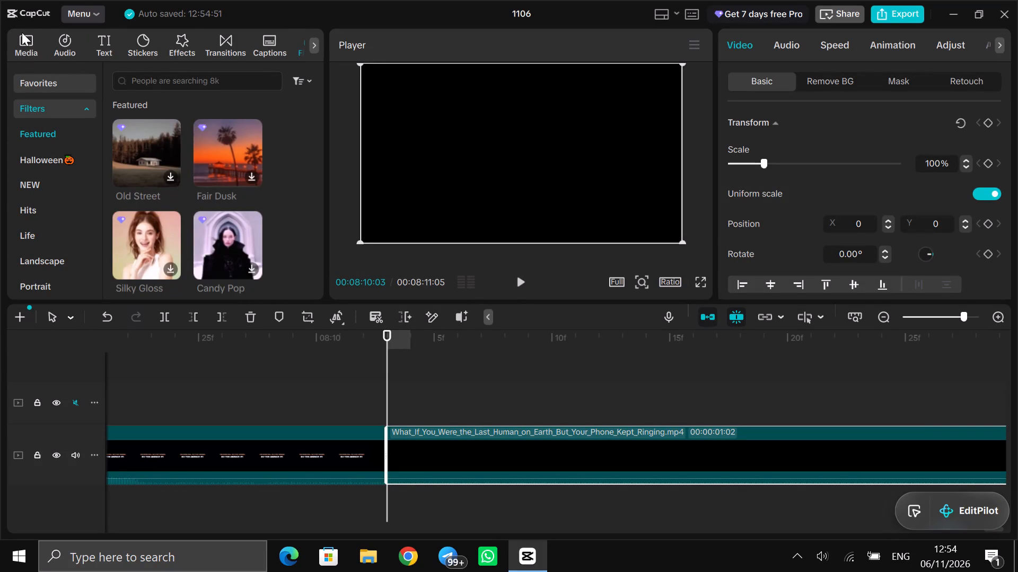
pyautogui.click(108, 46)
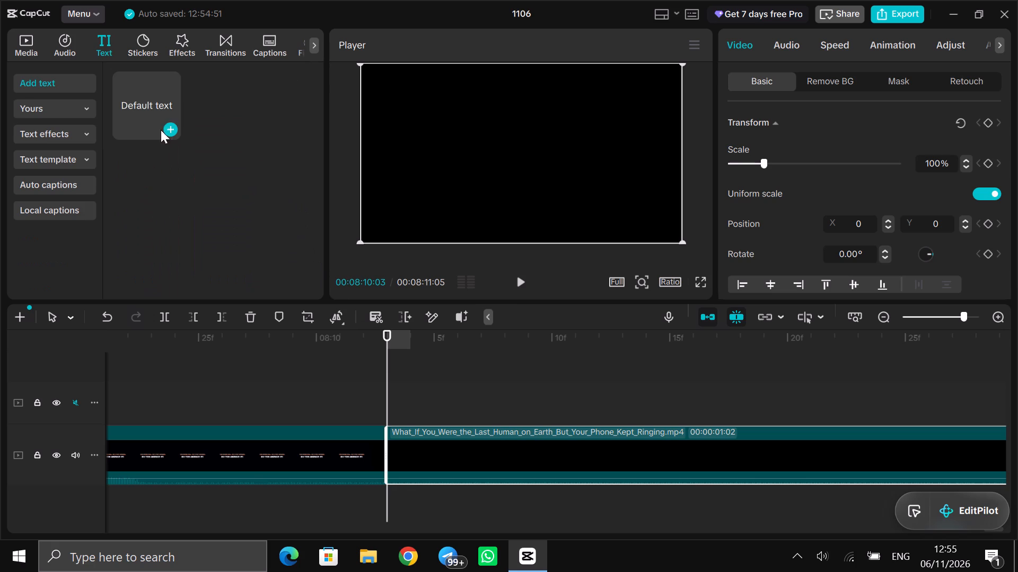
pyautogui.click(170, 131)
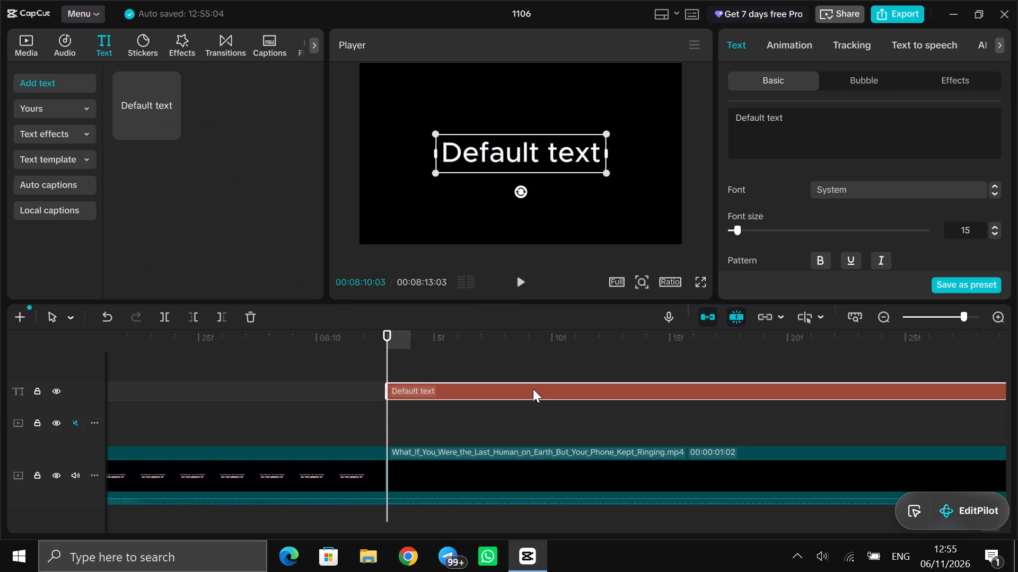
# Replace the placeholder wording of the new text clip with "Subscribe".
pyautogui.click(806, 121)
pyautogui.hotkey('ctrl', 'a')
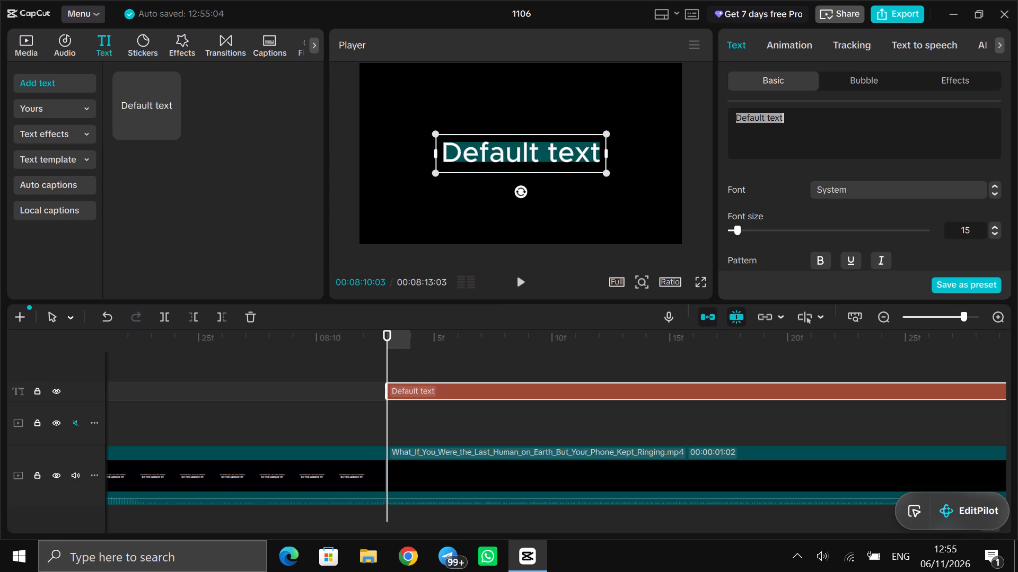
pyautogui.hotkey('ctrl', 'BackSpace')
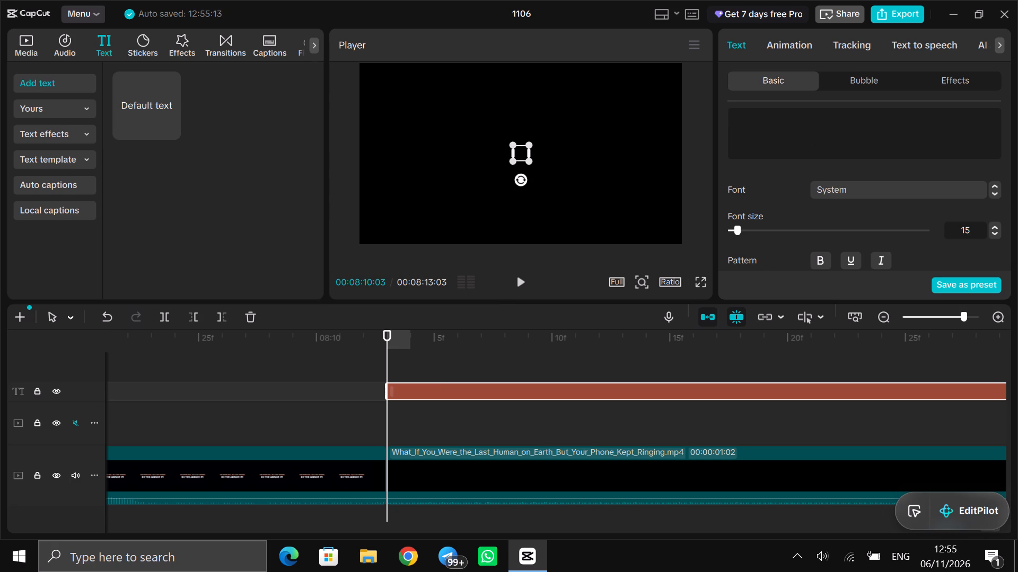
pyautogui.hotkey('shift', 's')
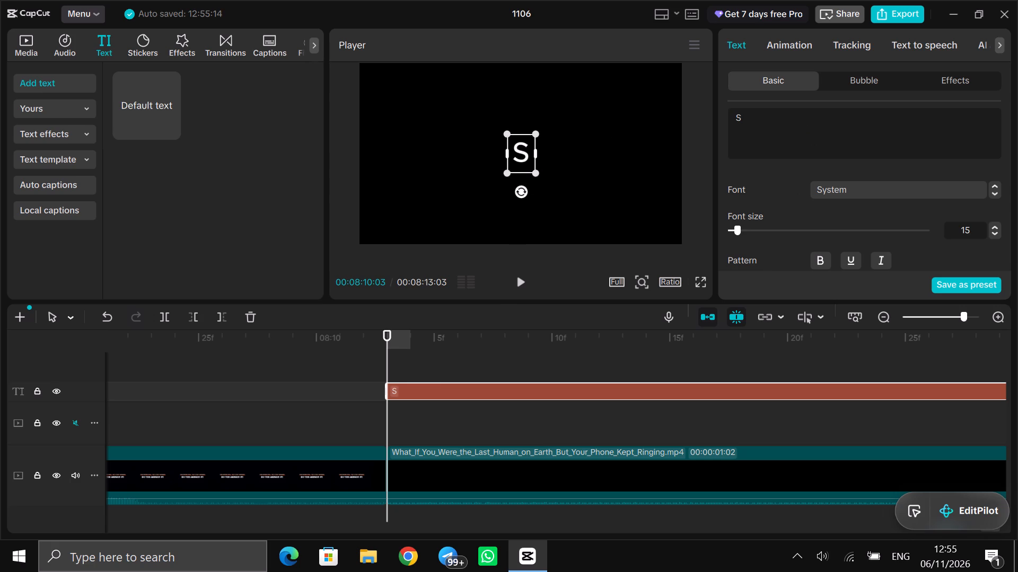
pyautogui.press('u')
pyautogui.write('bscribe')
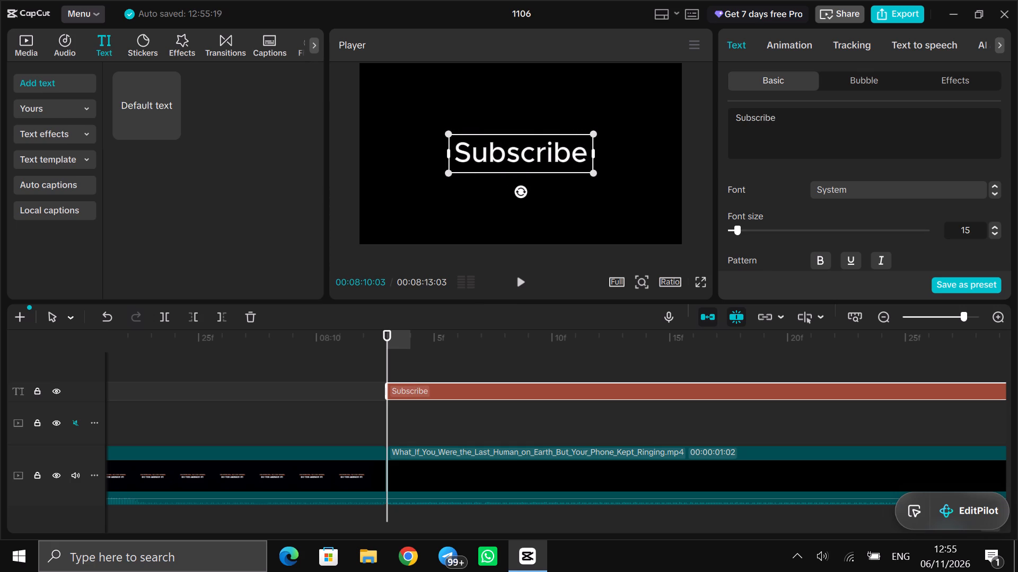
pyautogui.press('space')
pyautogui.press('BackSpace')
# Change the Subscribe text's font to Athiti-Bd.
pyautogui.click(995, 194)
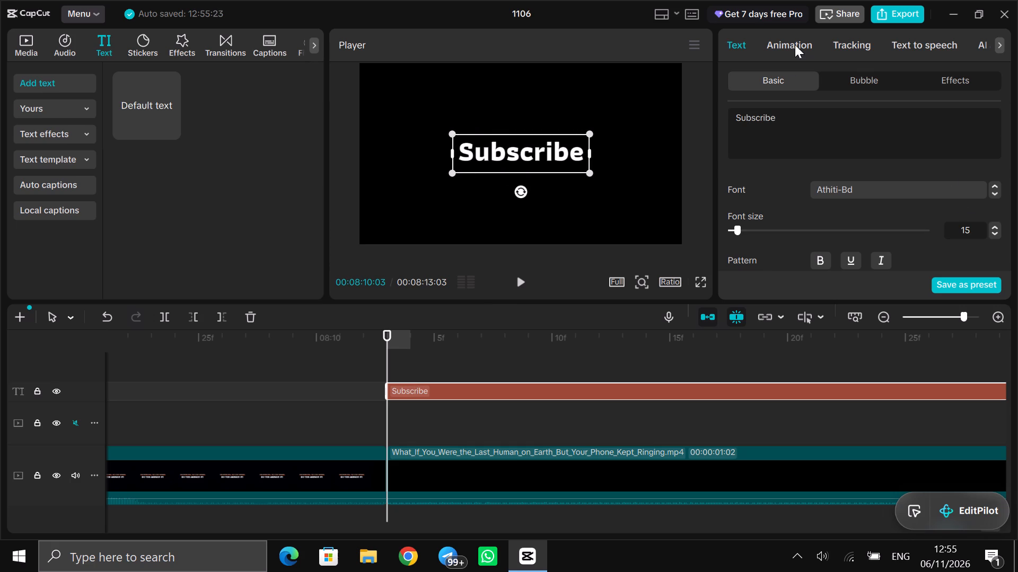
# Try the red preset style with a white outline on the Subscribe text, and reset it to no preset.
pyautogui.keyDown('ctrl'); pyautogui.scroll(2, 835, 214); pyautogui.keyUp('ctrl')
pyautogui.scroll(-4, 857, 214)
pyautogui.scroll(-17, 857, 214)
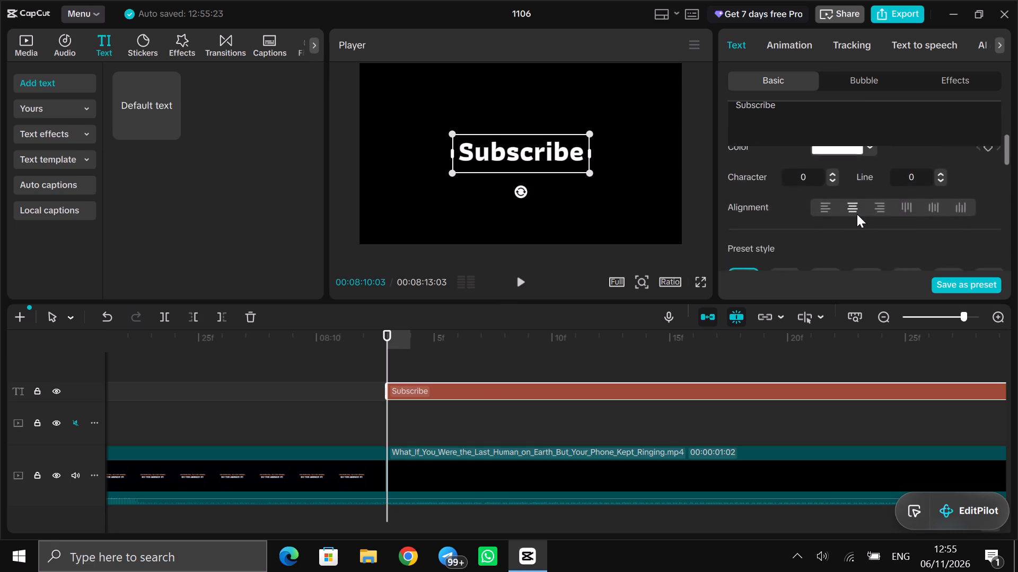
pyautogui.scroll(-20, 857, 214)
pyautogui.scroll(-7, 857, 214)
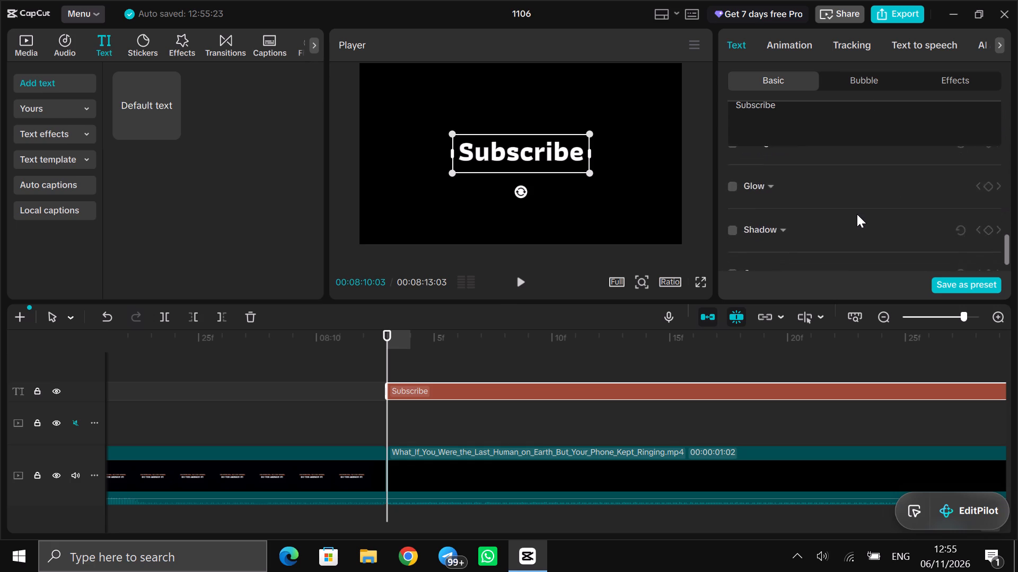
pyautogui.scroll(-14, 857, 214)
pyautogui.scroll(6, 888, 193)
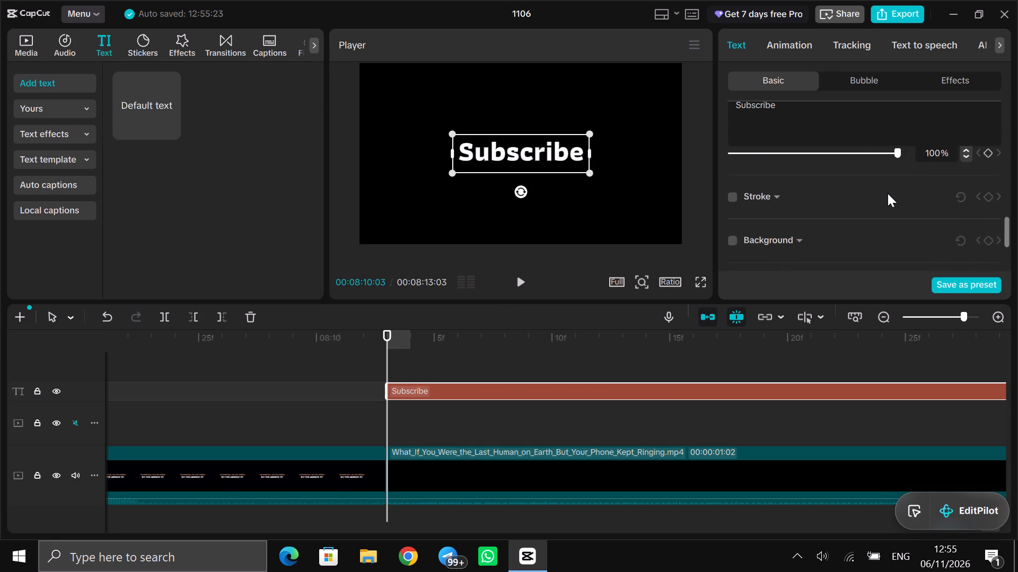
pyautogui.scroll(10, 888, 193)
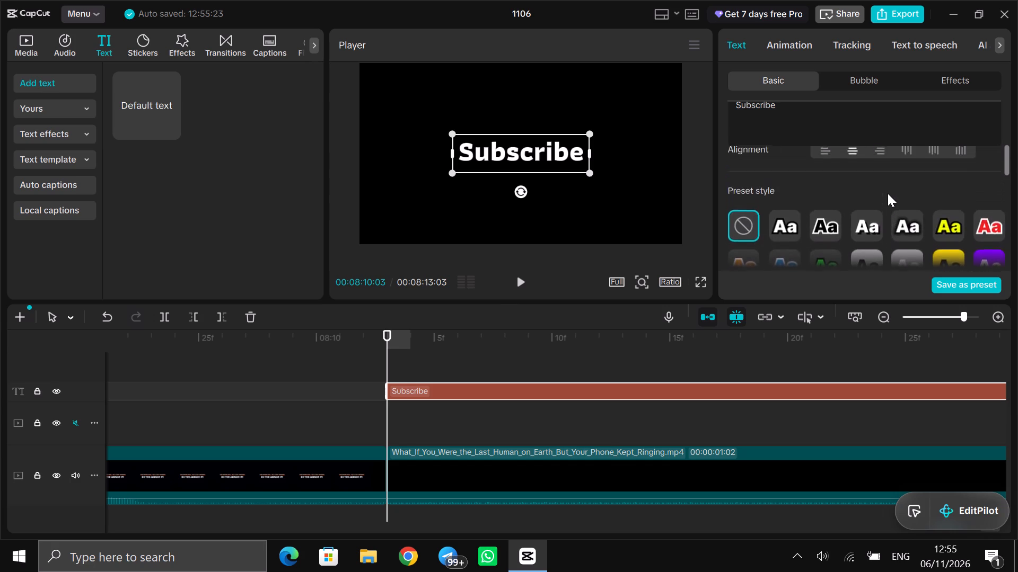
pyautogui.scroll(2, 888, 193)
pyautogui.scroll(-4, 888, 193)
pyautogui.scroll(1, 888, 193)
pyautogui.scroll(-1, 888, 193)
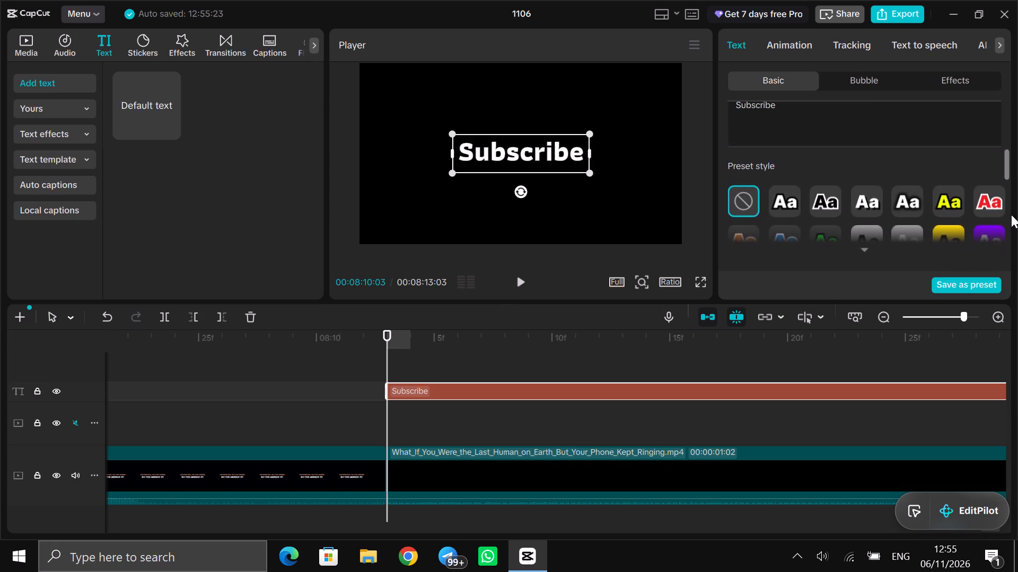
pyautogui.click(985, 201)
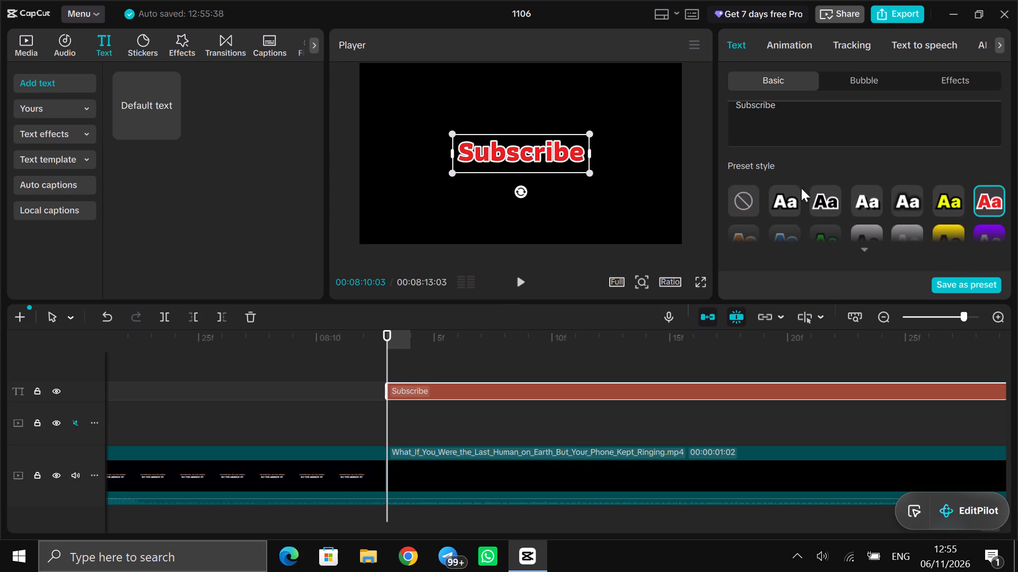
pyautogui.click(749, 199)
# Set the Subscribe text's fill color to the red D22020.
pyautogui.scroll(4, 828, 181)
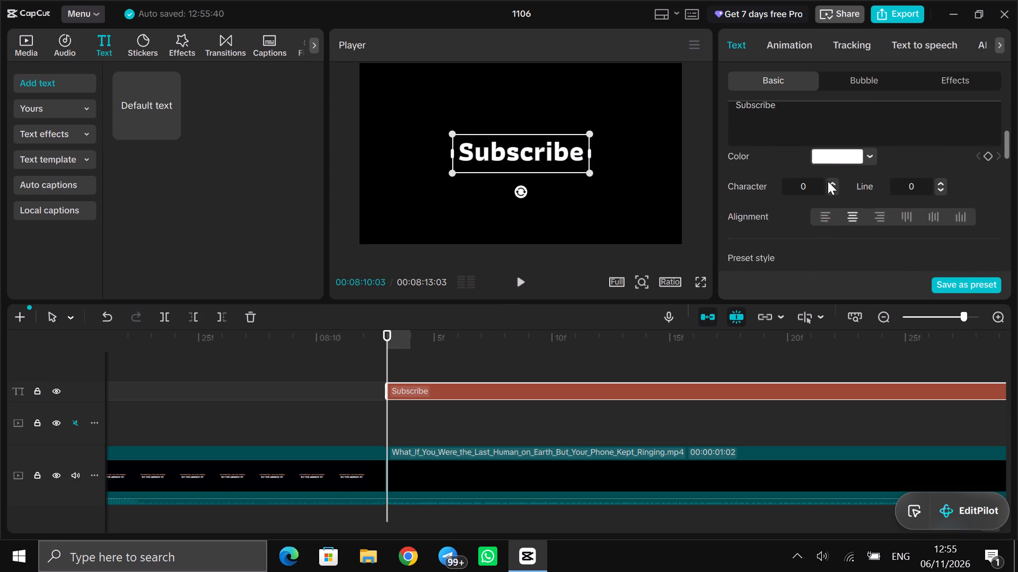
pyautogui.scroll(1, 828, 181)
pyautogui.scroll(-1, 828, 181)
pyautogui.click(852, 171)
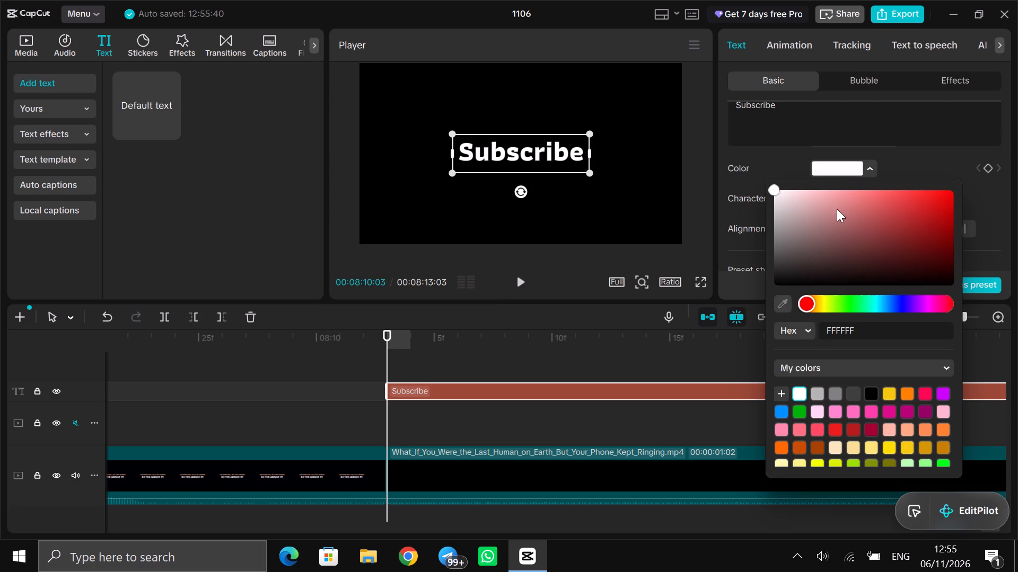
pyautogui.moveTo(775, 189); pyautogui.dragTo(996, 183)
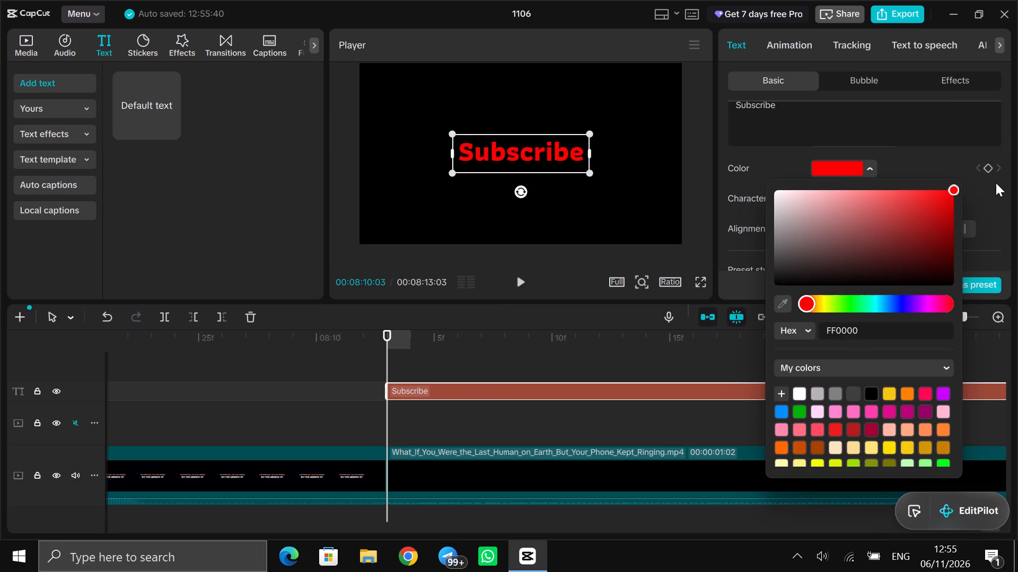
pyautogui.moveTo(996, 183); pyautogui.dragTo(909, 206)
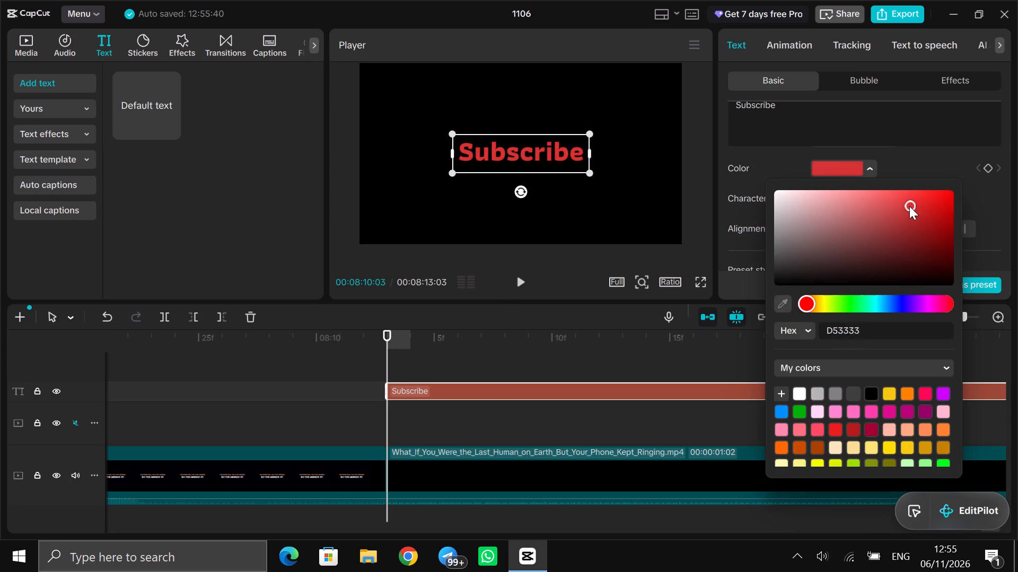
pyautogui.moveTo(909, 206); pyautogui.dragTo(926, 214)
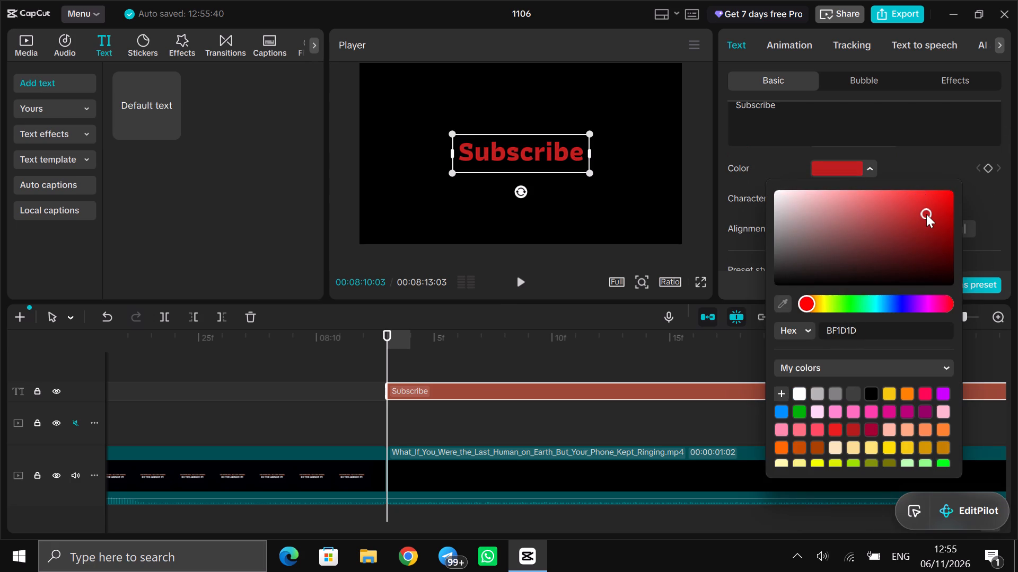
pyautogui.moveTo(926, 214); pyautogui.dragTo(927, 208)
pyautogui.moveTo(927, 208); pyautogui.dragTo(927, 207)
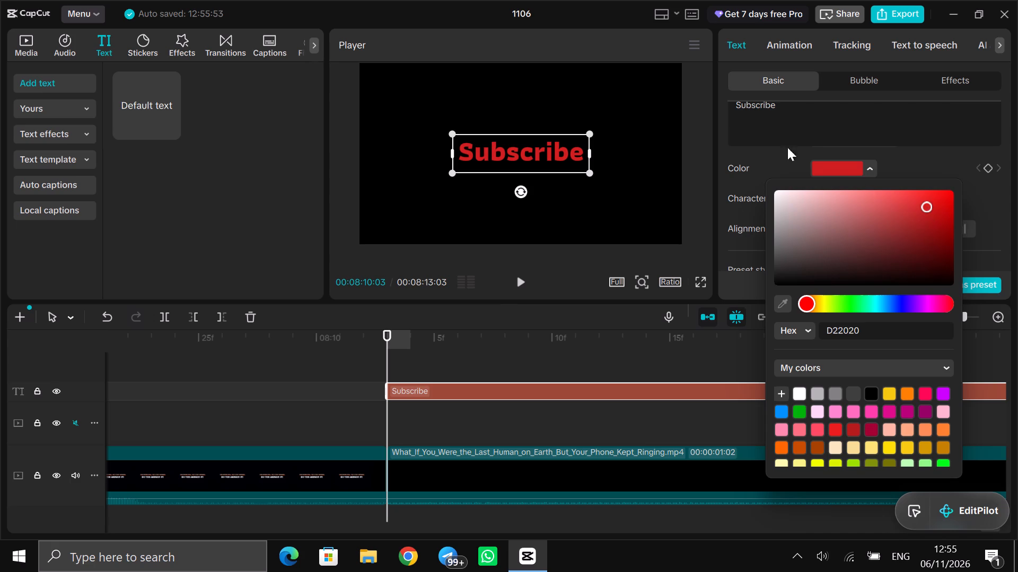
pyautogui.click(739, 147)
# Reduce the Subscribe text's font size to 13.
pyautogui.scroll(-1, 798, 209)
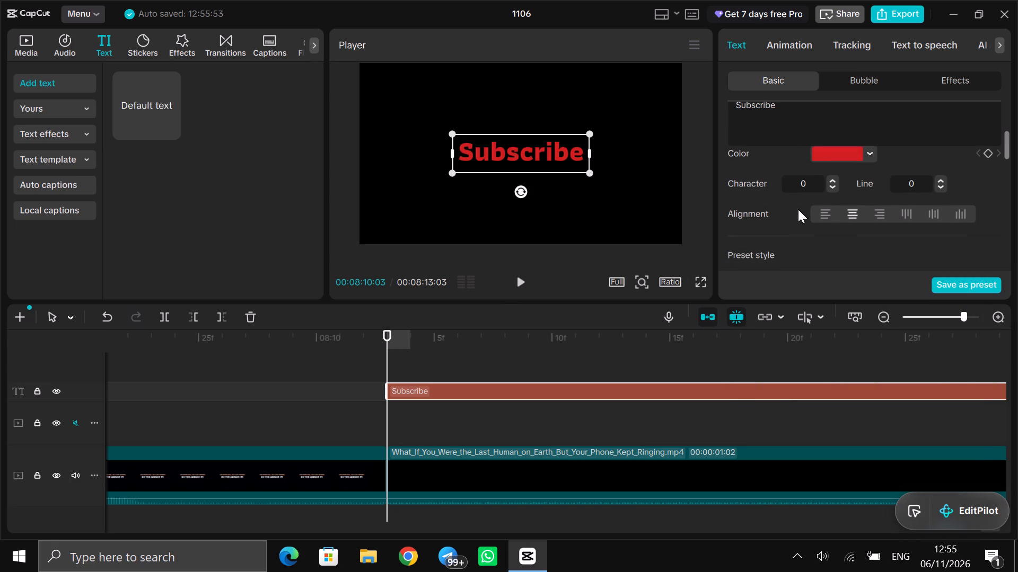
pyautogui.scroll(3, 874, 189)
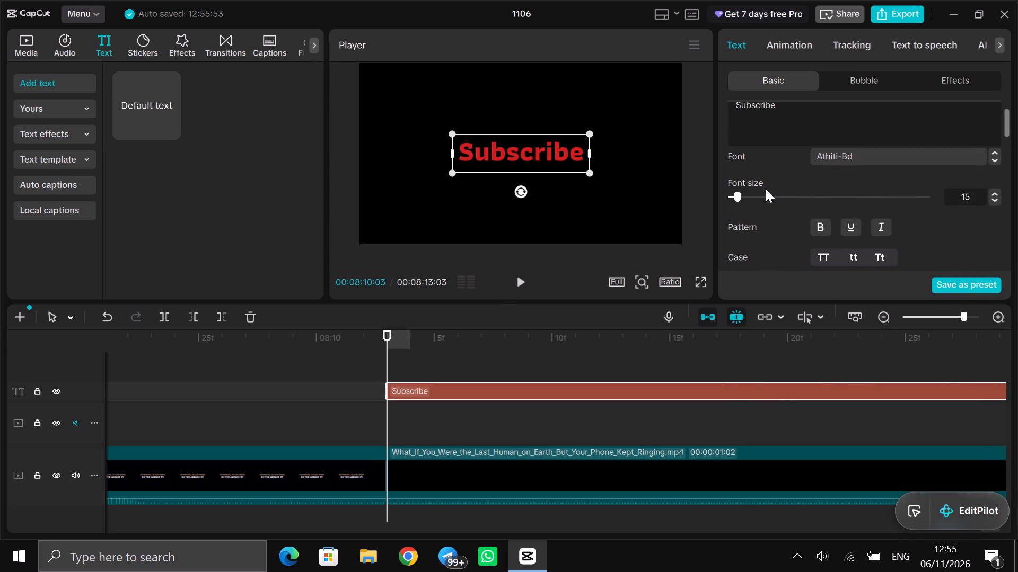
pyautogui.click(996, 202)
pyautogui.click(996, 202)
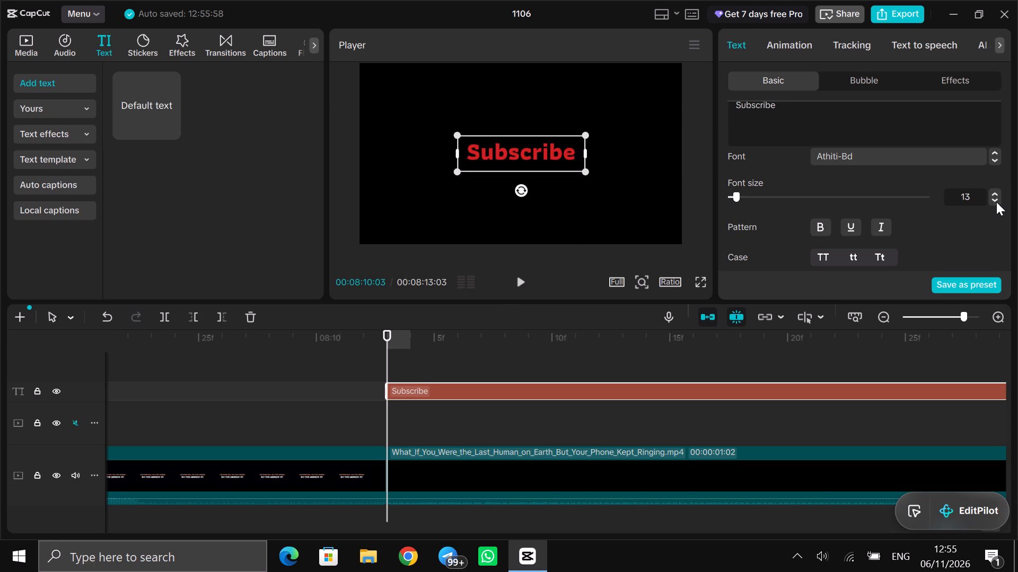
# Enable Glow on the Subscribe text and apply the second glow style, the one without the Pro badge.
pyautogui.scroll(-1, 850, 175)
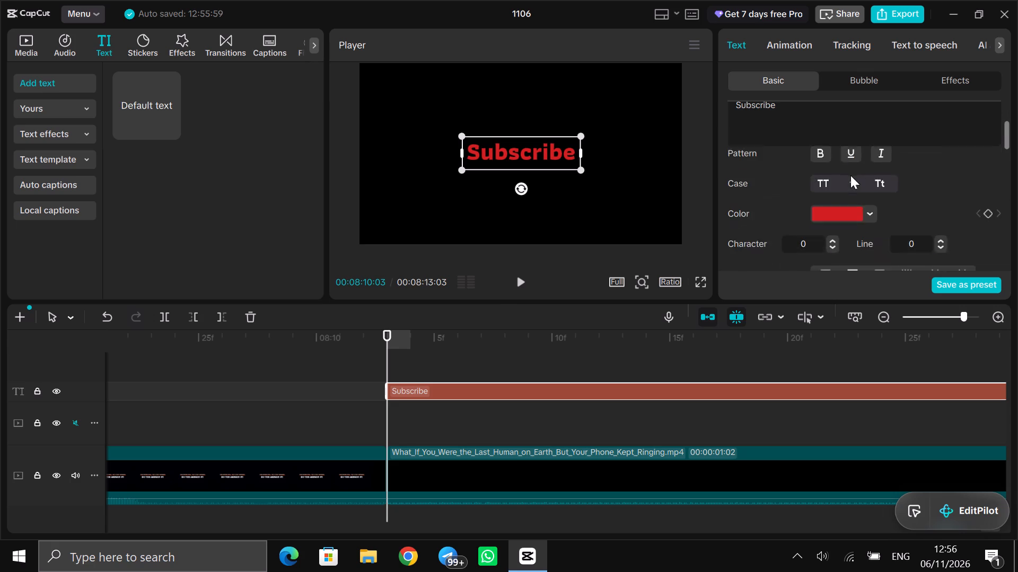
pyautogui.scroll(-3, 850, 175)
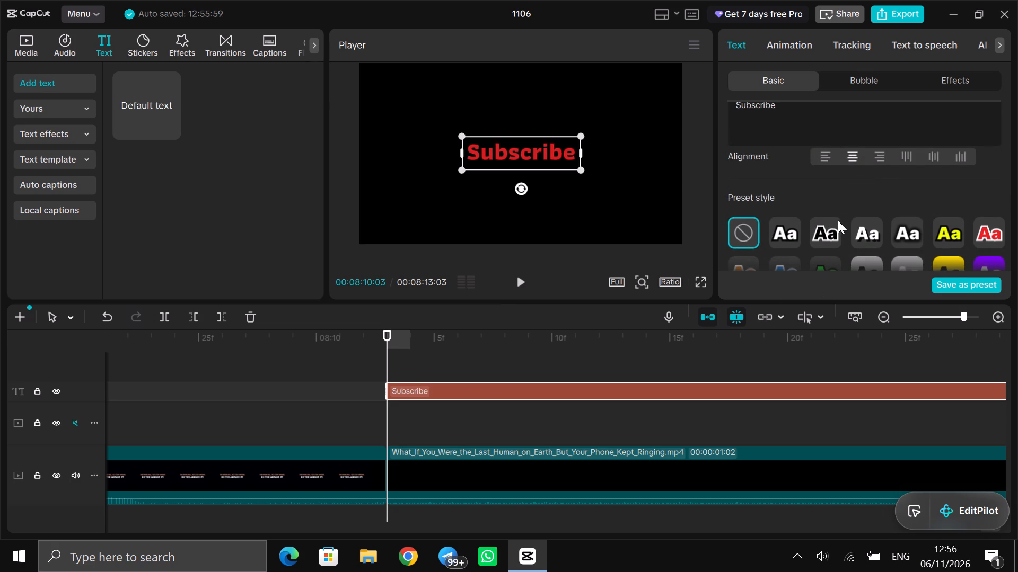
pyautogui.scroll(-19, 838, 219)
pyautogui.scroll(-6, 838, 219)
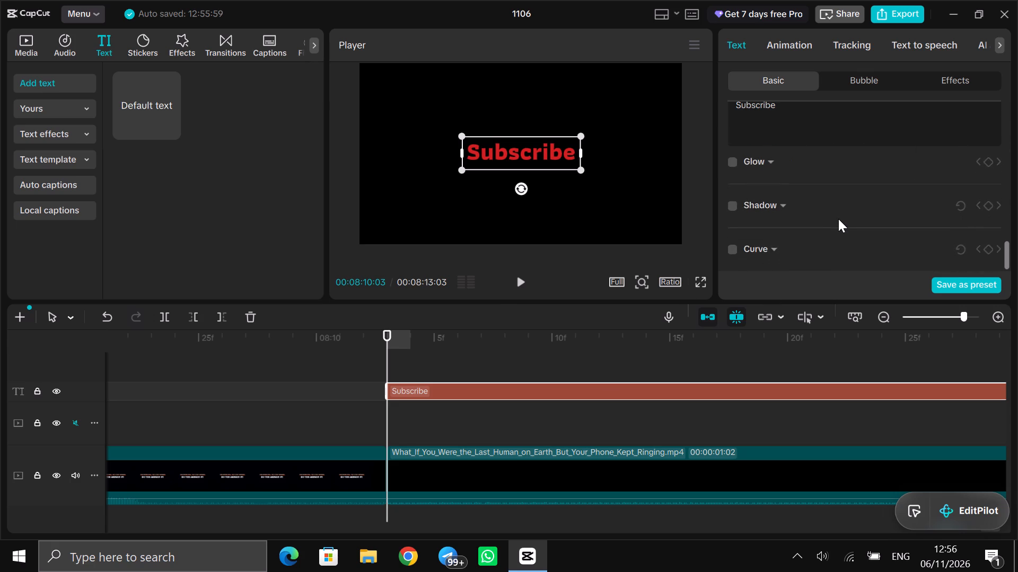
pyautogui.scroll(-4, 838, 219)
pyautogui.scroll(3, 838, 219)
pyautogui.scroll(-1, 838, 219)
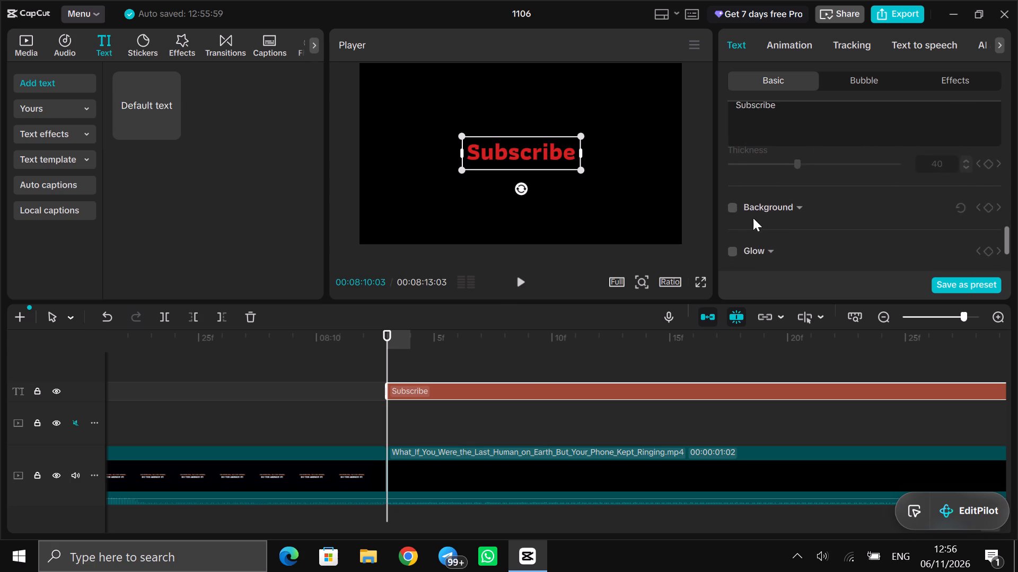
pyautogui.click(787, 208)
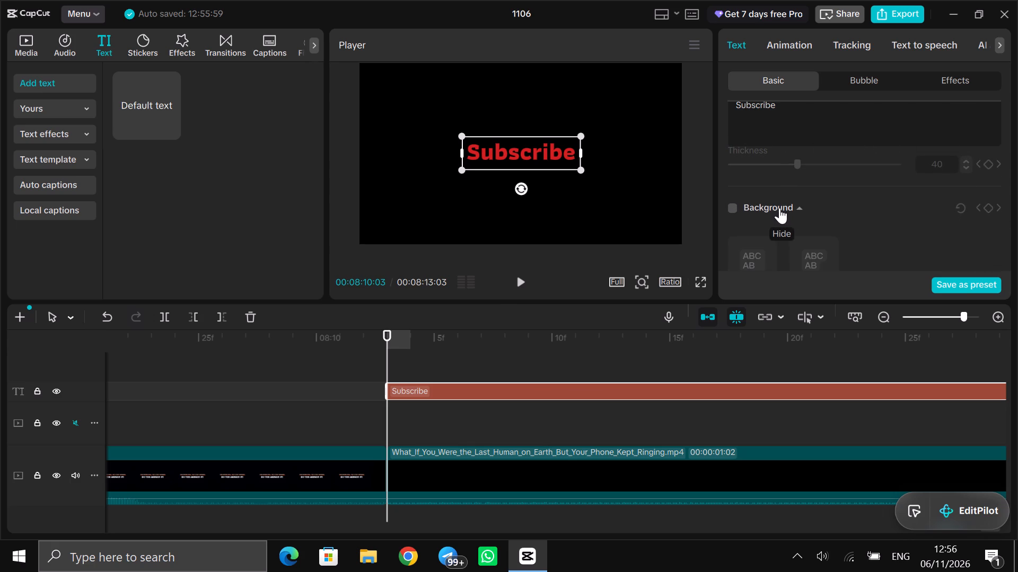
pyautogui.click(776, 208)
pyautogui.scroll(-1, 776, 208)
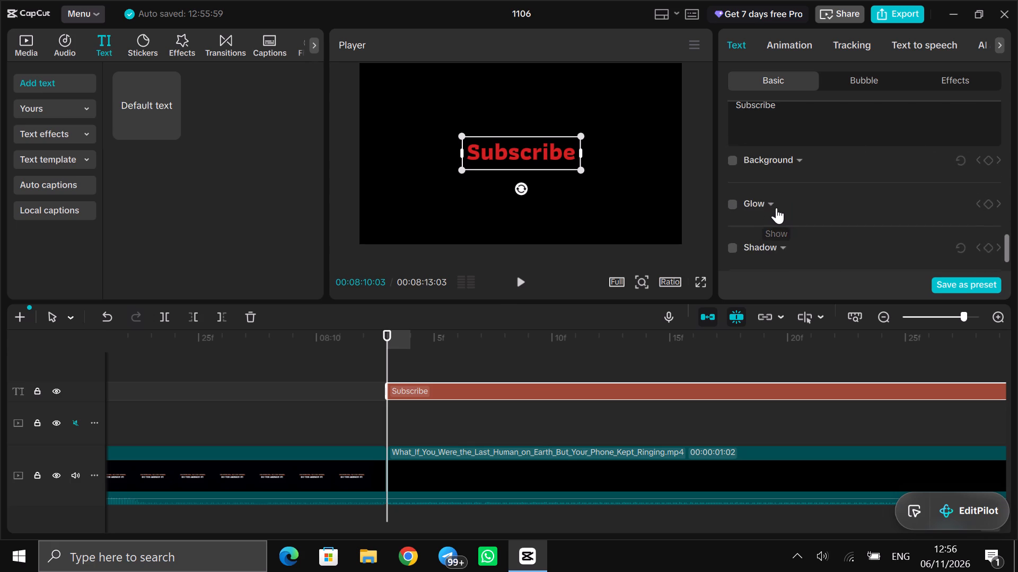
pyautogui.click(733, 194)
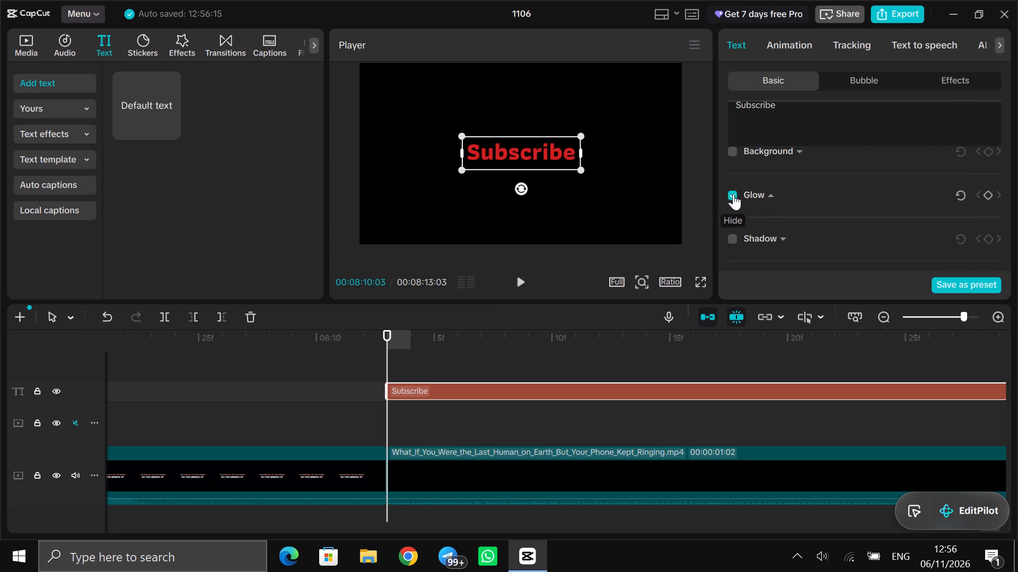
pyautogui.click(801, 236)
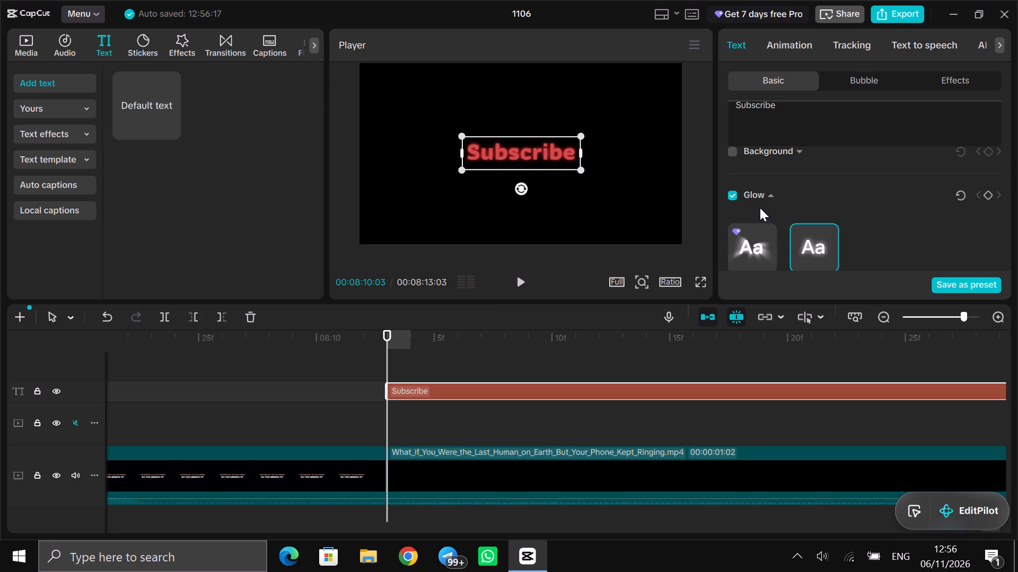
# Set the glow intensity of the Subscribe text to 60.
pyautogui.scroll(-1, 929, 216)
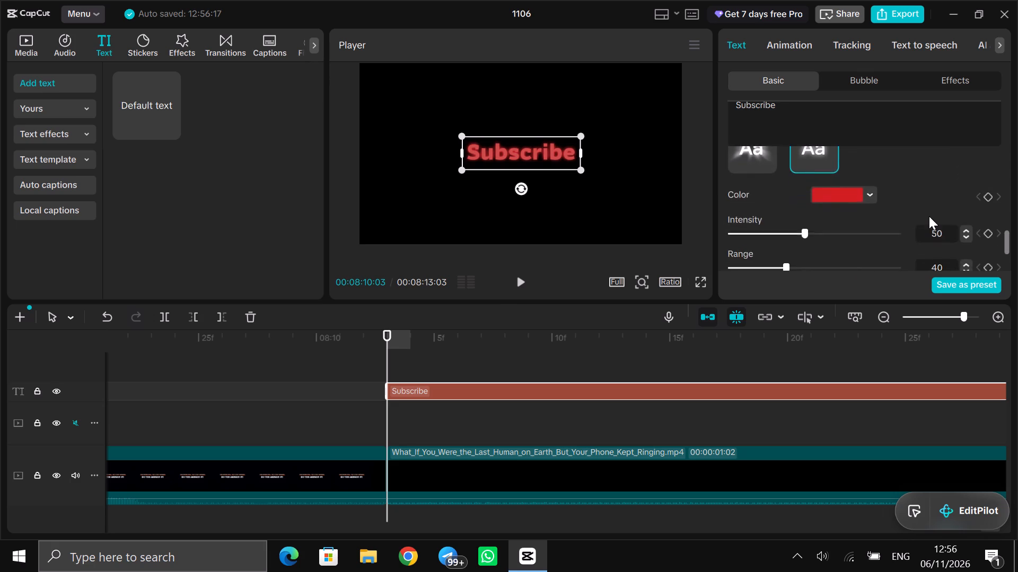
pyautogui.scroll(-1, 929, 216)
pyautogui.scroll(1, 826, 220)
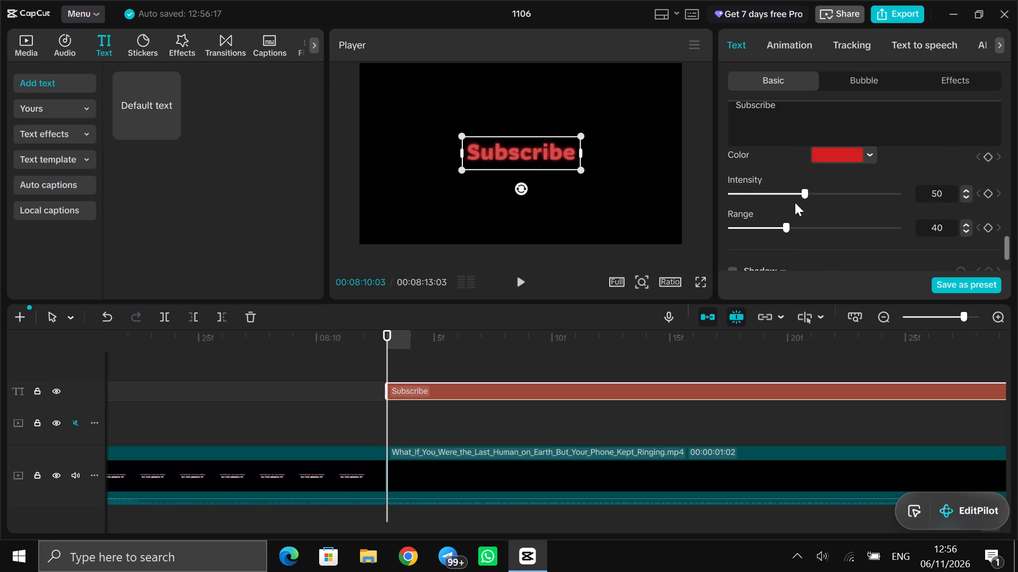
pyautogui.click(791, 194)
pyautogui.moveTo(785, 194); pyautogui.dragTo(830, 205)
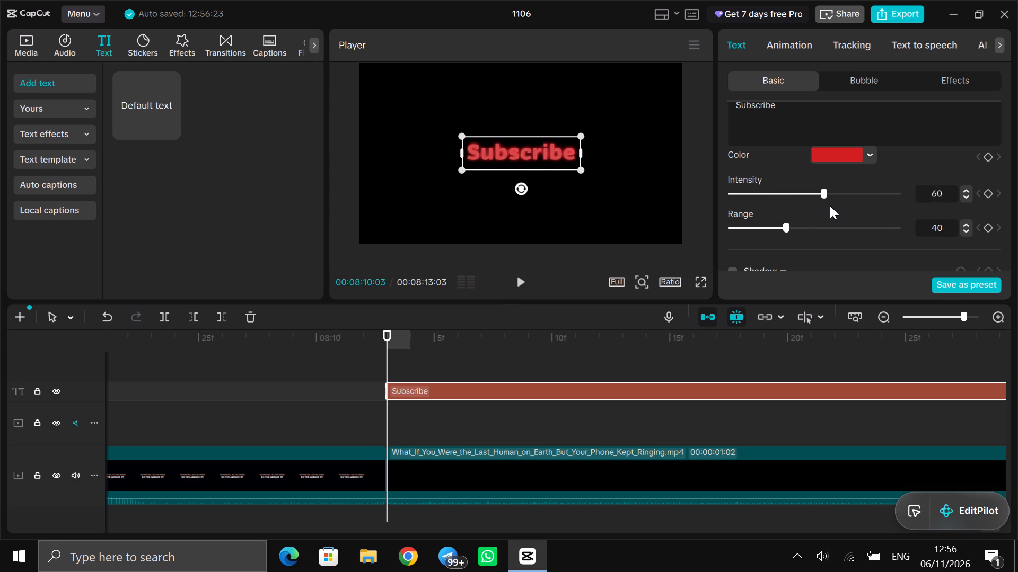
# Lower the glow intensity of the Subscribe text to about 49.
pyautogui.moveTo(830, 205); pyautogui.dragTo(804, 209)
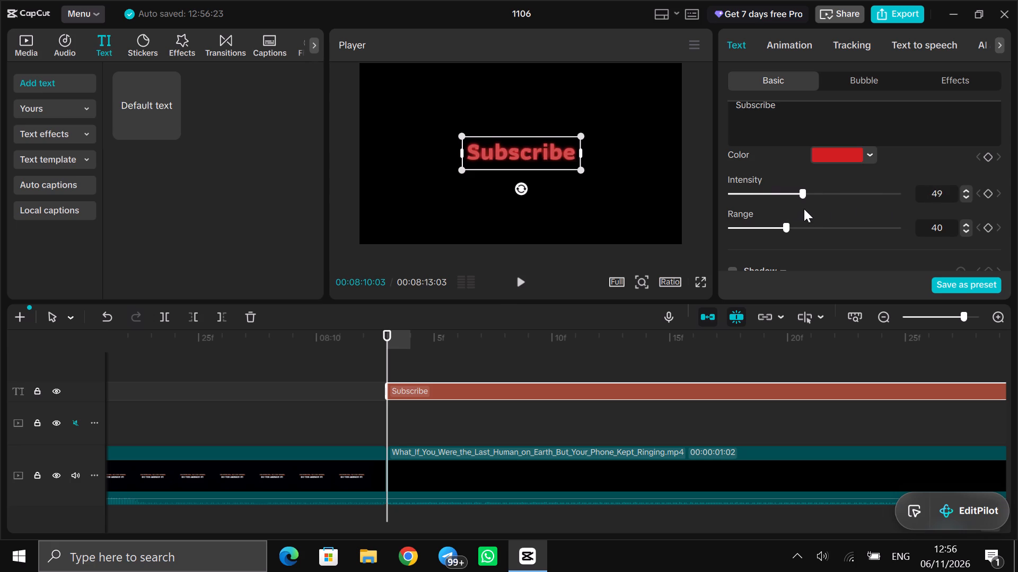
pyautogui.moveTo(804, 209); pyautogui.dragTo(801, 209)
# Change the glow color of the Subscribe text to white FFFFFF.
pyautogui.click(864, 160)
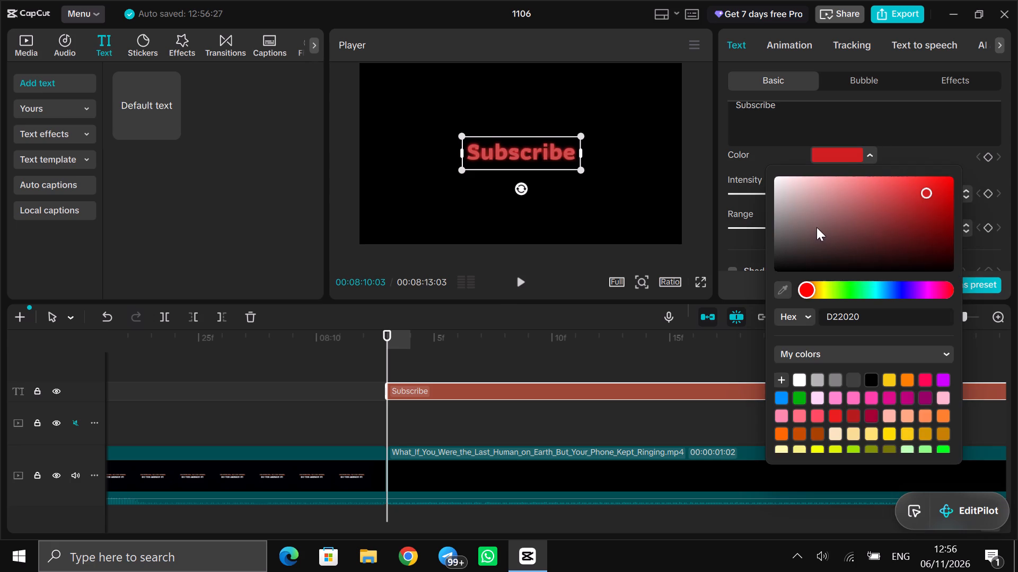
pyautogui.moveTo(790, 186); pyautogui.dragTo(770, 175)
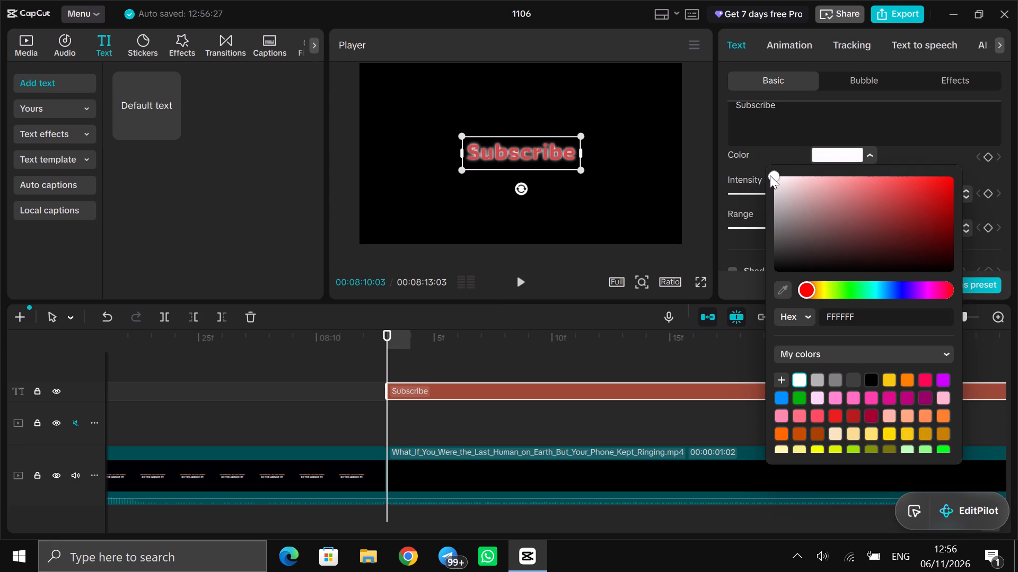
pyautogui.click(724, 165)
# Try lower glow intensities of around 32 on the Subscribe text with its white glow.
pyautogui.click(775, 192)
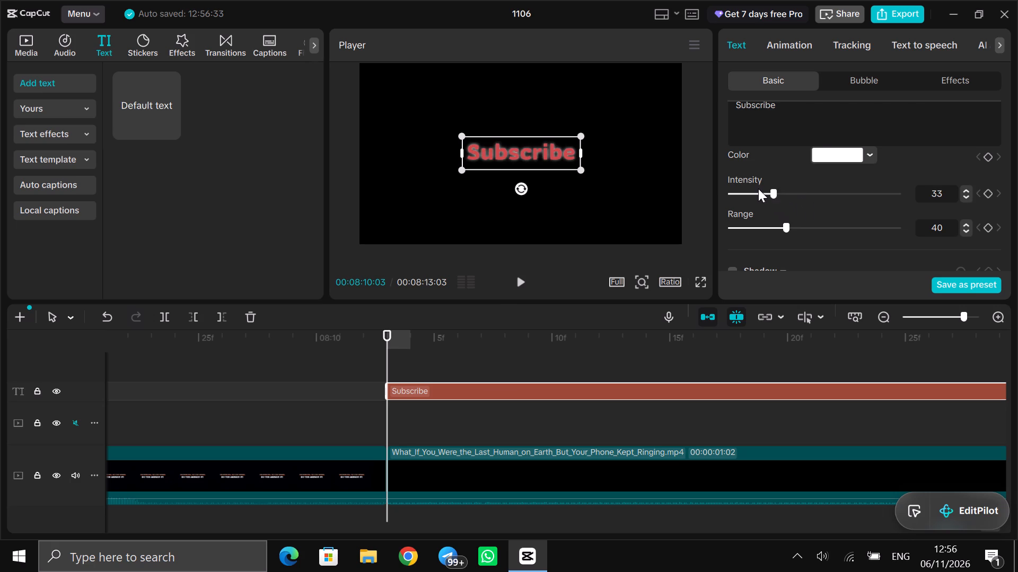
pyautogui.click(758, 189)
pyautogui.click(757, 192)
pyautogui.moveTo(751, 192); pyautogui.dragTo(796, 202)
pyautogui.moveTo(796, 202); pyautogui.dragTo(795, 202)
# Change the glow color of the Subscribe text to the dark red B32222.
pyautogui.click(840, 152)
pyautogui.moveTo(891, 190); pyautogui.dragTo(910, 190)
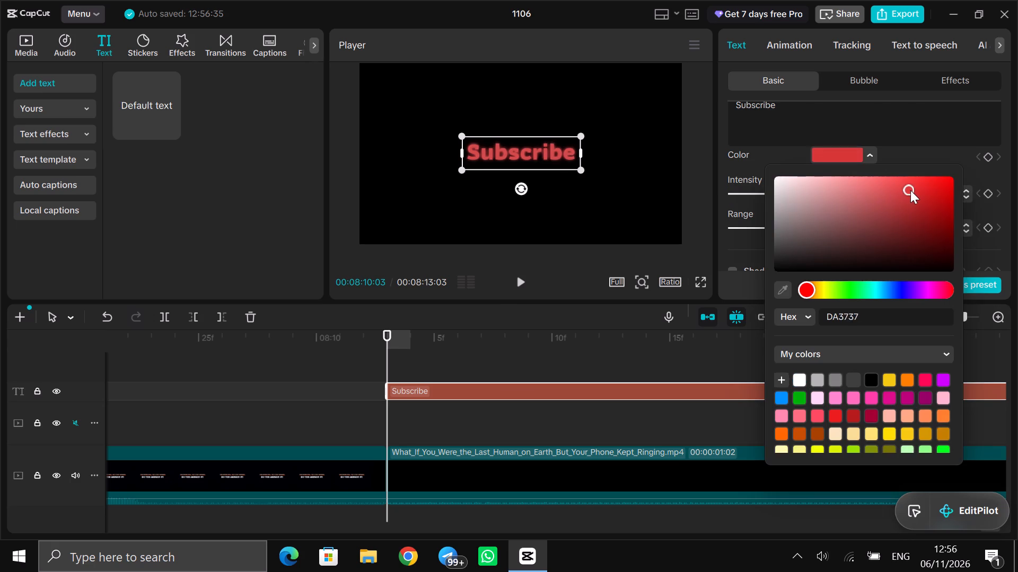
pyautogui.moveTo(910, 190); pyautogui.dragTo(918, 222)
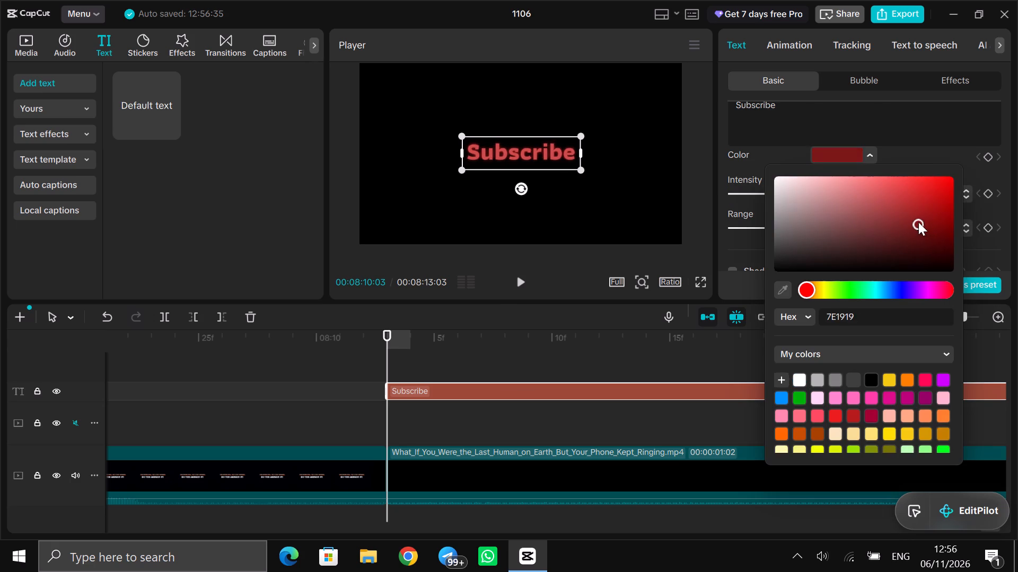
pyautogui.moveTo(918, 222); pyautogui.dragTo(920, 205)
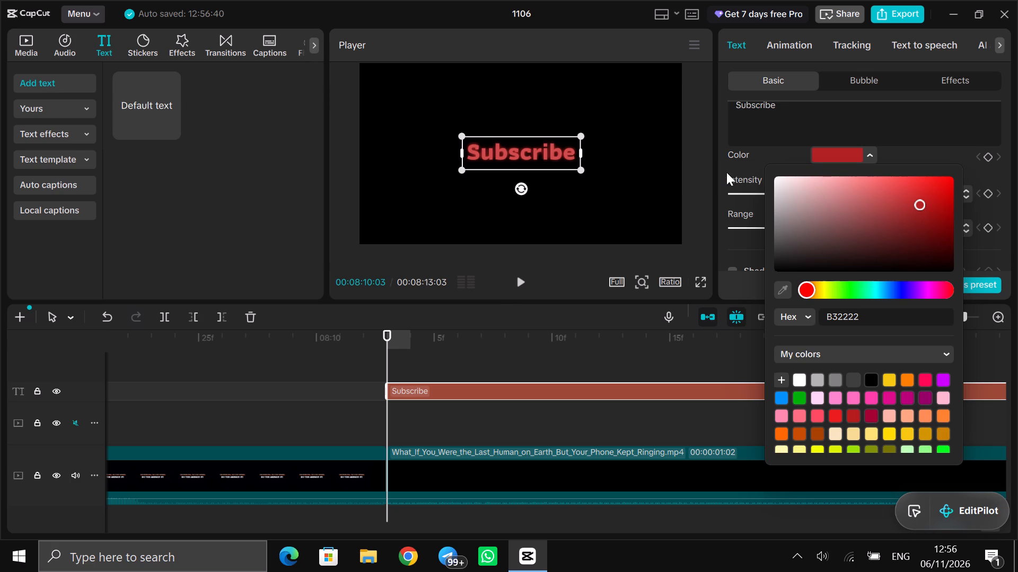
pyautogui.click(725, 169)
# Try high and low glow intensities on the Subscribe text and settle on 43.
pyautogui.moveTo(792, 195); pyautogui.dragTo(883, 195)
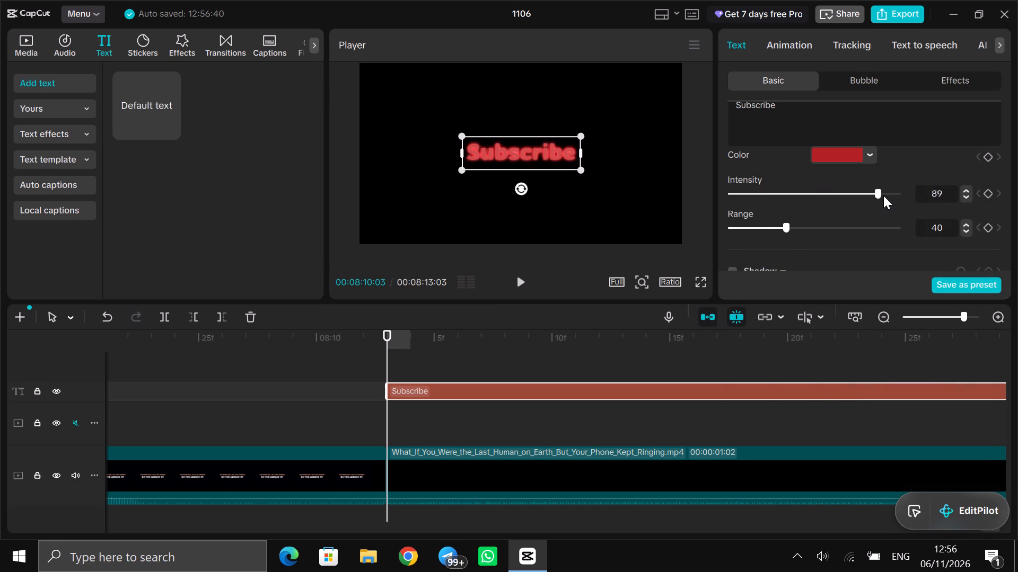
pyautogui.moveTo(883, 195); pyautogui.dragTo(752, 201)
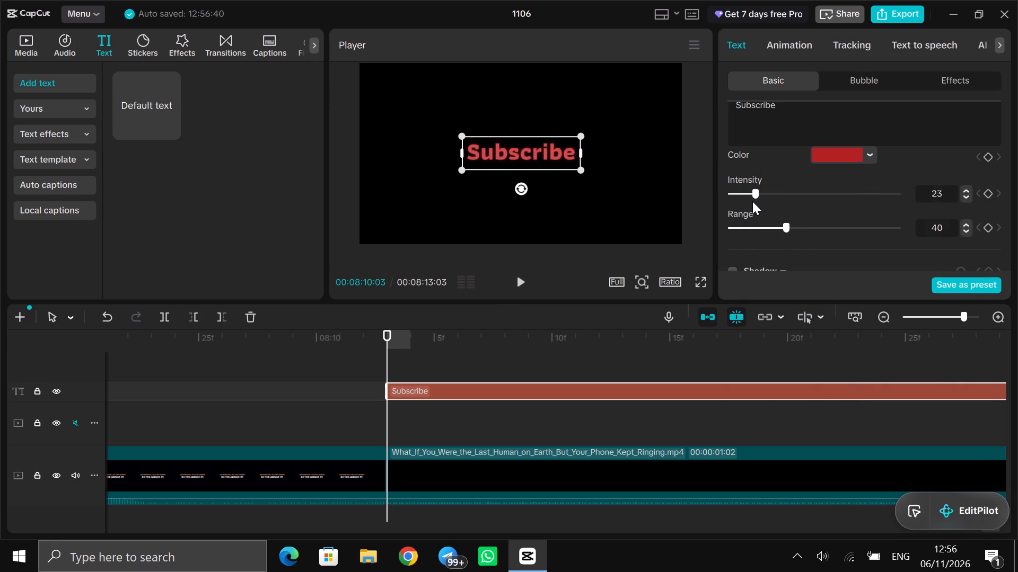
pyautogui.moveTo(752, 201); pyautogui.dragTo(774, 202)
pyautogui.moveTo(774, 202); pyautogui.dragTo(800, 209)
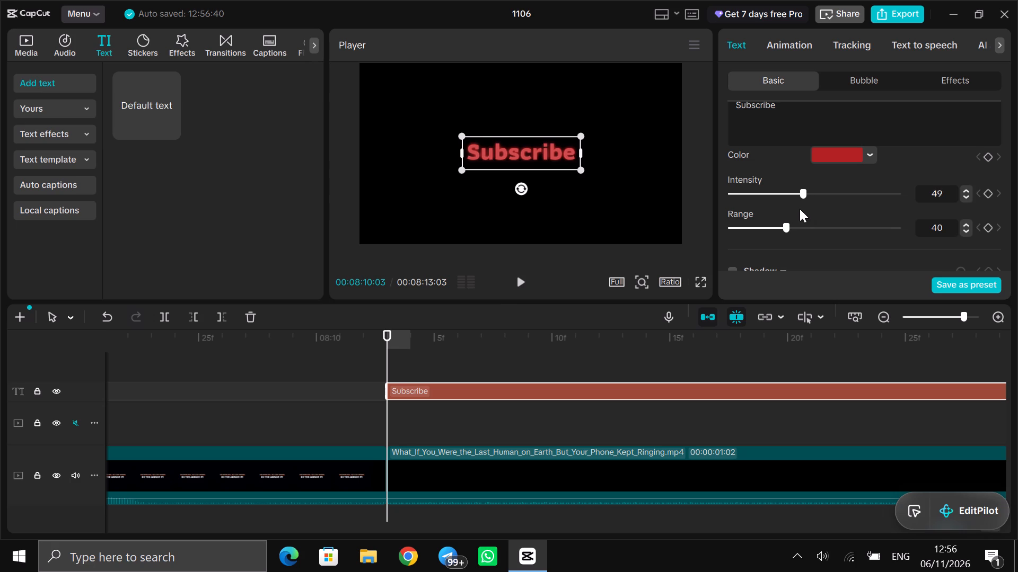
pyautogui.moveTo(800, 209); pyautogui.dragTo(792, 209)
# Preview the glowing Subscribe text in full screen and return to the editor.
pyautogui.click(697, 283)
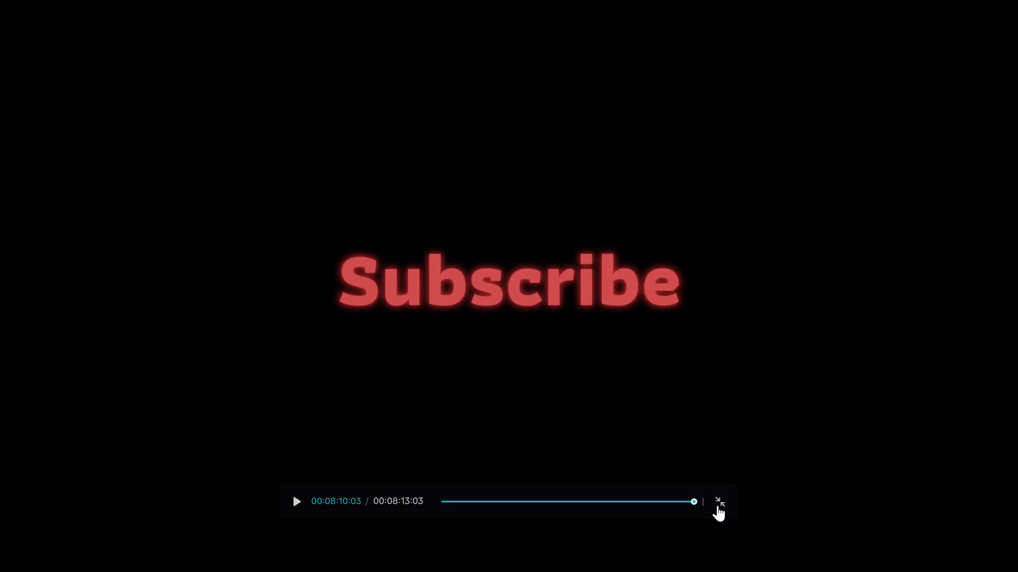
pyautogui.click(722, 504)
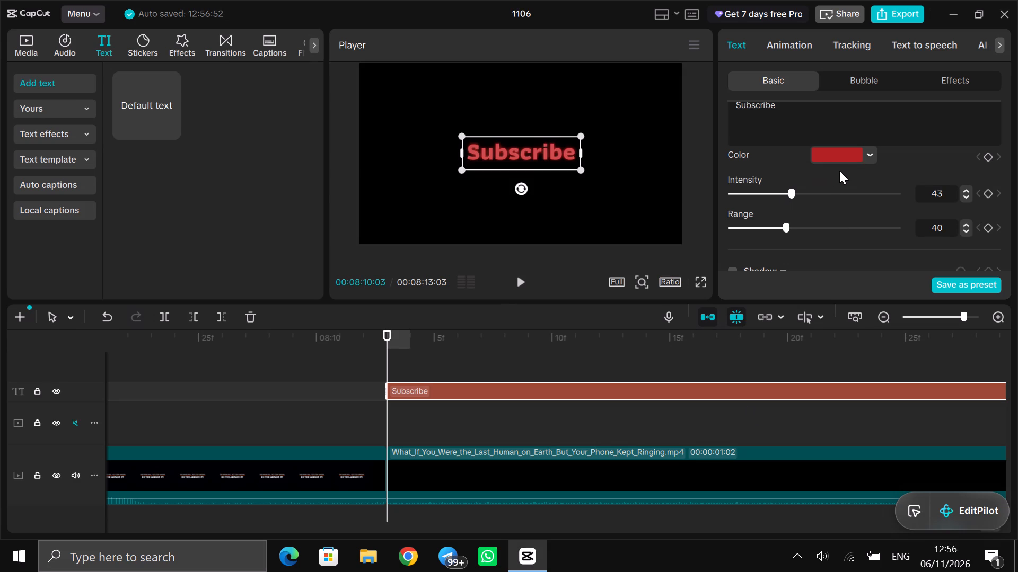
# Turn off the Glow effect on the Subscribe text.
pyautogui.scroll(1, 839, 171)
pyautogui.scroll(2, 773, 164)
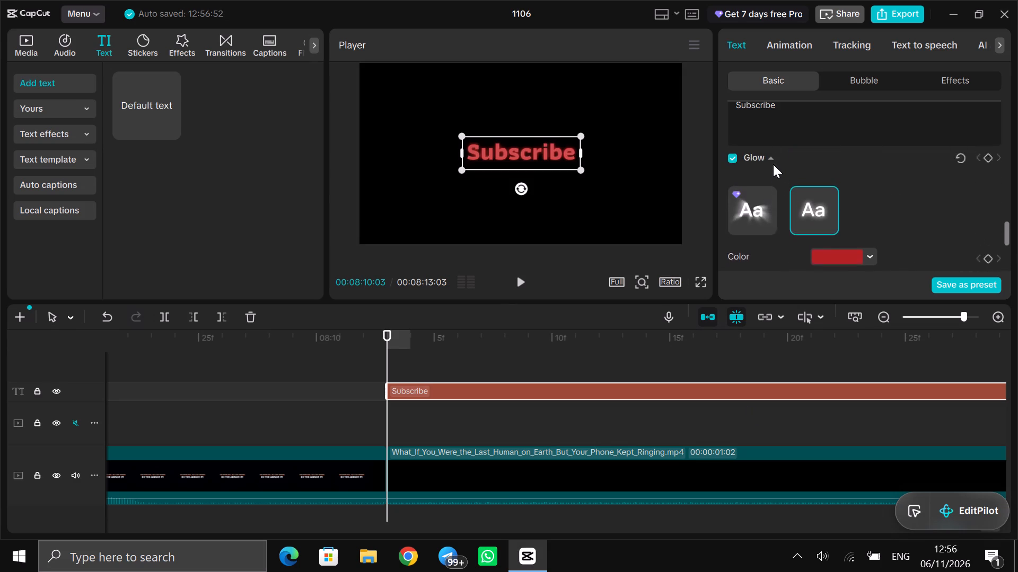
pyautogui.scroll(1, 773, 164)
pyautogui.click(732, 185)
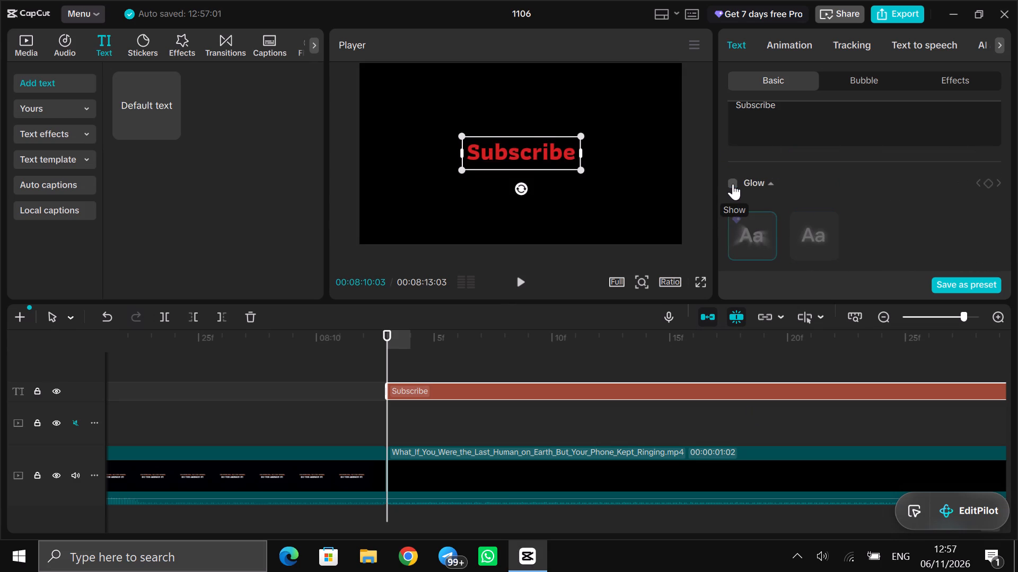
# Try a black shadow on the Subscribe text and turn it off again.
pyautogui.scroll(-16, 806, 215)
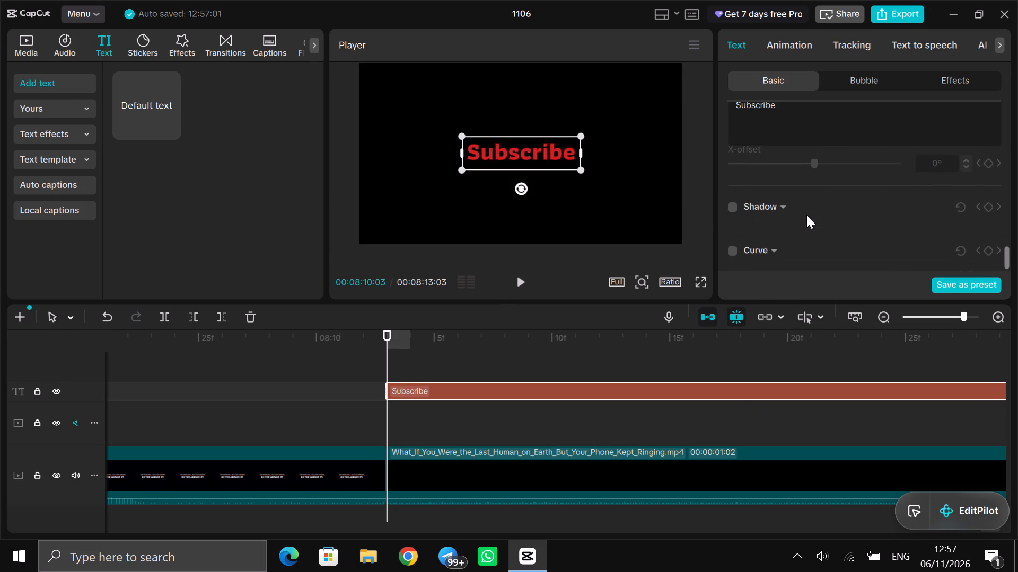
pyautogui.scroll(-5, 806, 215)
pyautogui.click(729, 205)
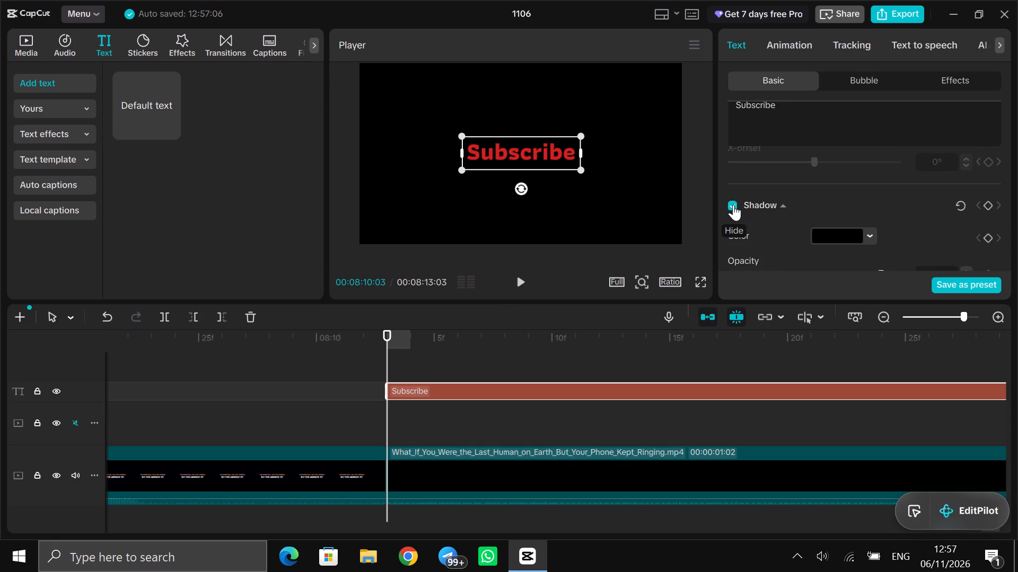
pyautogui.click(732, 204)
# Play the start of the Subscribe ending briefly, pause, and return the playhead to the beginning of the text clip.
pyautogui.scroll(12, 805, 198)
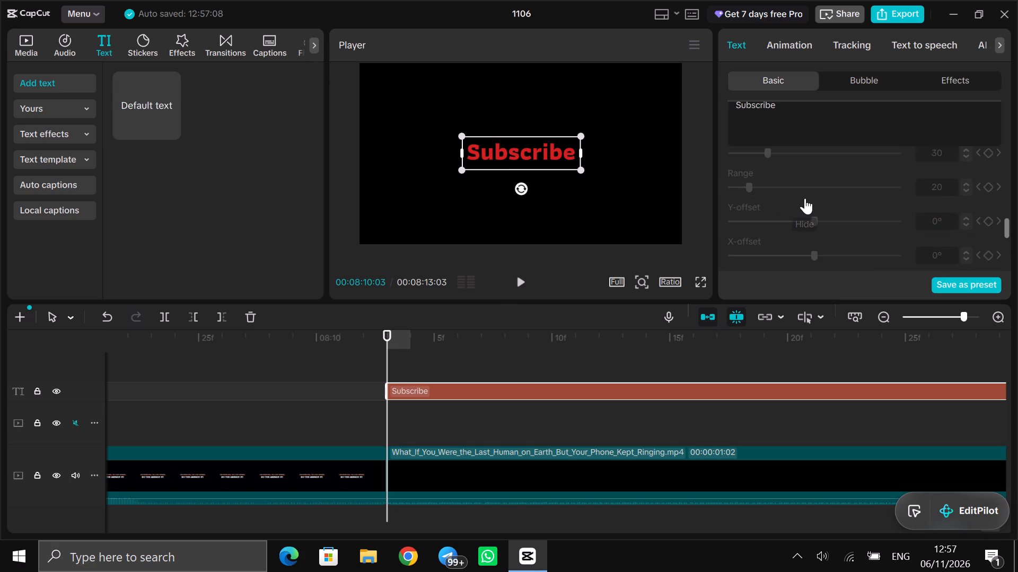
pyautogui.scroll(17, 805, 198)
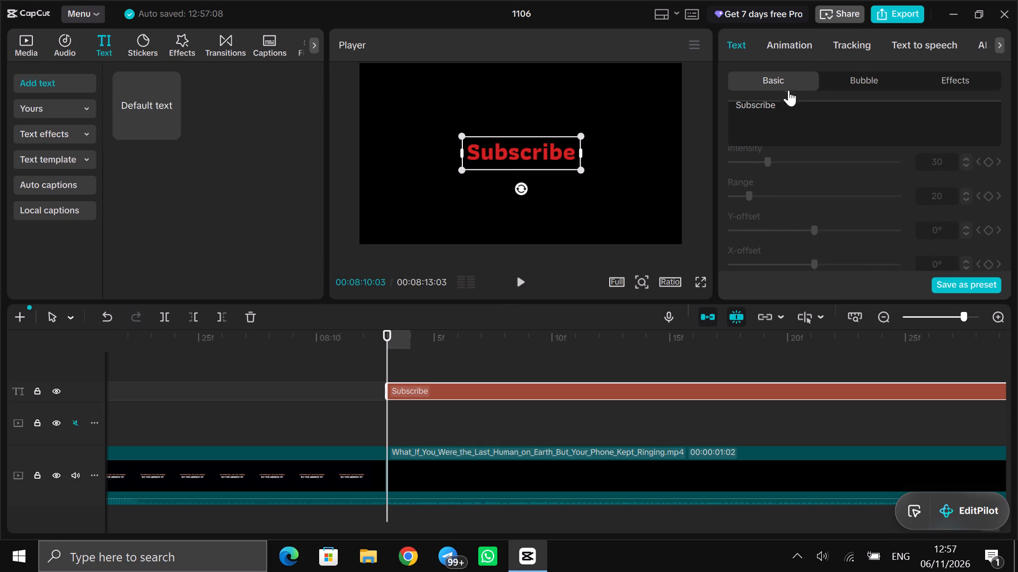
pyautogui.scroll(5, 774, 212)
pyautogui.click(344, 348)
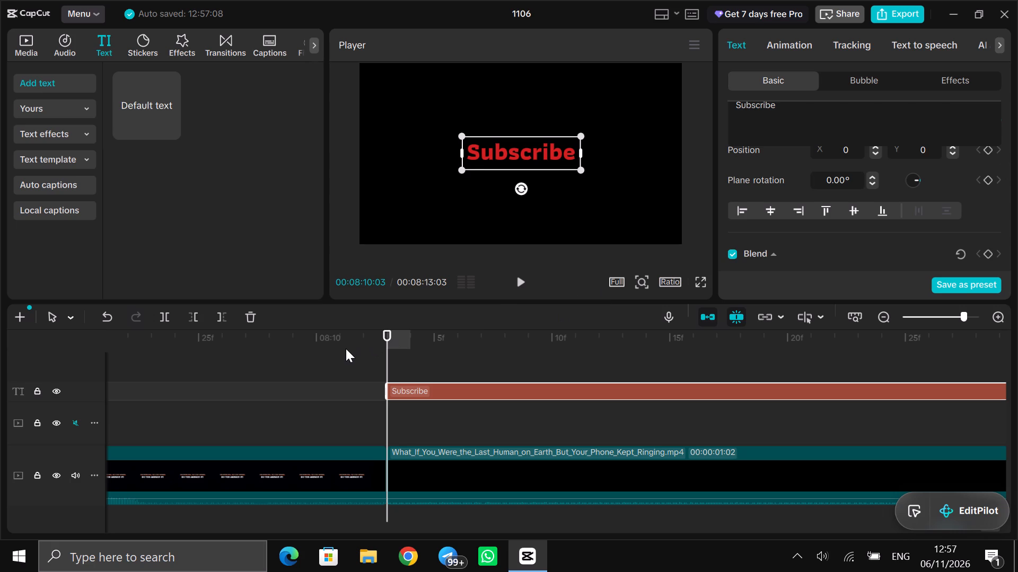
pyautogui.click(523, 283)
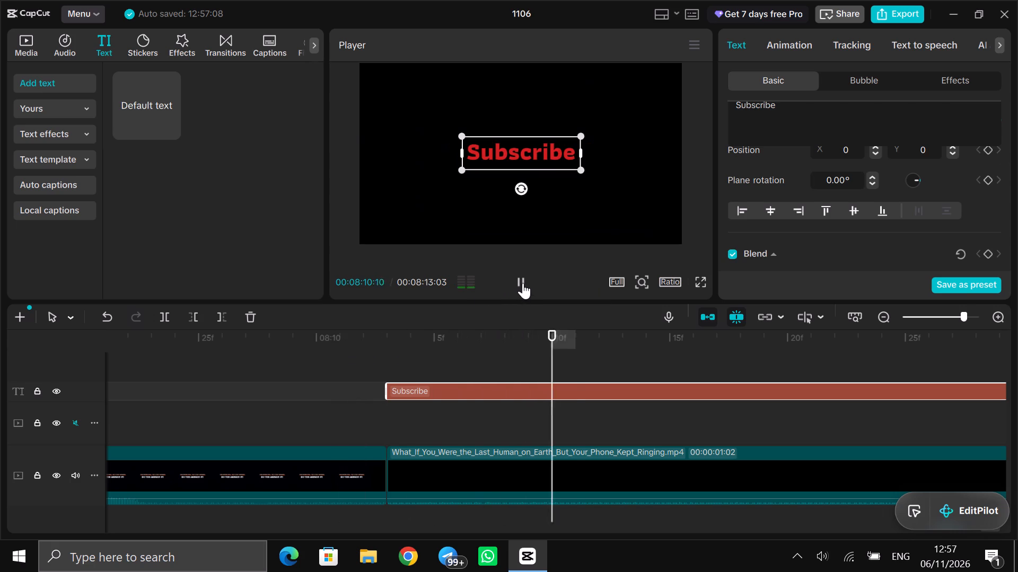
pyautogui.click(523, 283)
pyautogui.click(387, 367)
pyautogui.click(390, 364)
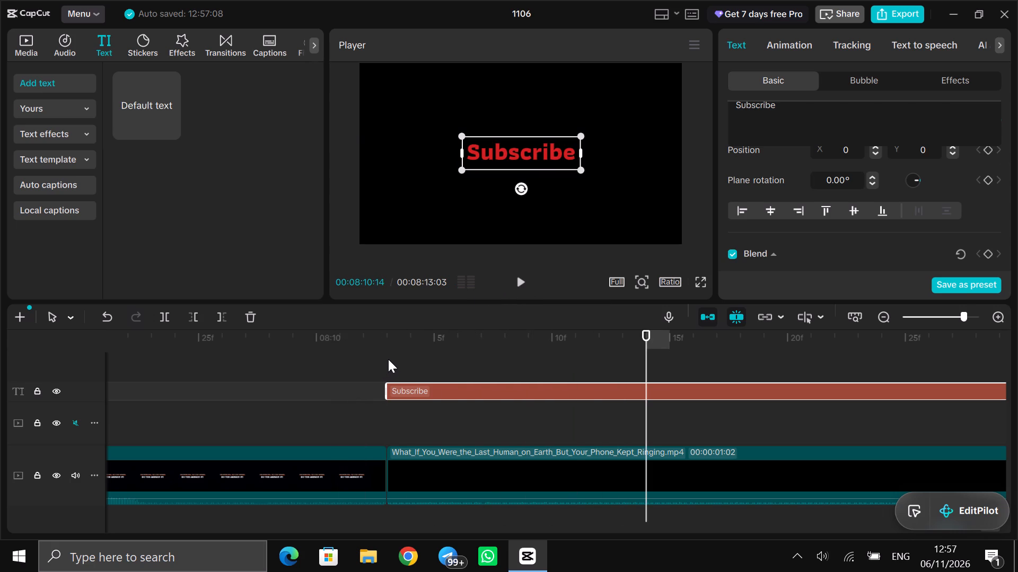
pyautogui.click(390, 354)
# Browse the Loop and In animation presets available for the Subscribe text.
pyautogui.click(470, 388)
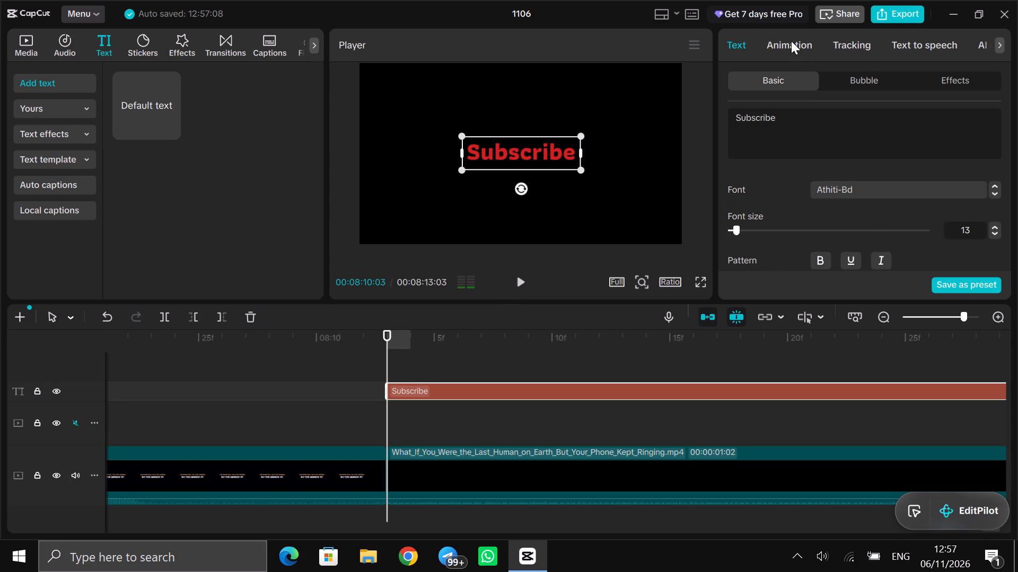
pyautogui.click(788, 46)
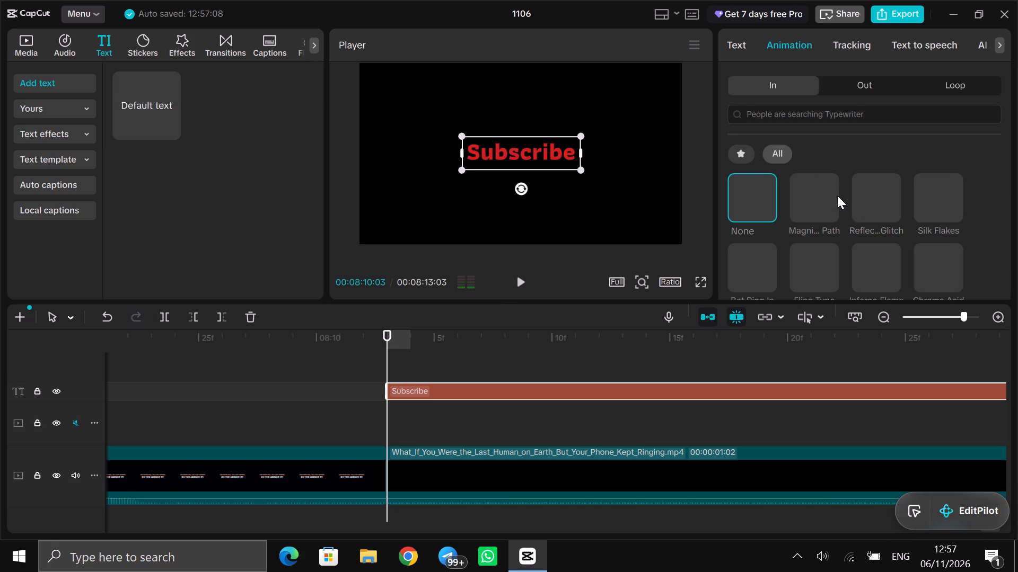
pyautogui.click(951, 87)
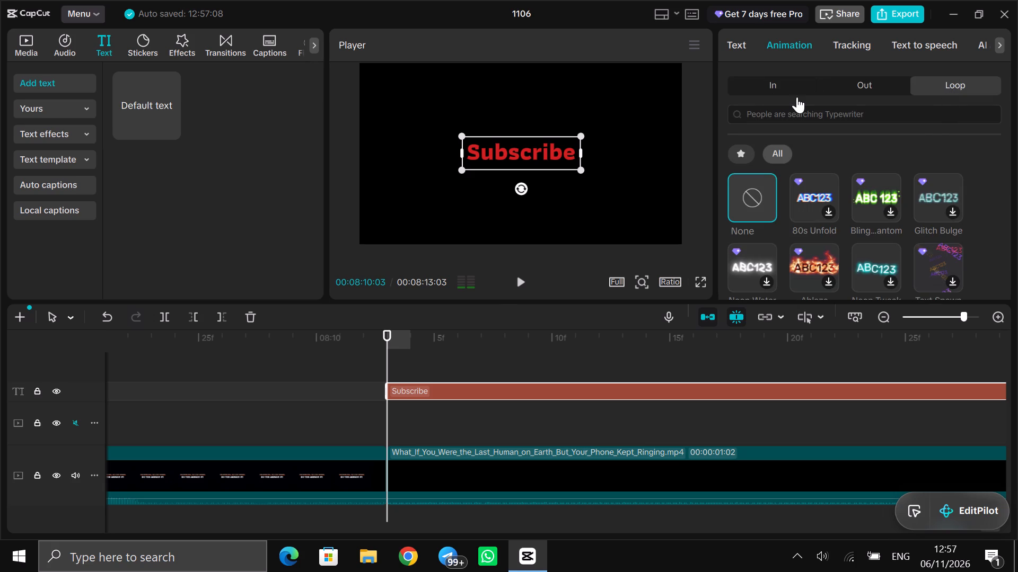
pyautogui.scroll(-2, 838, 269)
pyautogui.click(777, 76)
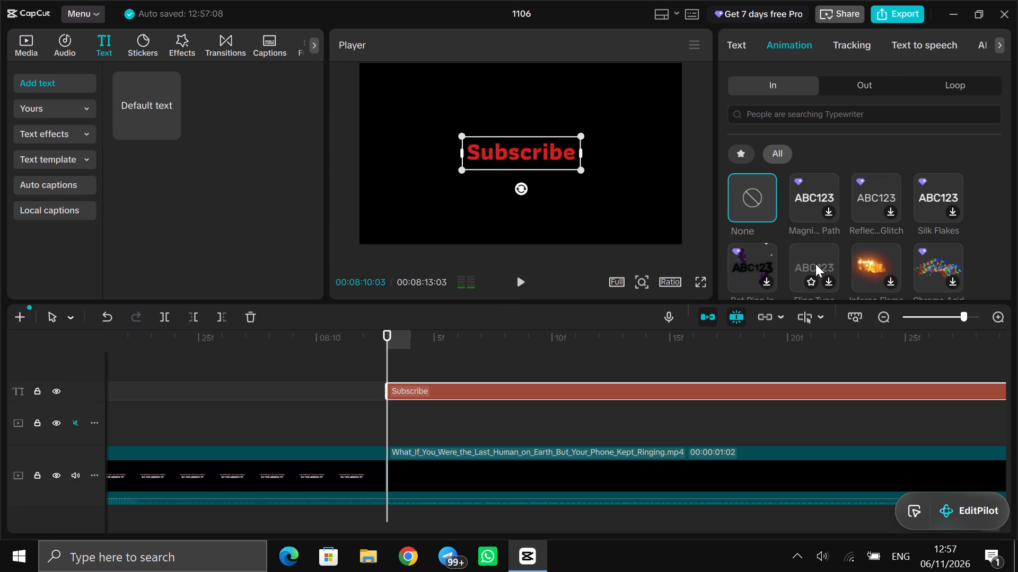
pyautogui.click(868, 76)
pyautogui.click(798, 92)
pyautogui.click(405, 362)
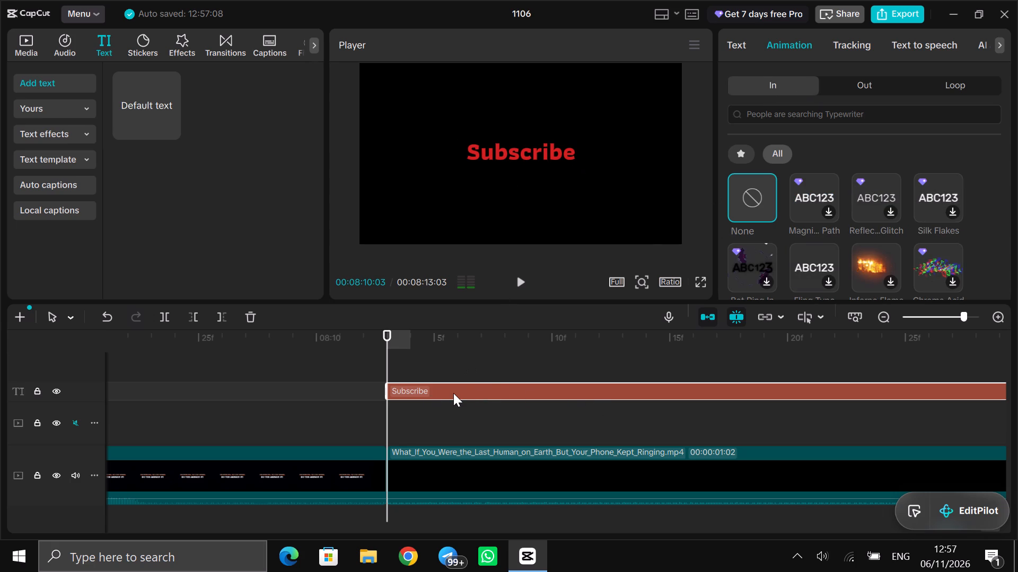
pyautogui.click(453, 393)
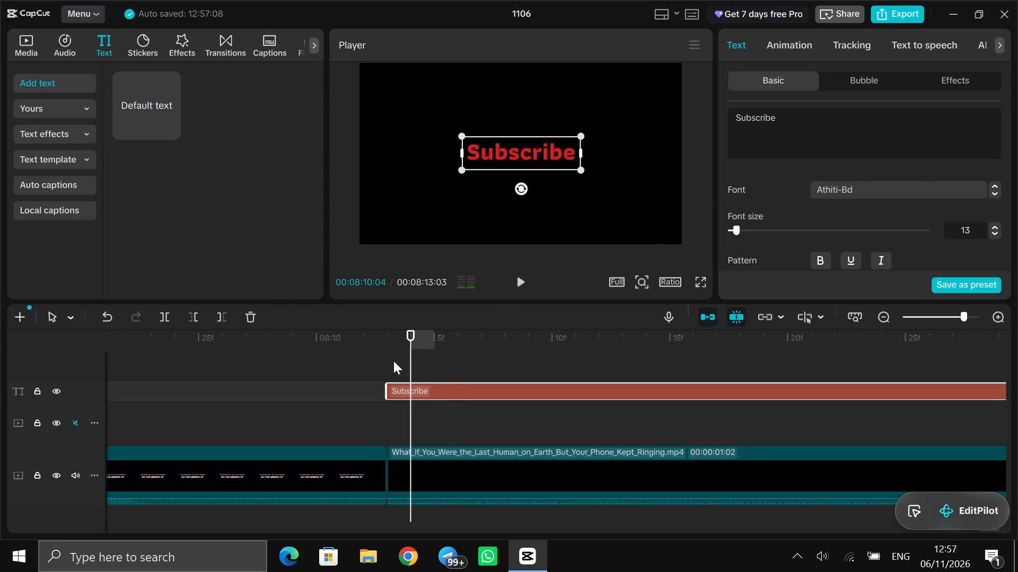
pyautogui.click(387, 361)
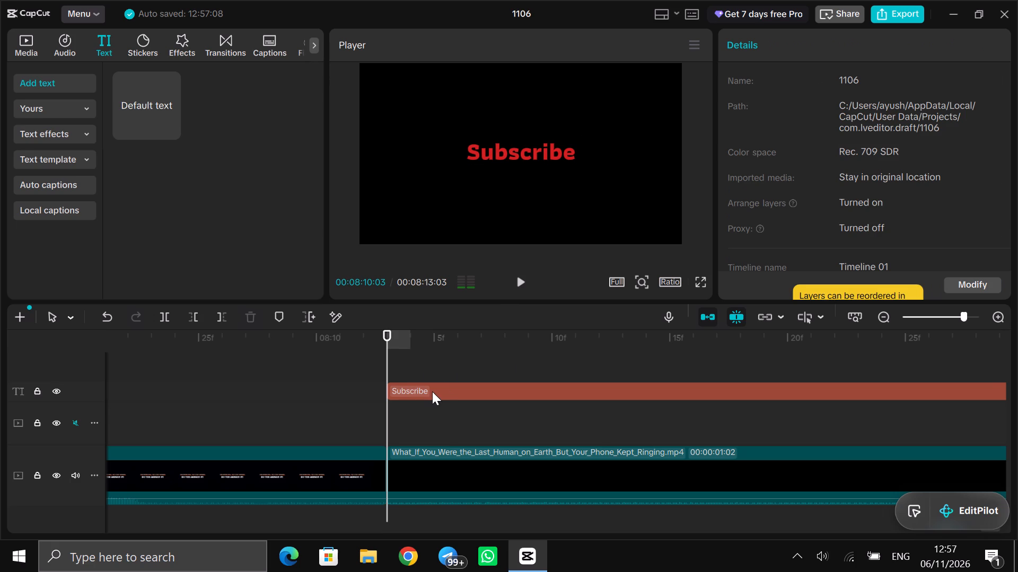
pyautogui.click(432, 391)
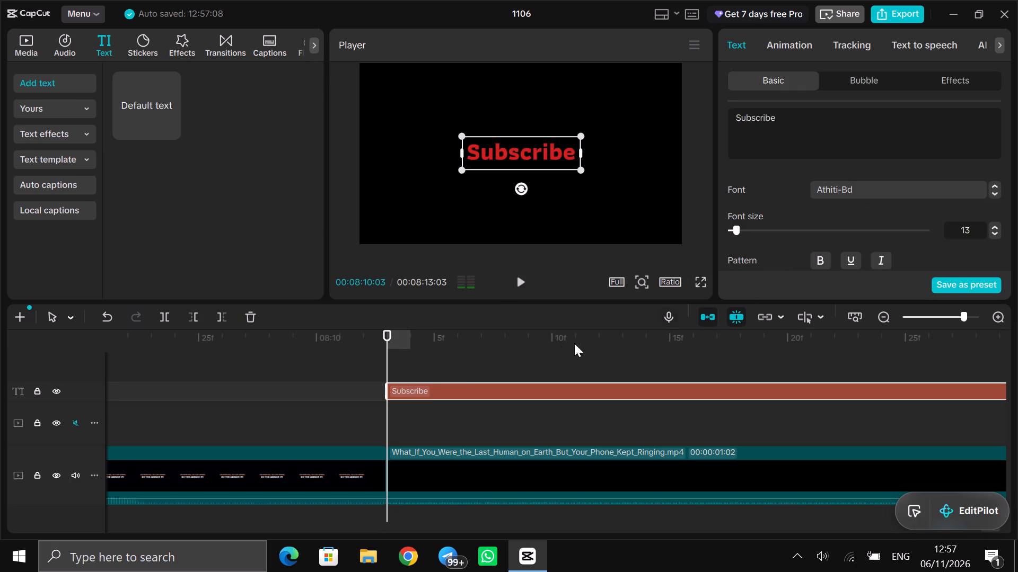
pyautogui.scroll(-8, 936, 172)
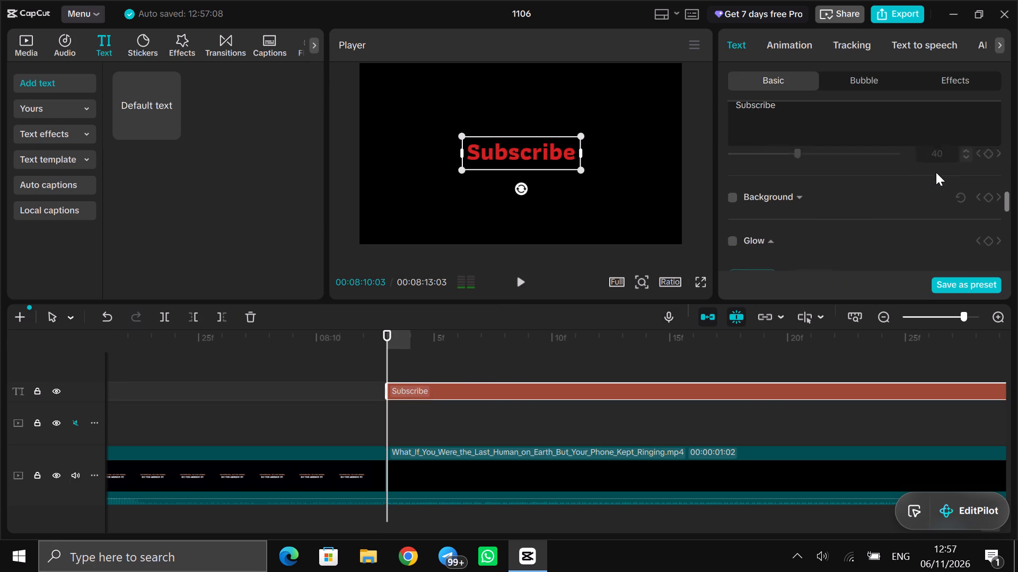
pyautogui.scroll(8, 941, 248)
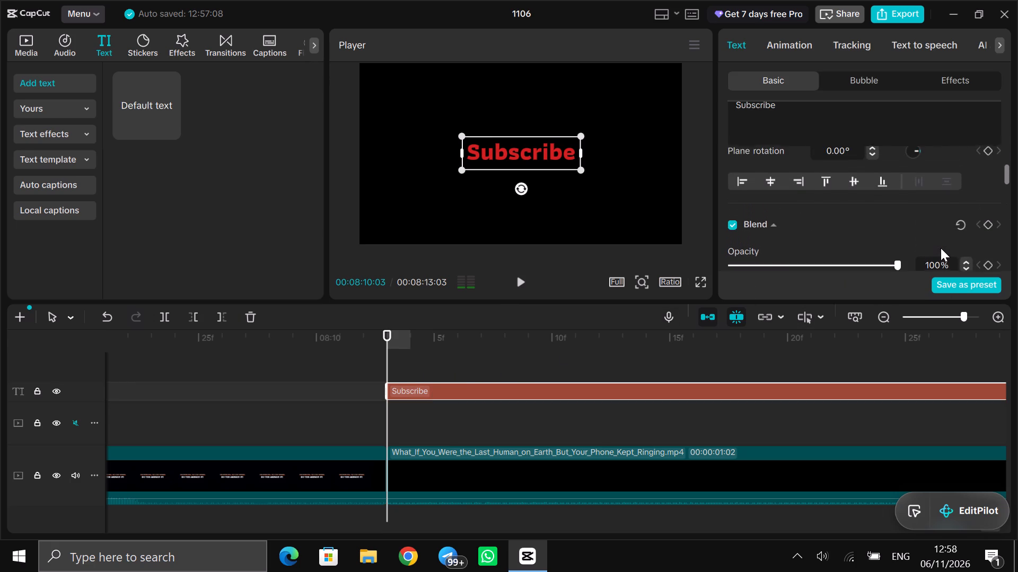
# Add a Blend keyframe at the start of the Subscribe text and set its opacity to 0%.
pyautogui.scroll(1, 941, 248)
pyautogui.scroll(-2, 941, 248)
pyautogui.scroll(1, 941, 248)
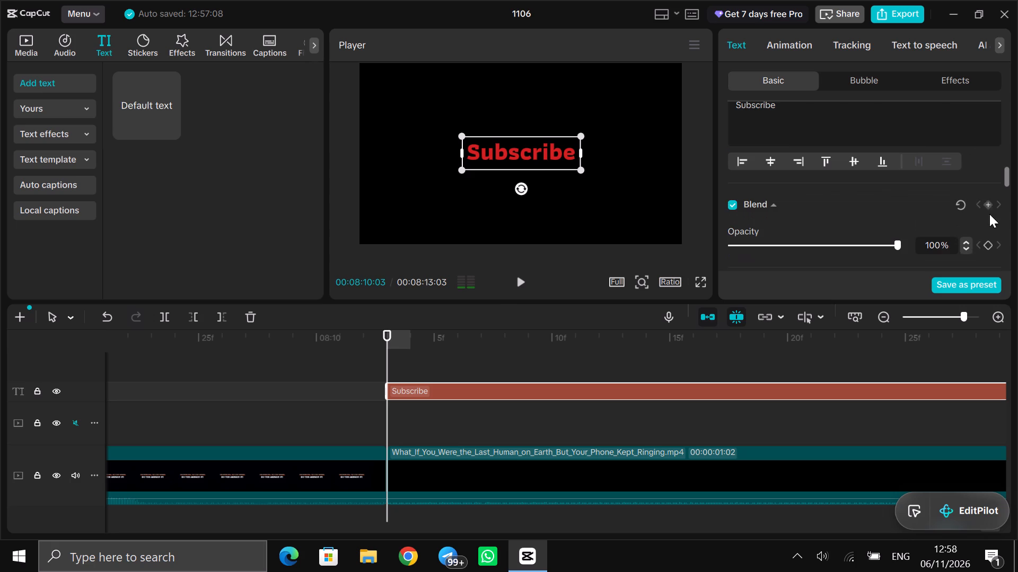
pyautogui.click(988, 205)
pyautogui.moveTo(897, 248); pyautogui.dragTo(726, 246)
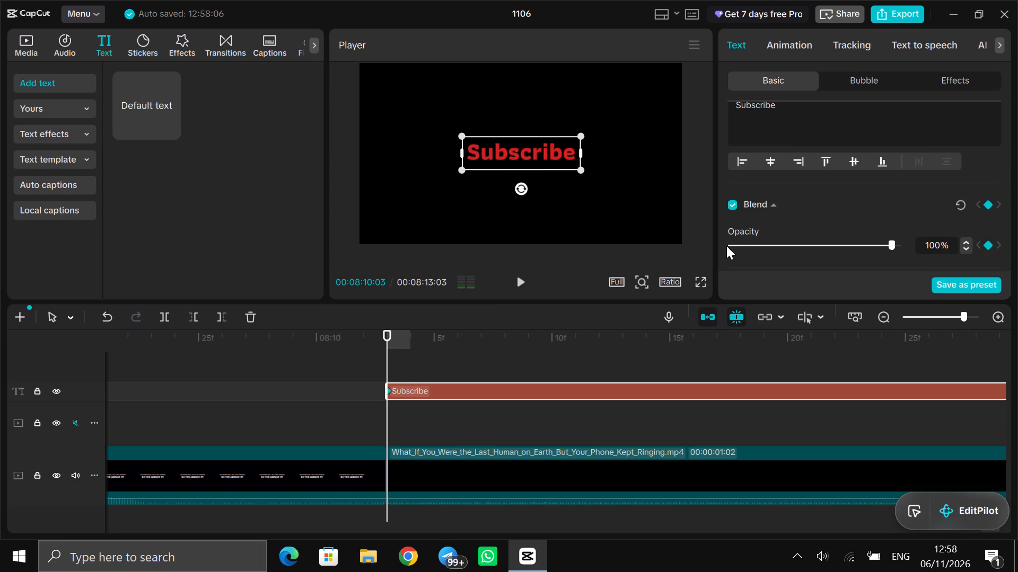
pyautogui.moveTo(726, 246); pyautogui.dragTo(726, 246)
# Add a second Blend keyframe on the Subscribe text at 00:08:10:07 and set its opacity to 100%.
pyautogui.click(476, 355)
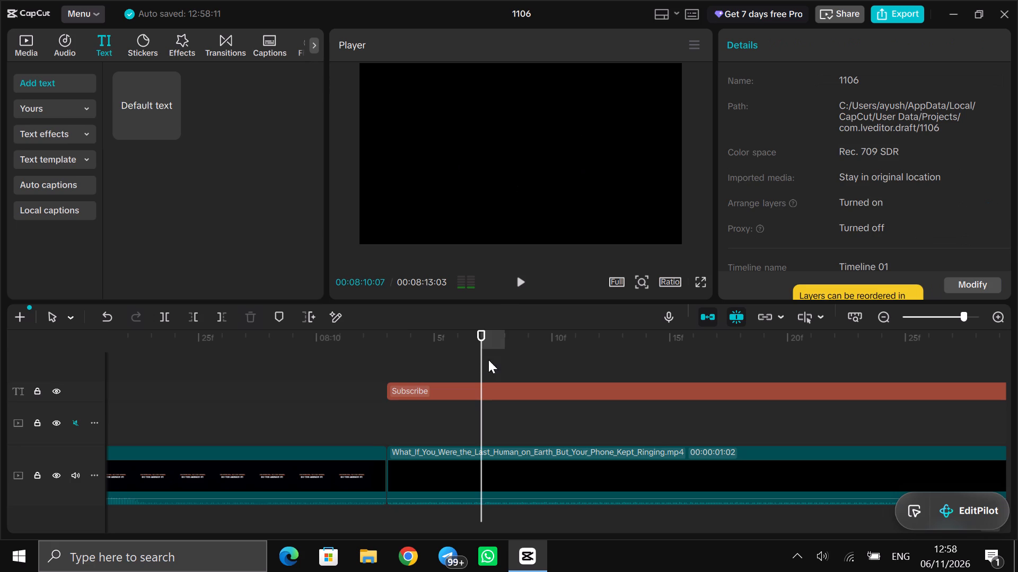
pyautogui.click(488, 360)
pyautogui.click(504, 391)
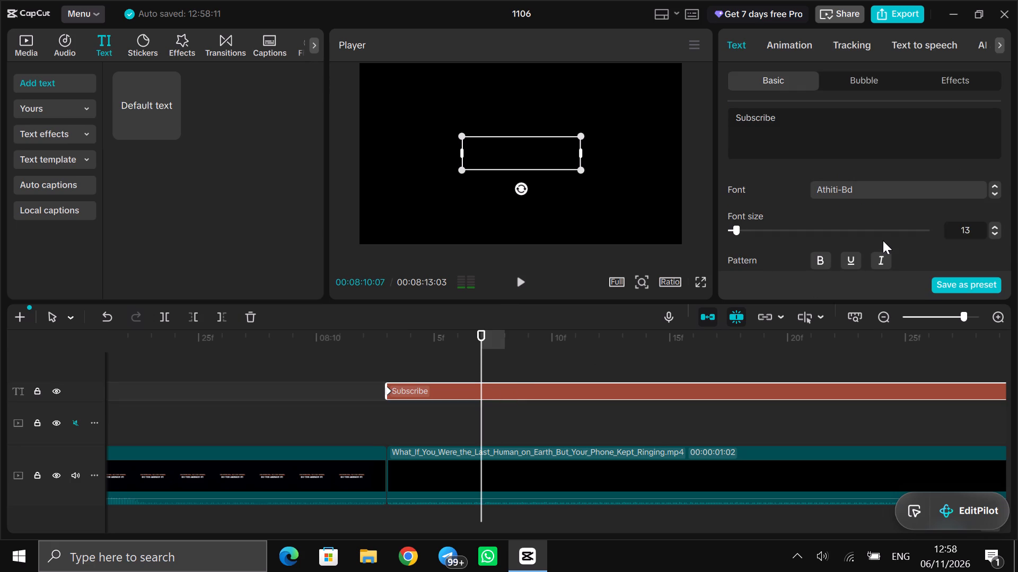
pyautogui.scroll(-16, 883, 240)
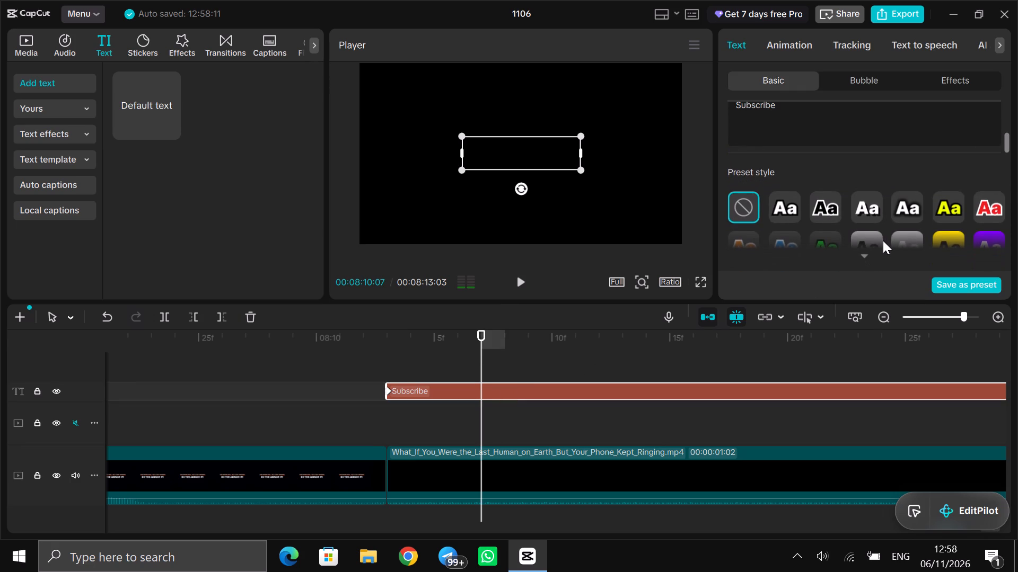
pyautogui.scroll(2, 883, 239)
pyautogui.scroll(3, 906, 165)
pyautogui.scroll(-1, 906, 165)
pyautogui.scroll(1, 906, 165)
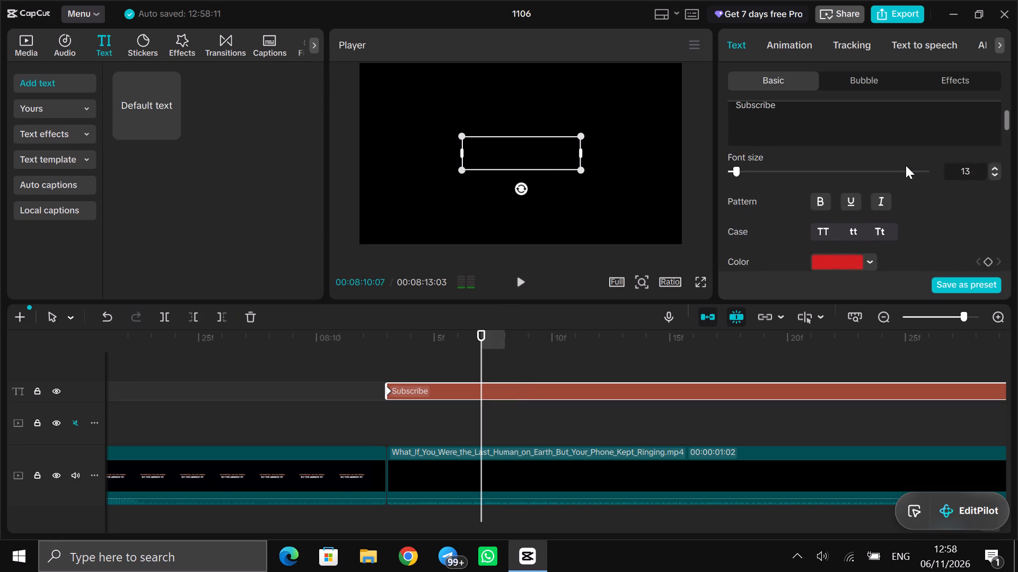
pyautogui.scroll(1, 906, 165)
pyautogui.scroll(-4, 906, 165)
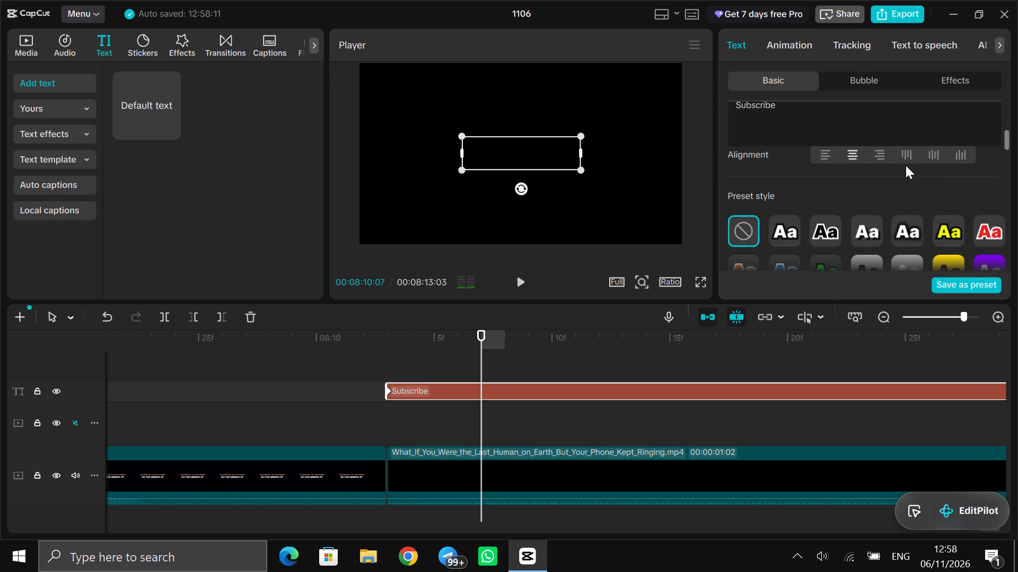
pyautogui.scroll(-7, 906, 165)
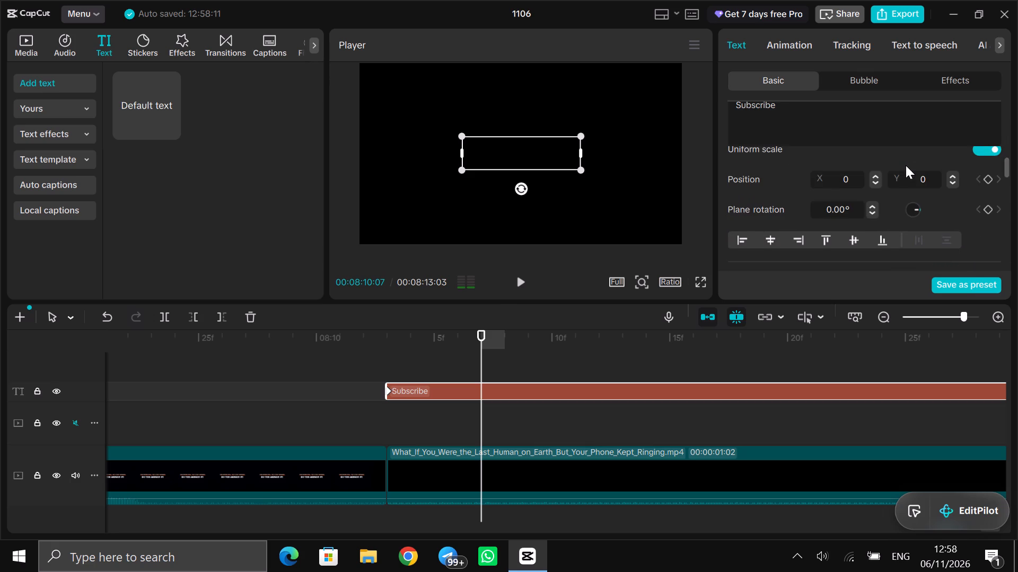
pyautogui.scroll(1, 906, 165)
pyautogui.scroll(2, 920, 210)
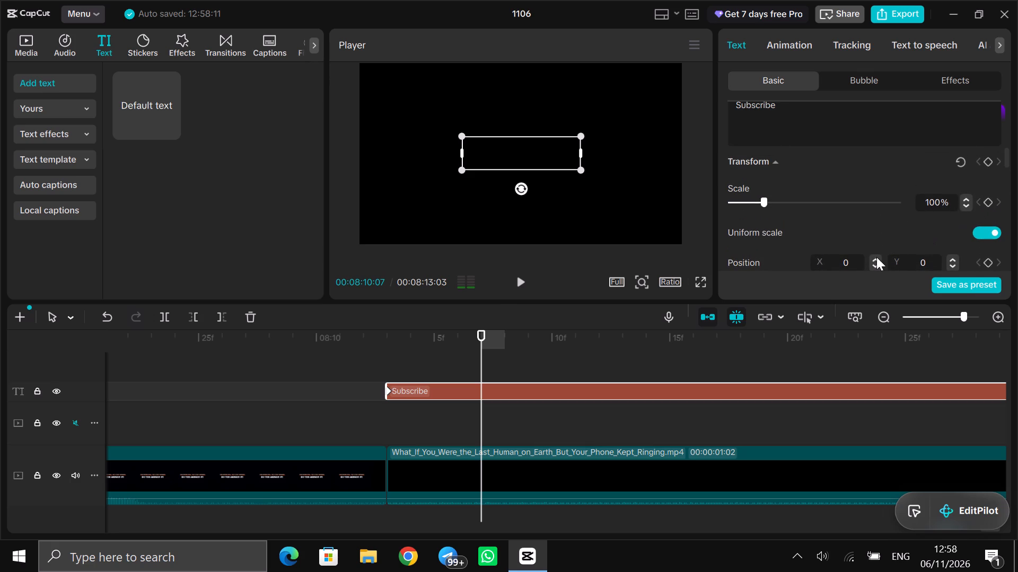
pyautogui.scroll(1, 885, 208)
pyautogui.scroll(-4, 885, 208)
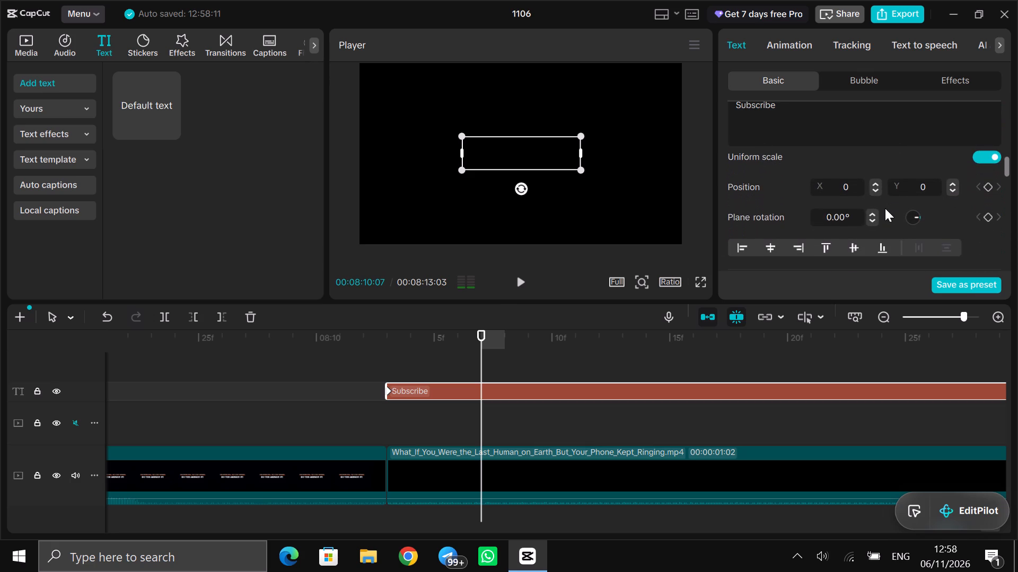
pyautogui.scroll(-6, 885, 208)
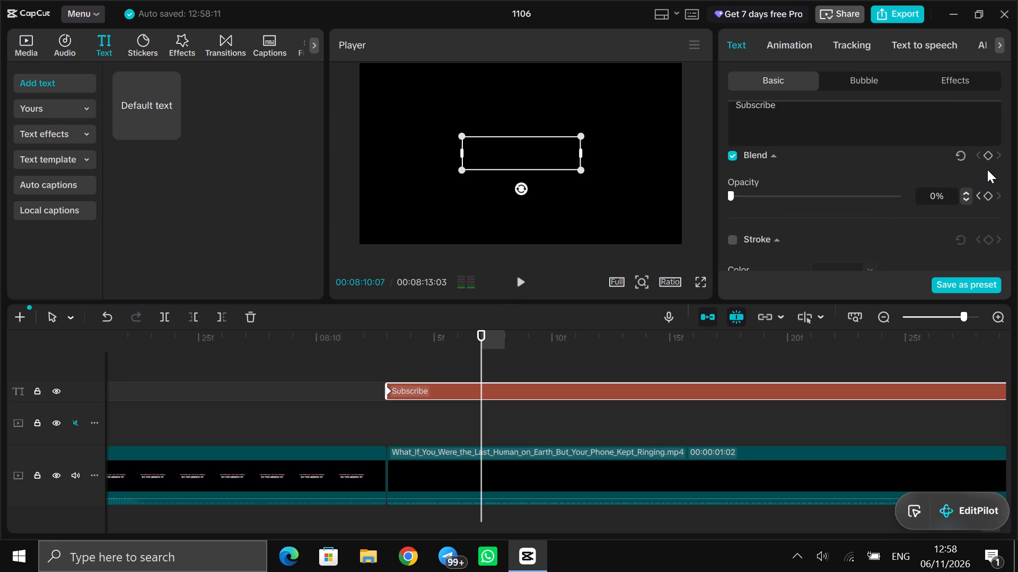
pyautogui.click(986, 162)
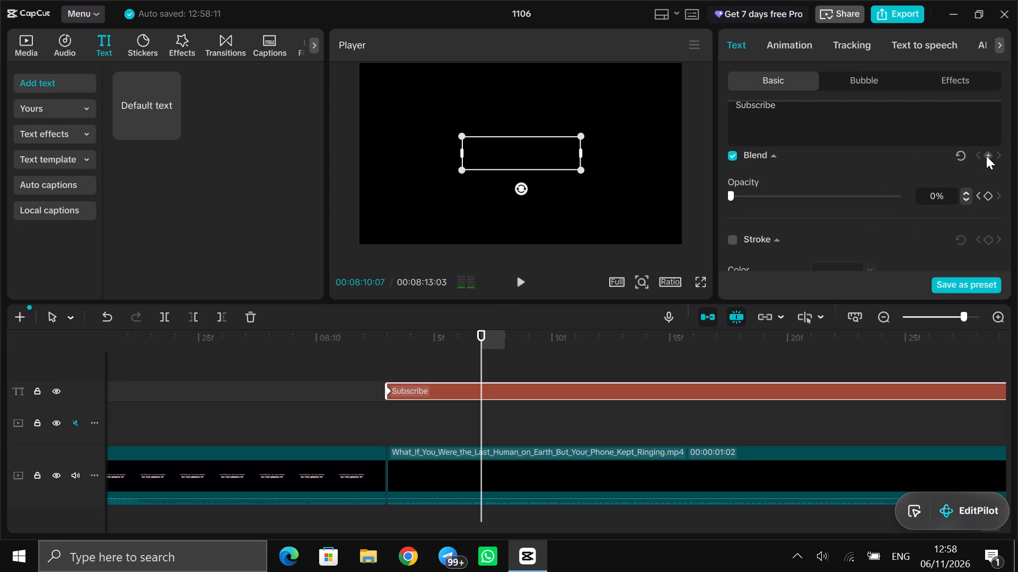
pyautogui.click(986, 156)
pyautogui.click(749, 191)
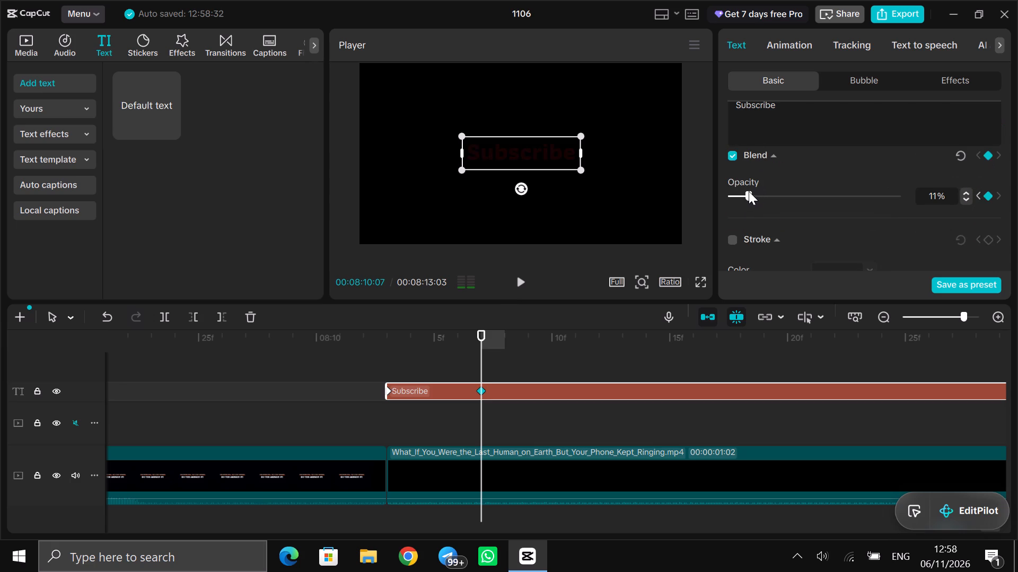
pyautogui.moveTo(751, 196); pyautogui.dragTo(892, 198)
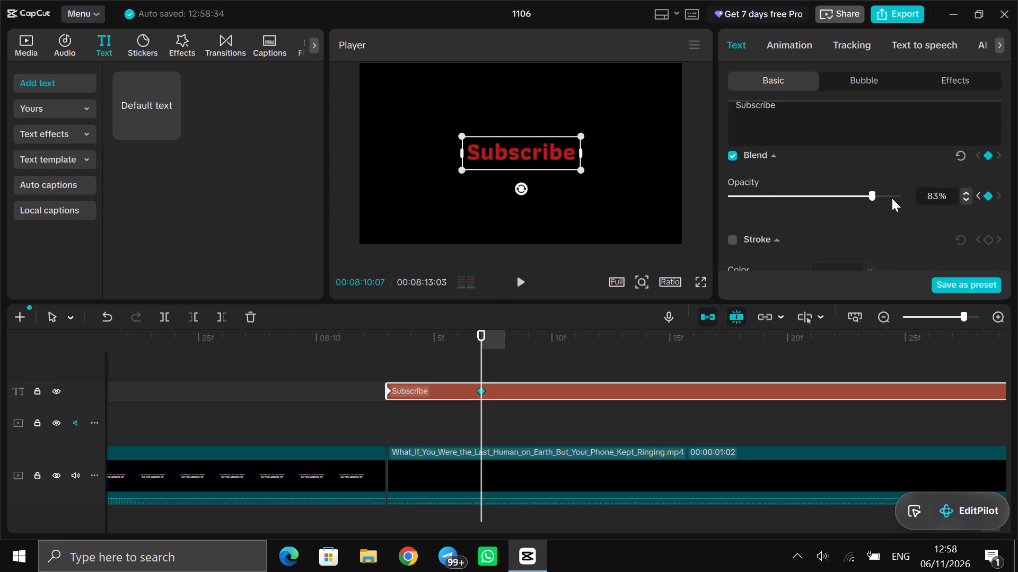
pyautogui.moveTo(892, 198); pyautogui.dragTo(928, 202)
# Play the Subscribe text's fade-in from its first frame and scrub through to the end of the text clip.
pyautogui.click(380, 337)
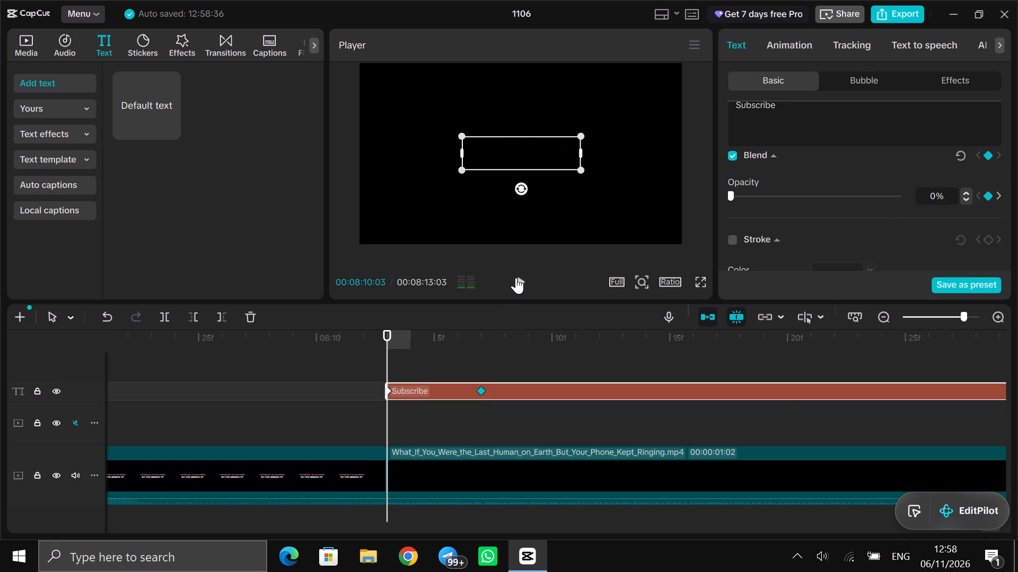
pyautogui.click(516, 278)
pyautogui.click(519, 280)
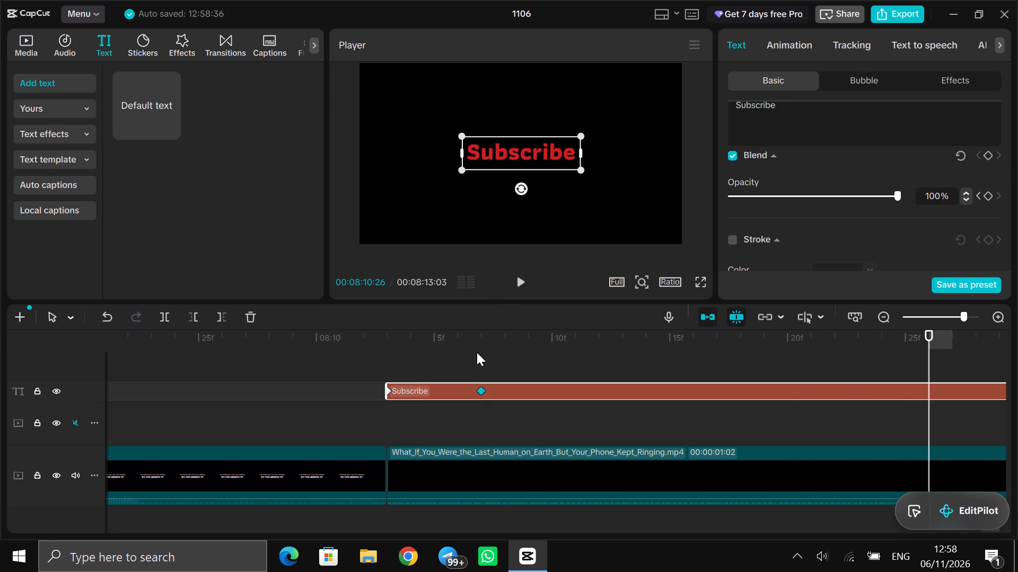
pyautogui.click(472, 354)
pyautogui.moveTo(484, 353); pyautogui.dragTo(672, 361)
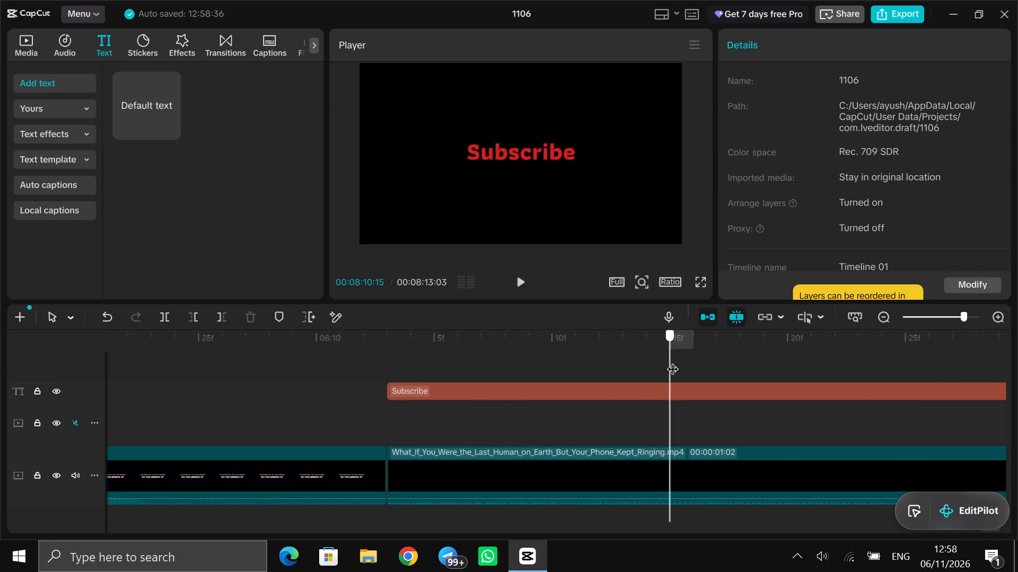
pyautogui.moveTo(672, 361); pyautogui.dragTo(991, 370)
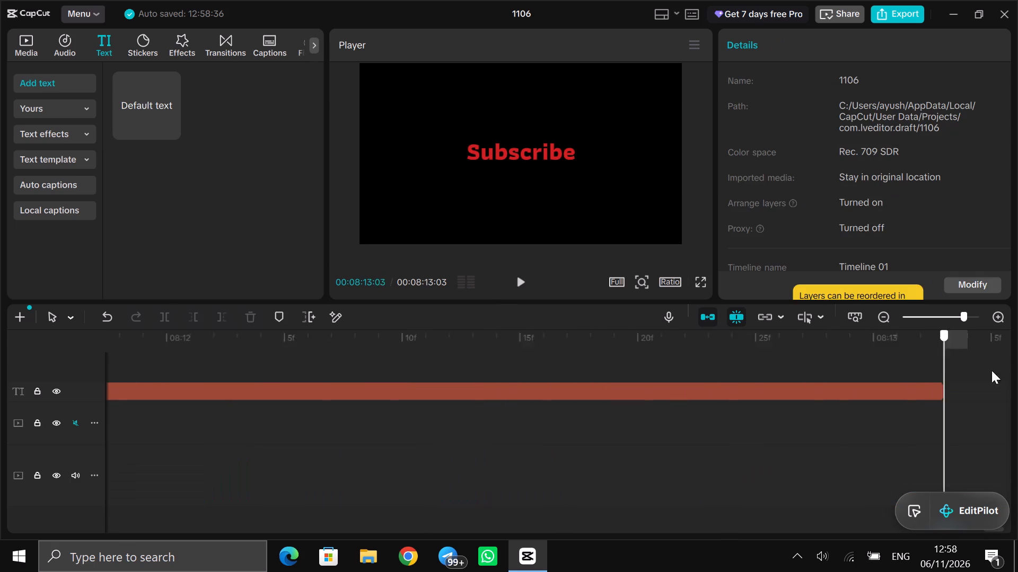
pyautogui.moveTo(991, 370); pyautogui.dragTo(591, 373)
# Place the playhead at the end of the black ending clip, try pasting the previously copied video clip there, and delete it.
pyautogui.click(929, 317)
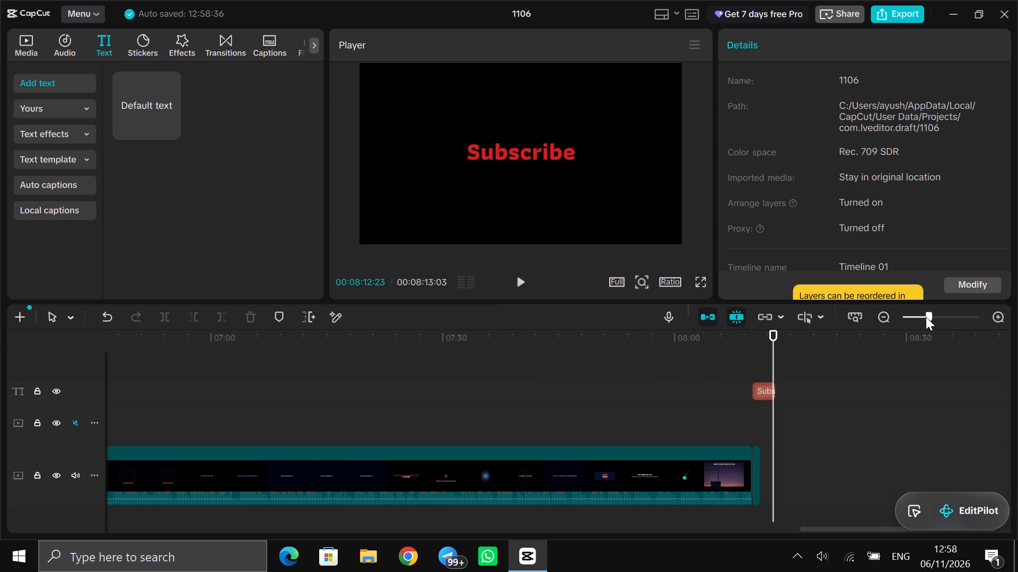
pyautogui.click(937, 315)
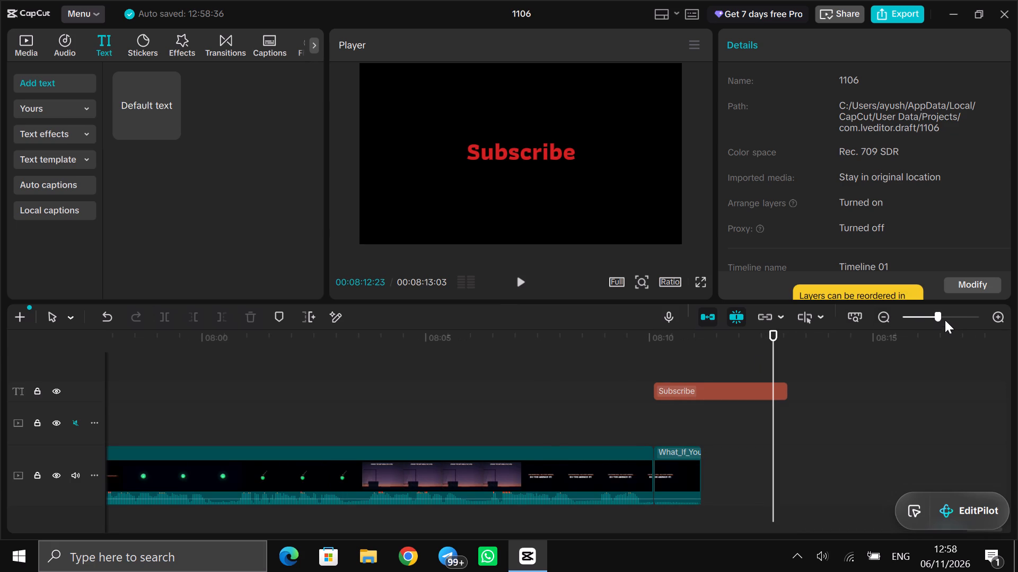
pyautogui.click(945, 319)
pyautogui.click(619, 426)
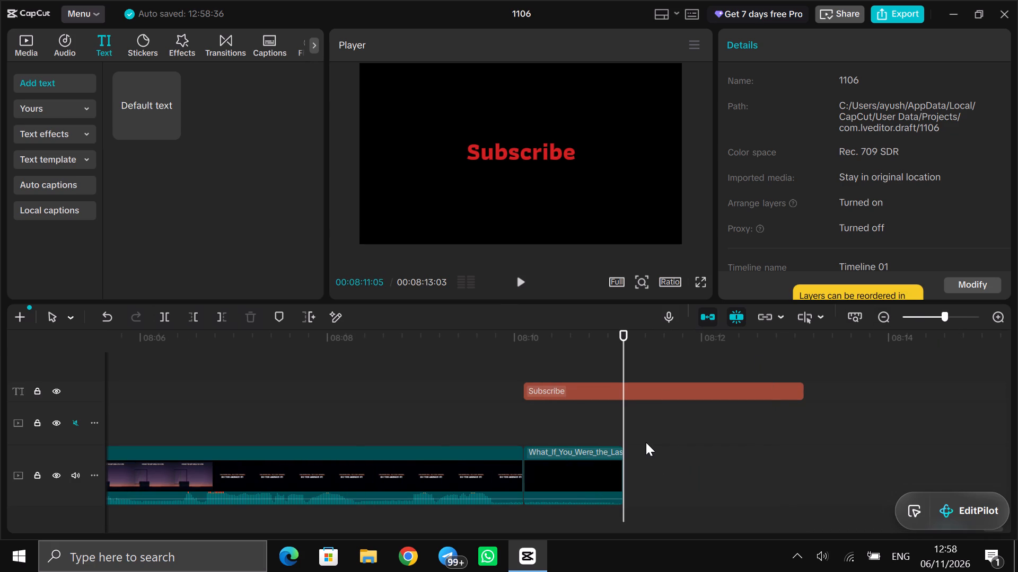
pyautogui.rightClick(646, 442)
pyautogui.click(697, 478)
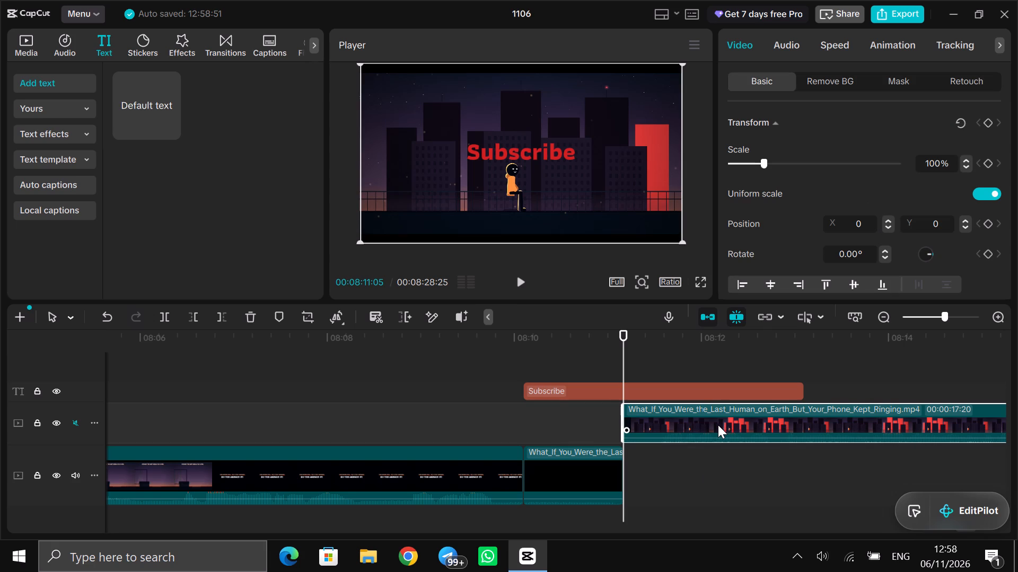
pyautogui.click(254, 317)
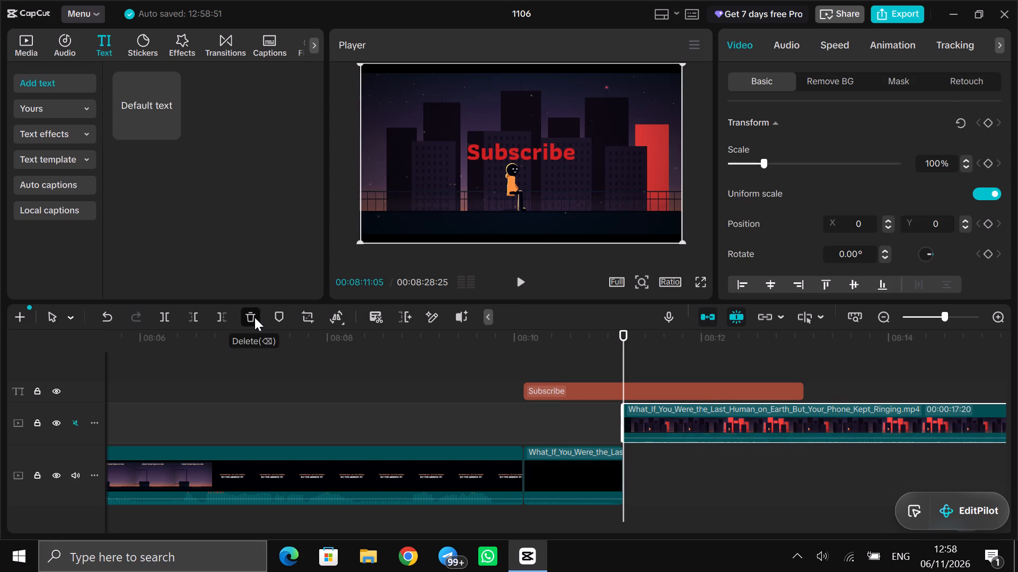
# Copy the short black ending clip, paste it, and place the copy directly after the original on the main track.
pyautogui.click(574, 474)
pyautogui.rightClick(574, 474)
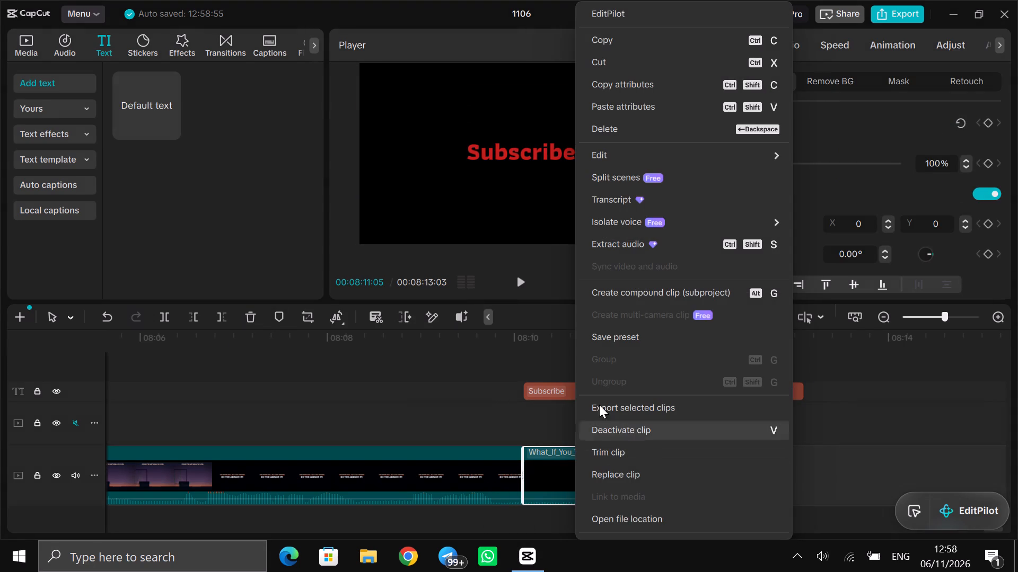
pyautogui.click(641, 36)
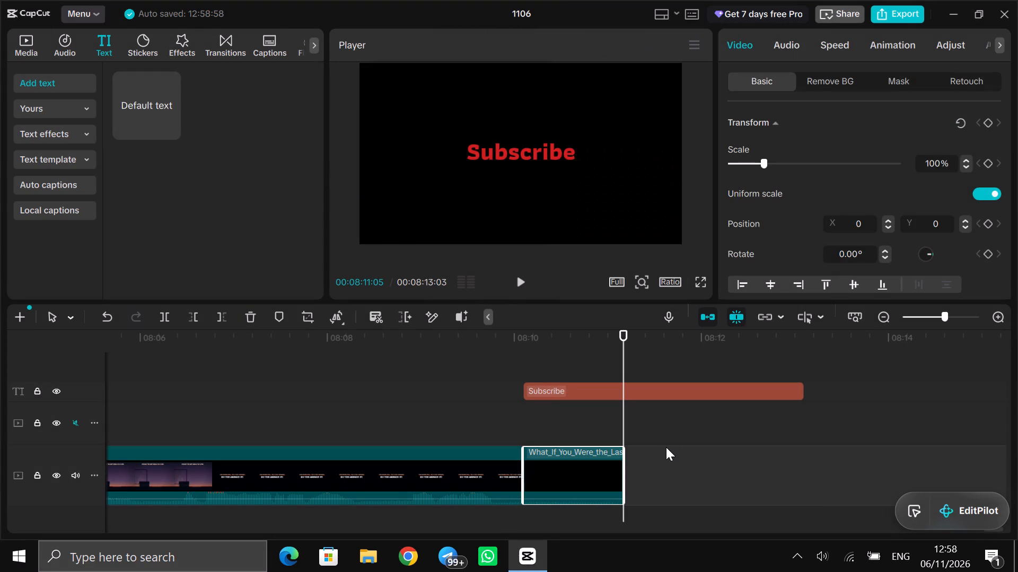
pyautogui.rightClick(667, 464)
pyautogui.click(724, 487)
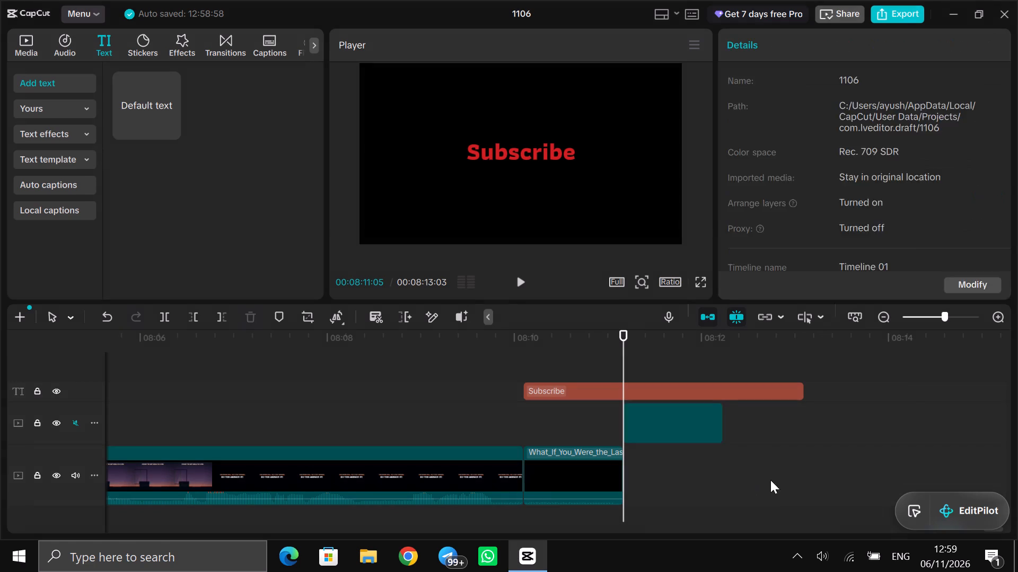
pyautogui.moveTo(685, 417); pyautogui.dragTo(695, 478)
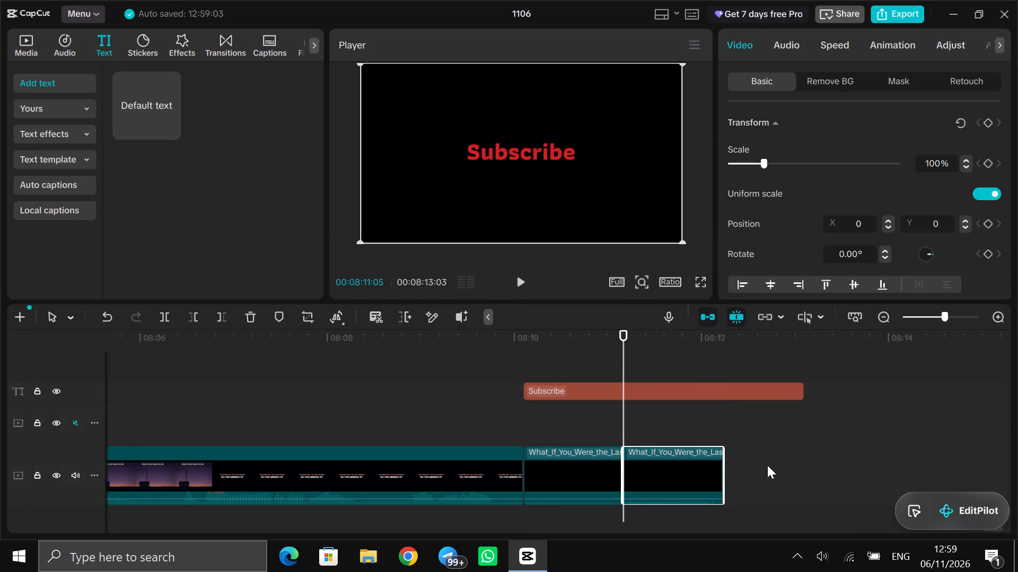
# Paste three more copies of the black clip and append each to the end of the main track.
pyautogui.rightClick(768, 465)
pyautogui.click(803, 480)
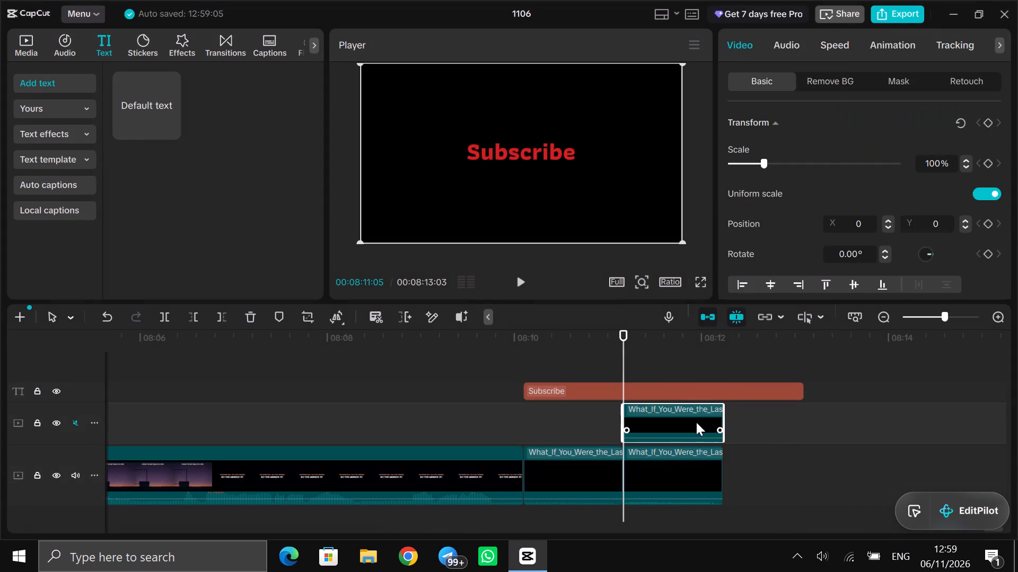
pyautogui.moveTo(692, 422); pyautogui.dragTo(787, 492)
pyautogui.rightClick(879, 468)
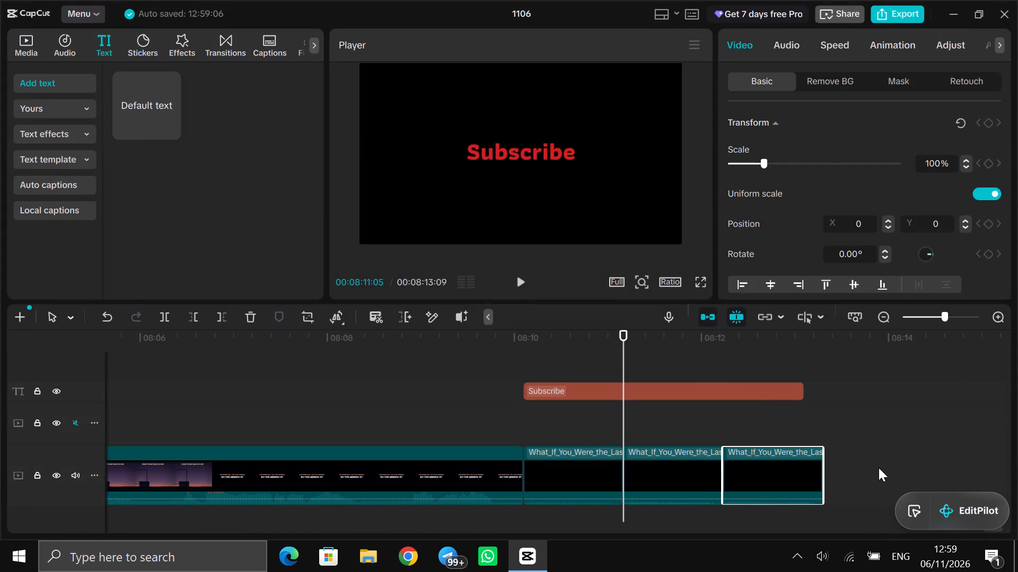
pyautogui.click(897, 479)
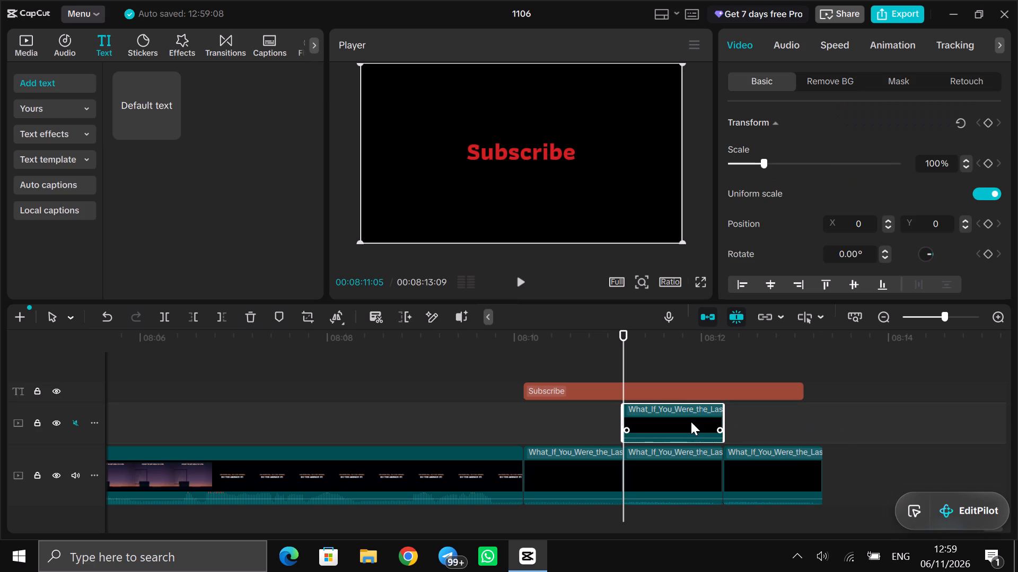
pyautogui.moveTo(691, 422); pyautogui.dragTo(917, 477)
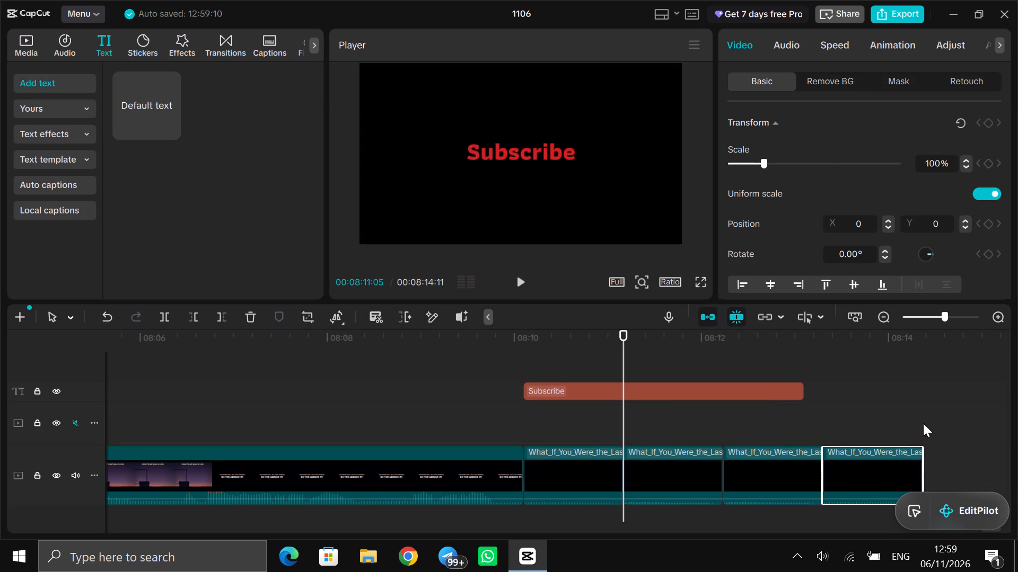
pyautogui.rightClick(923, 423)
pyautogui.click(916, 484)
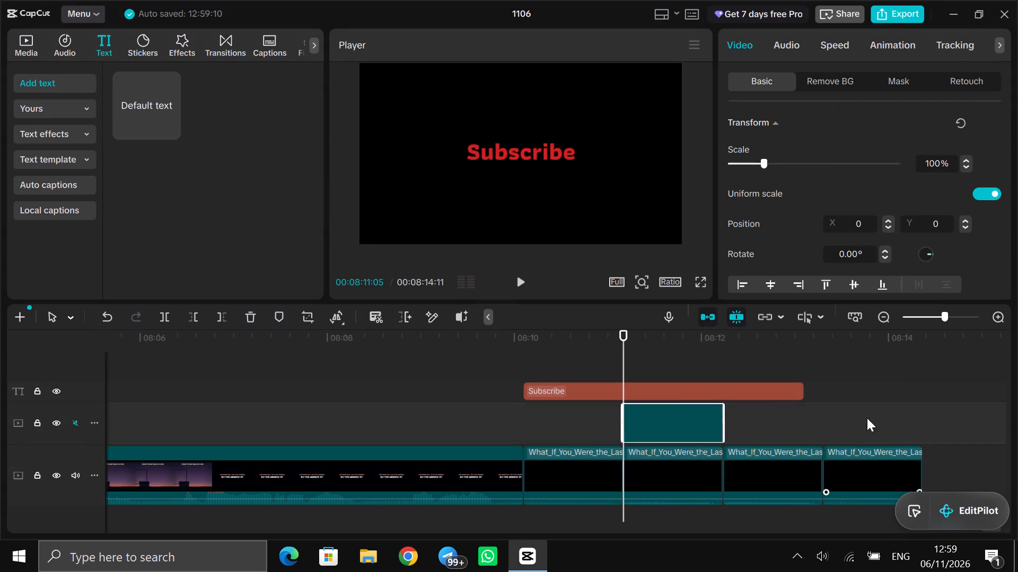
pyautogui.moveTo(685, 425); pyautogui.dragTo(812, 471)
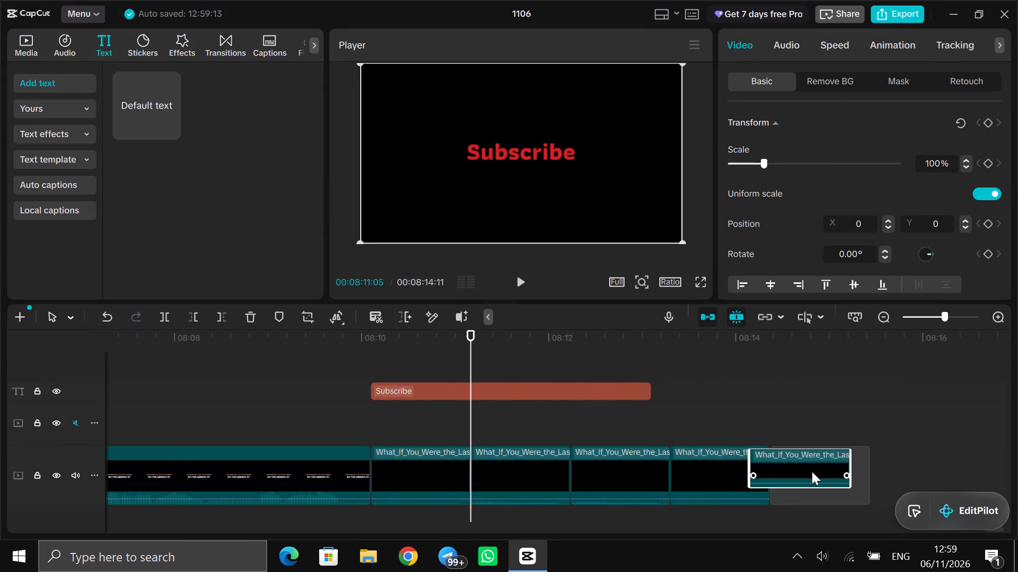
pyautogui.moveTo(812, 471); pyautogui.dragTo(830, 473)
# Paste three more copies of the black clip and append each to the end of the main track.
pyautogui.rightClick(819, 427)
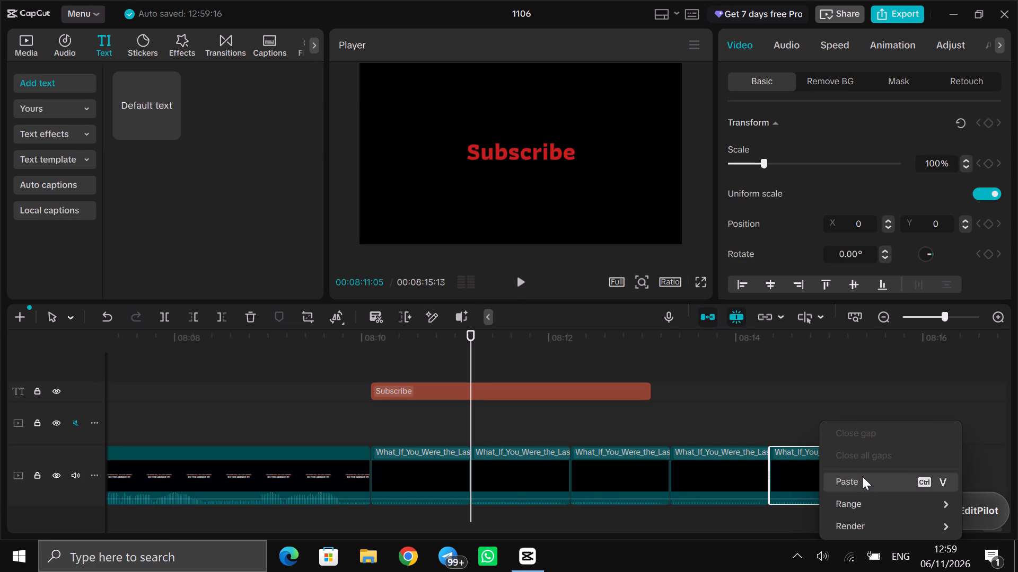
pyautogui.click(862, 476)
pyautogui.moveTo(528, 420); pyautogui.dragTo(940, 479)
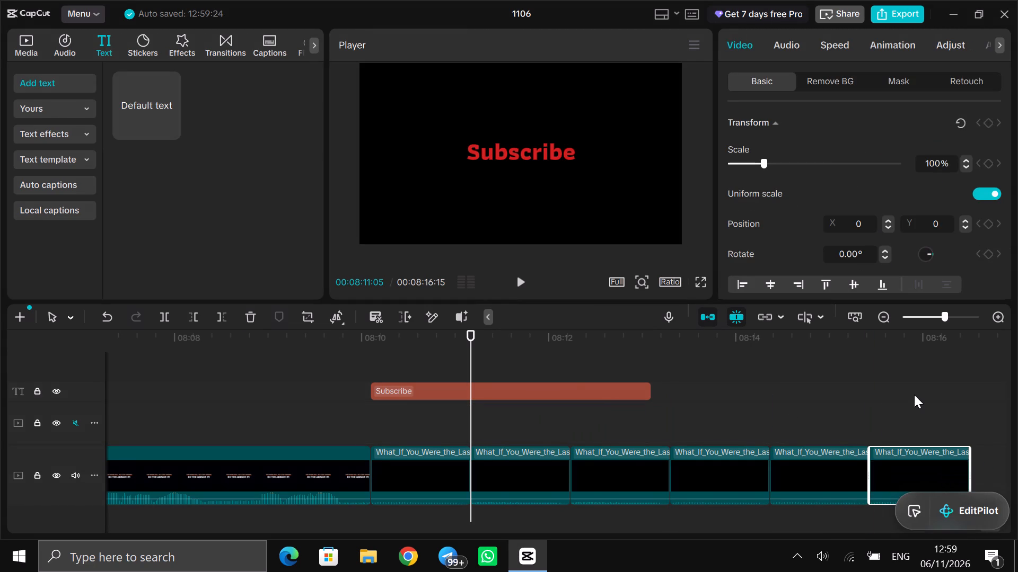
pyautogui.rightClick(914, 395)
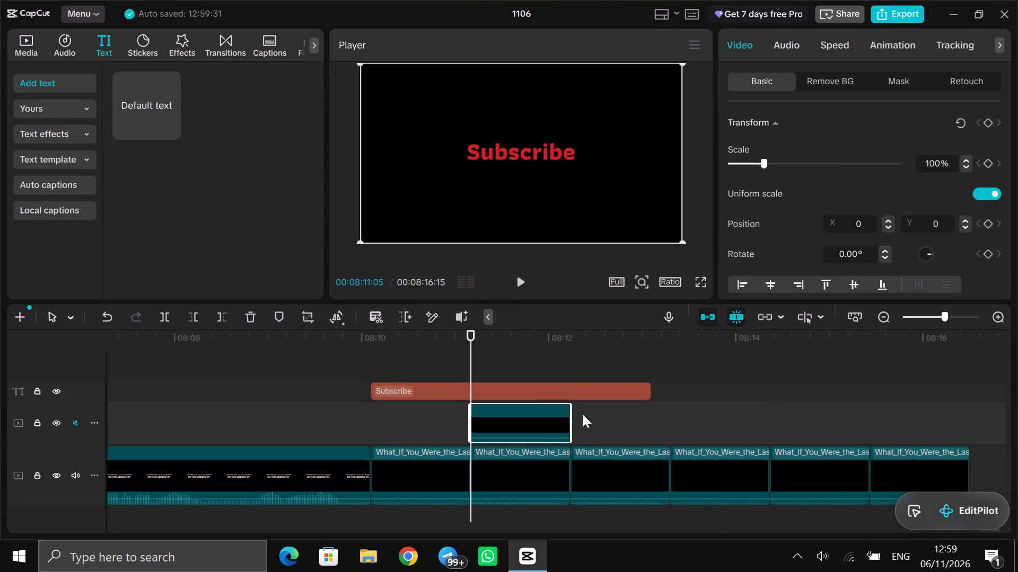
pyautogui.moveTo(523, 421); pyautogui.dragTo(845, 469)
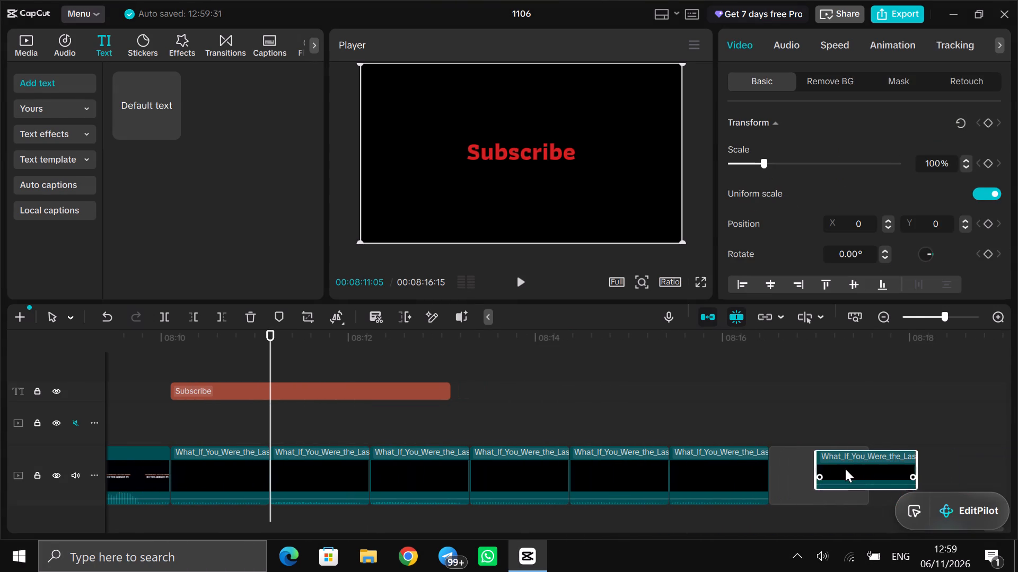
pyautogui.moveTo(845, 469); pyautogui.dragTo(841, 469)
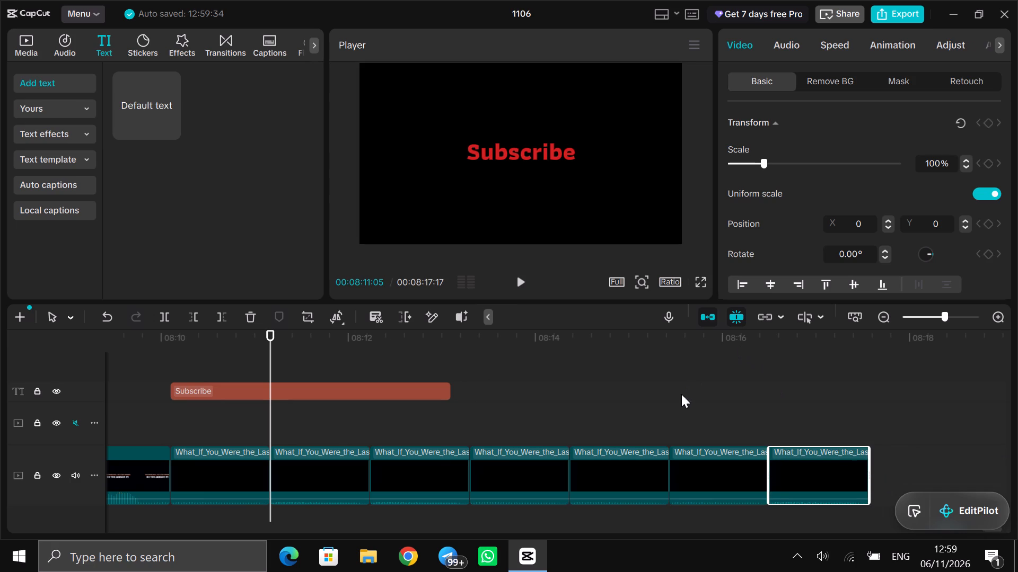
pyautogui.rightClick(613, 383)
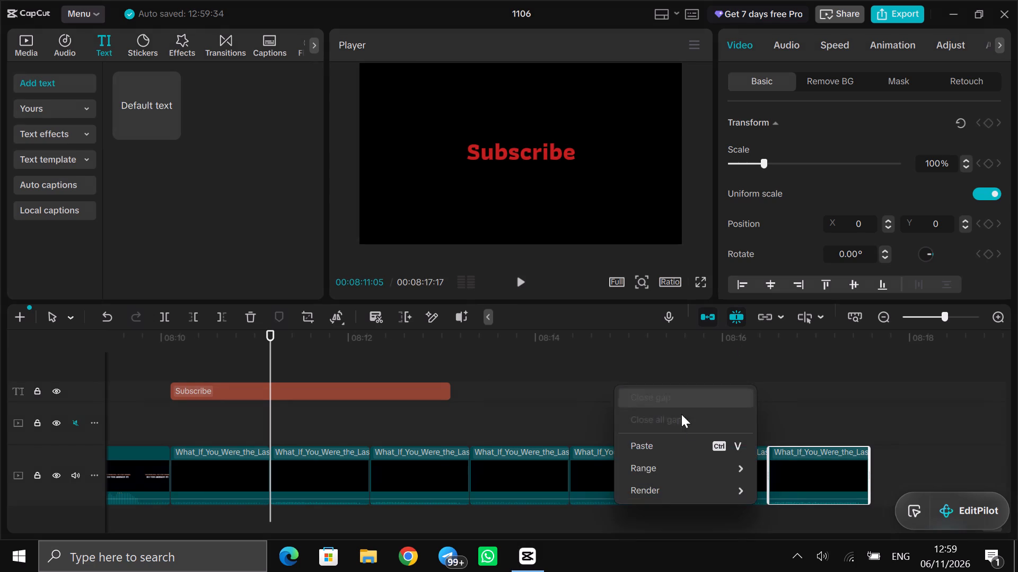
pyautogui.click(684, 448)
pyautogui.moveTo(343, 418); pyautogui.dragTo(859, 469)
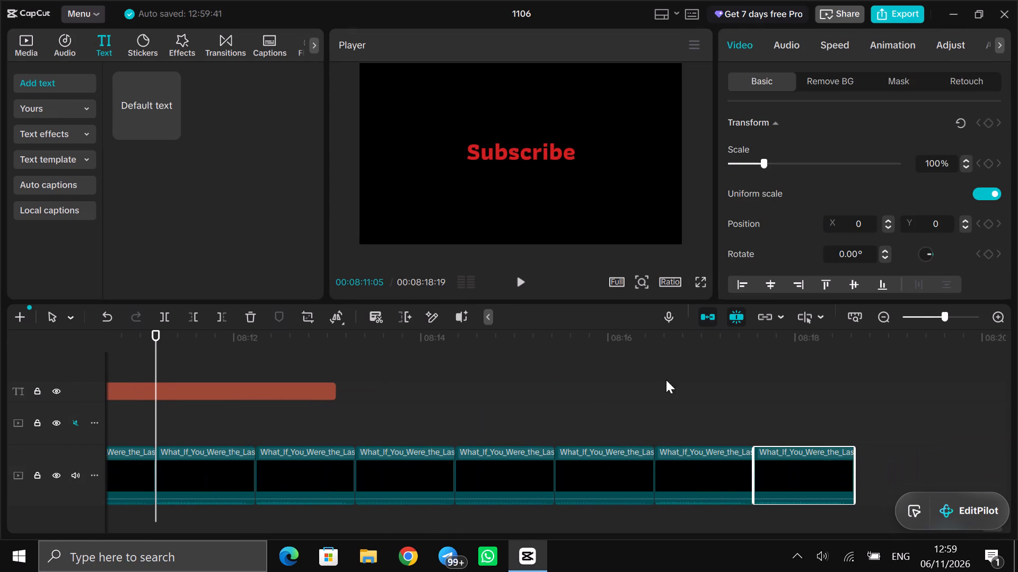
# Play the ending from just before the Subscribe text through the end of the text clip, and replay it from the text's start.
pyautogui.click(554, 384)
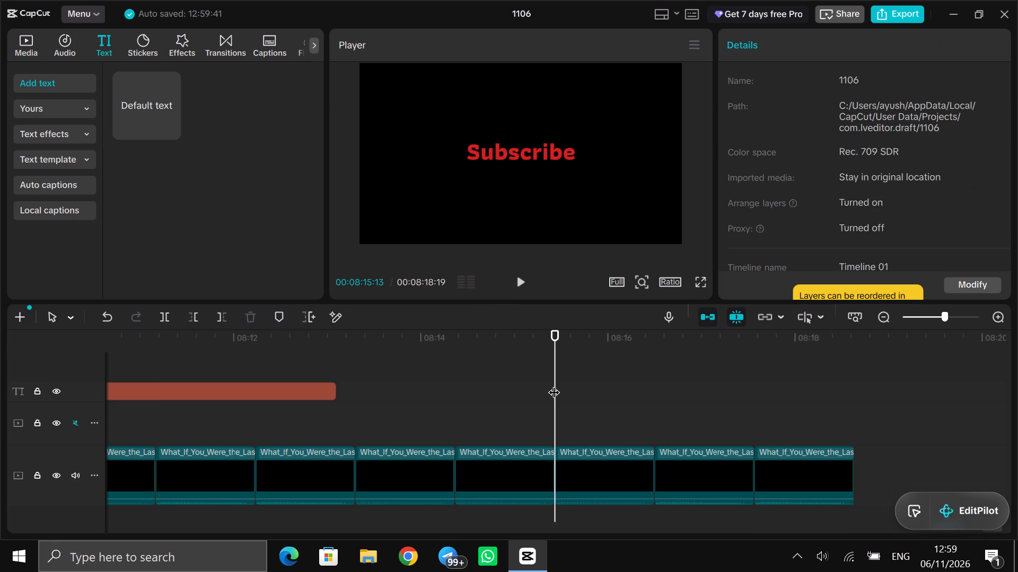
pyautogui.moveTo(554, 384); pyautogui.dragTo(113, 370)
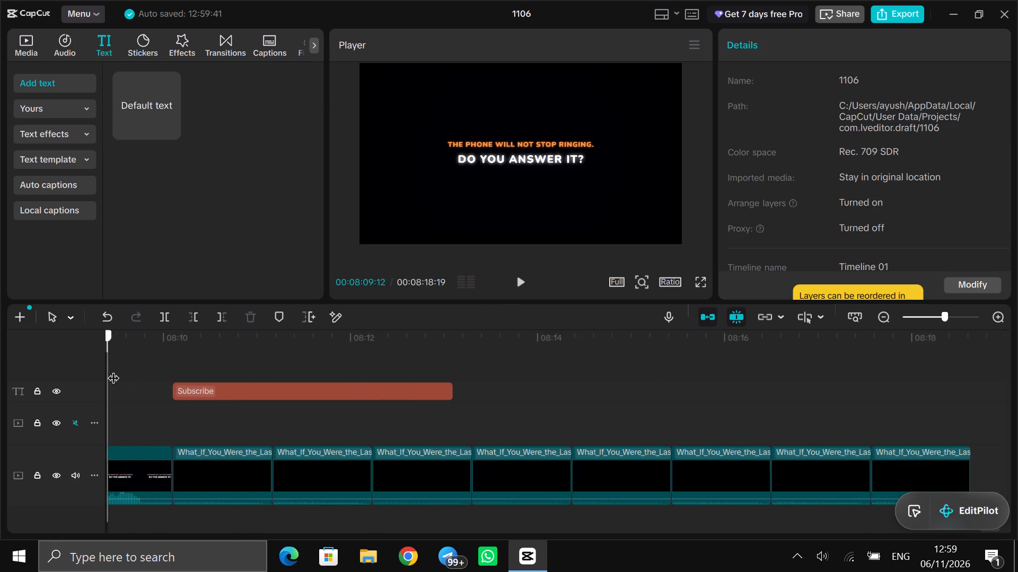
pyautogui.moveTo(113, 370); pyautogui.dragTo(233, 354)
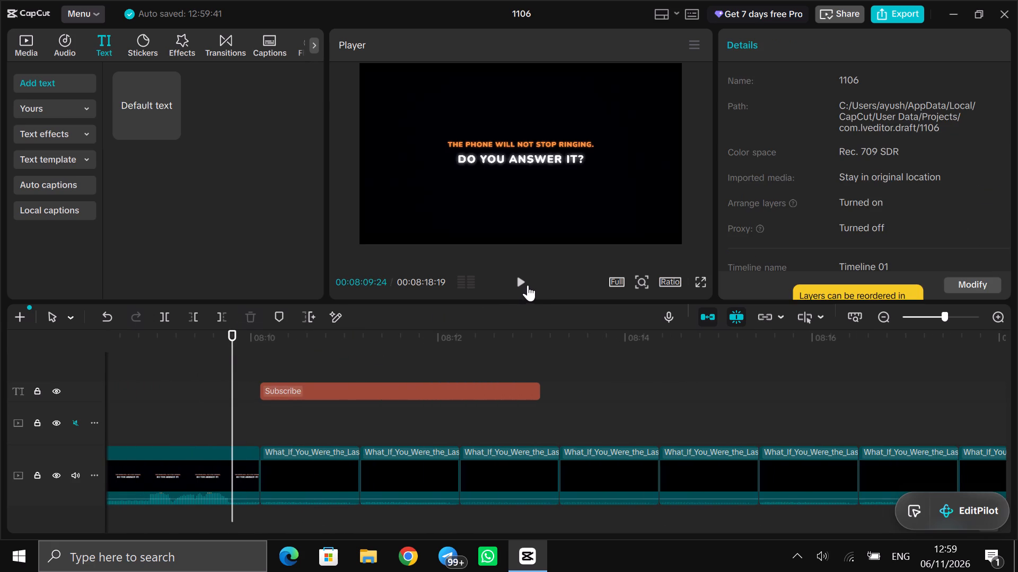
pyautogui.click(522, 282)
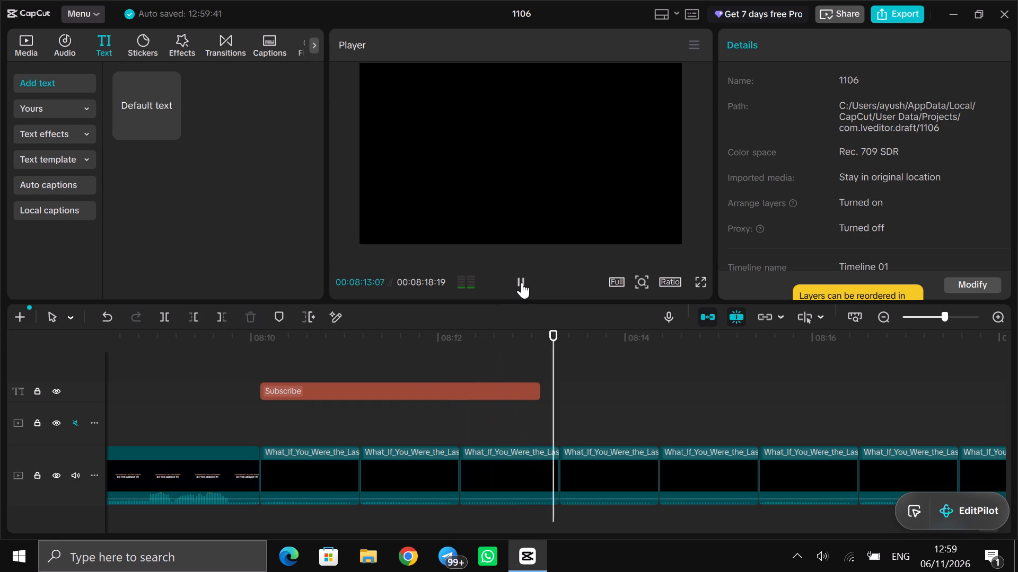
pyautogui.click(522, 282)
pyautogui.click(368, 367)
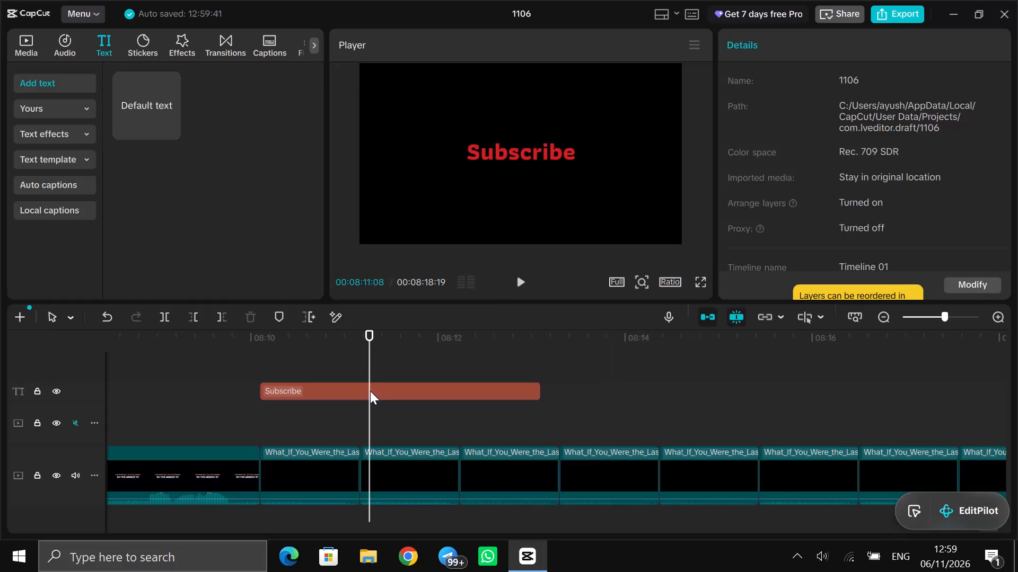
pyautogui.click(370, 388)
pyautogui.click(510, 149)
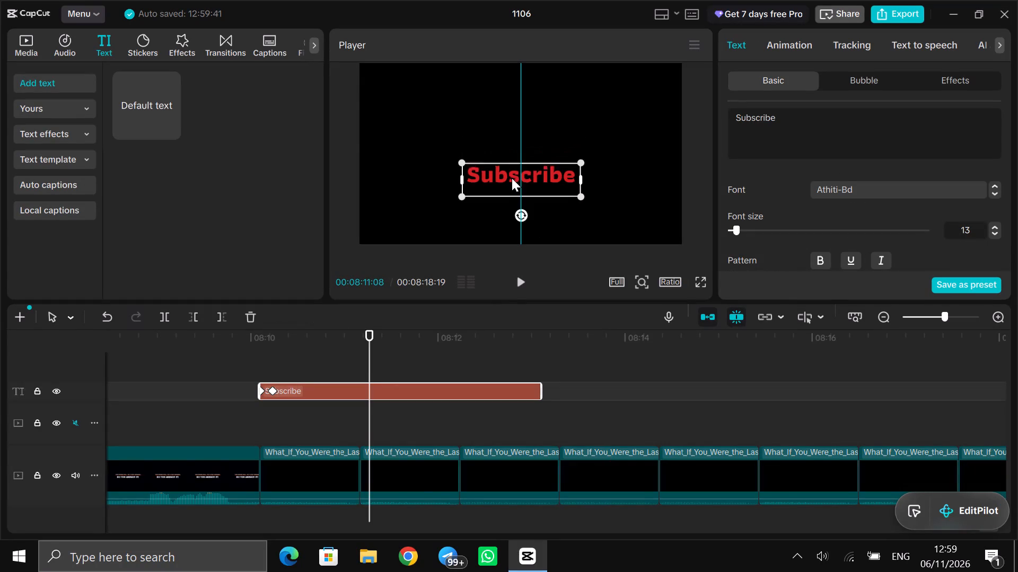
pyautogui.click(250, 371)
pyautogui.click(523, 278)
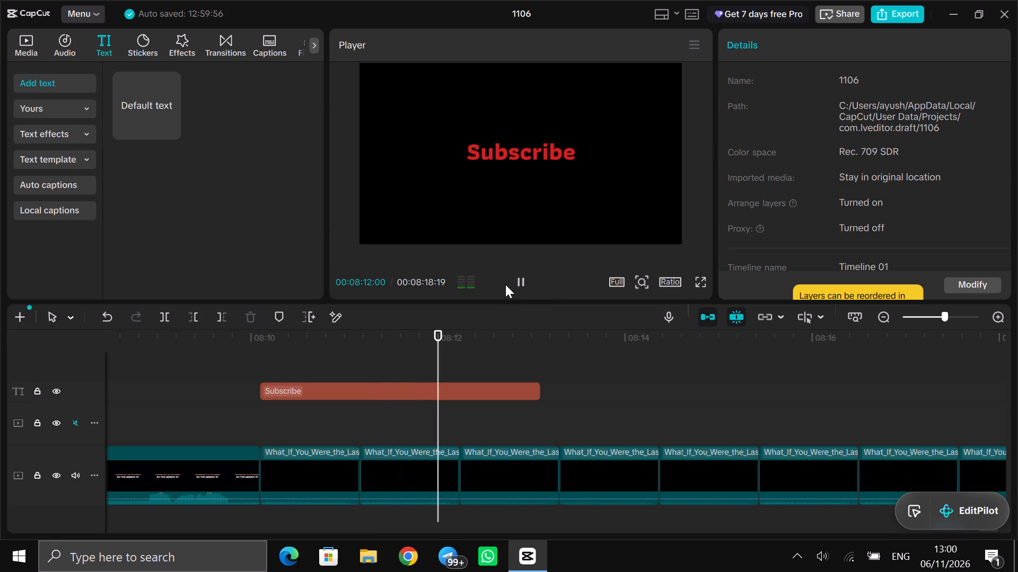
pyautogui.click(518, 281)
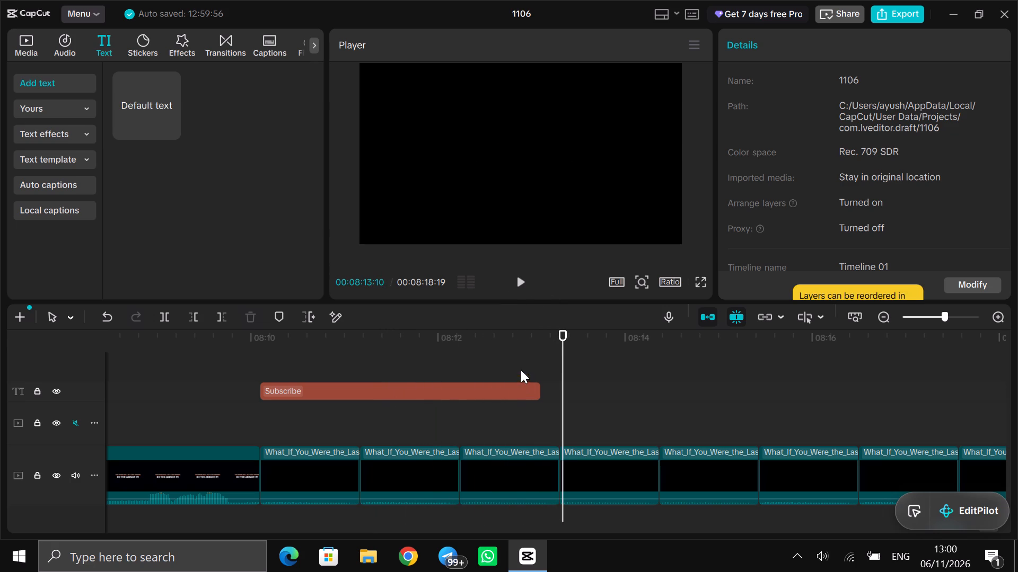
# Examine the Subscribe text's basic properties near the clip's end, from font and color through preset styles, transform, opacity and stroke.
pyautogui.click(516, 359)
pyautogui.click(515, 391)
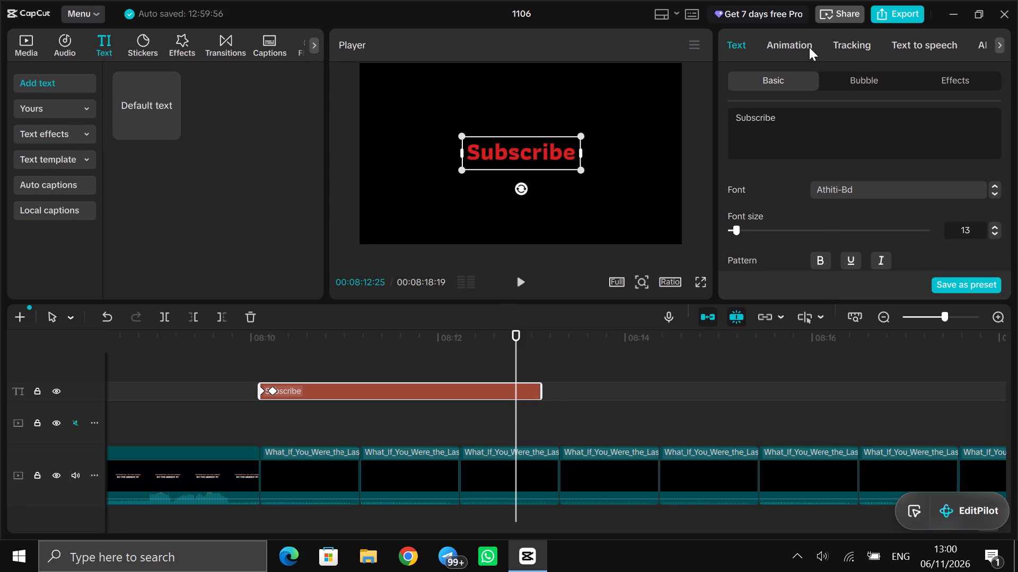
pyautogui.scroll(-3, 822, 150)
pyautogui.scroll(-1, 942, 220)
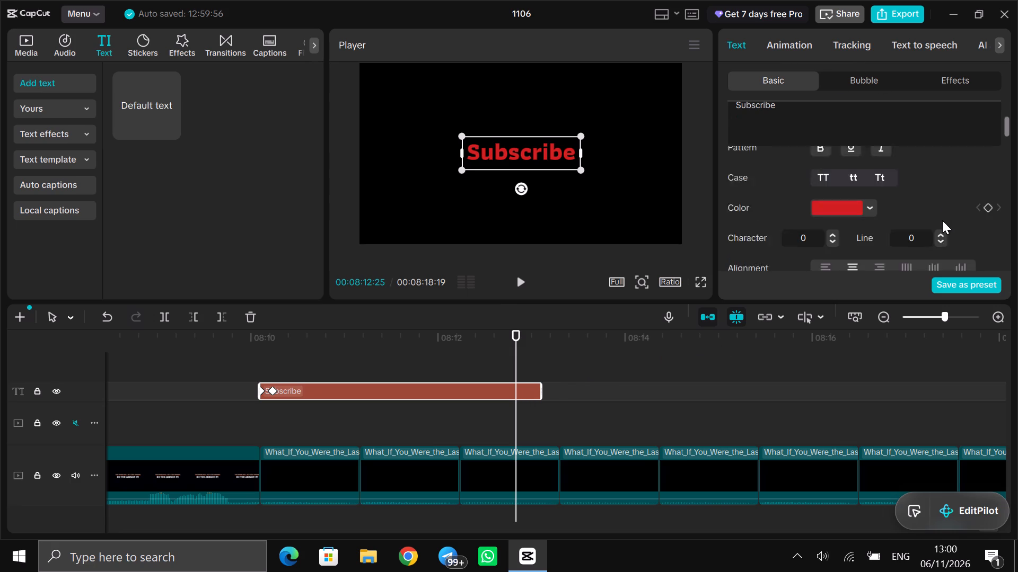
pyautogui.scroll(-4, 942, 220)
pyautogui.scroll(5, 942, 220)
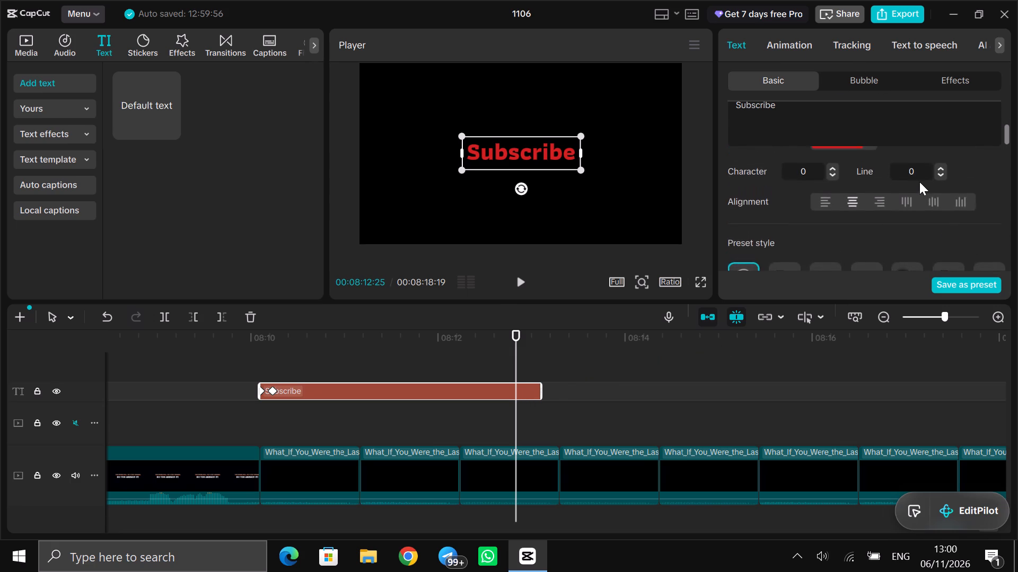
pyautogui.scroll(4, 919, 182)
pyautogui.scroll(-2, 889, 280)
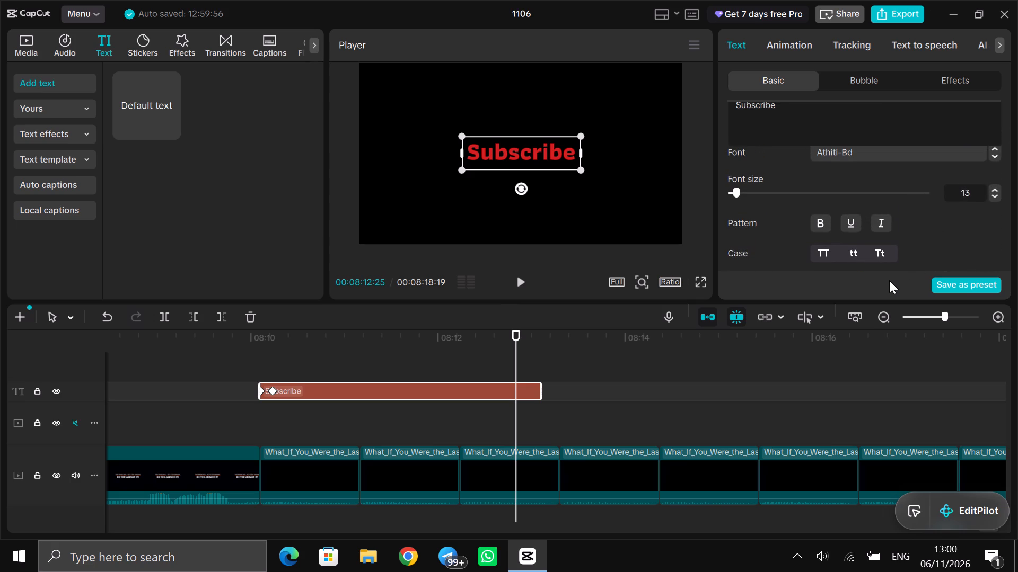
pyautogui.scroll(-8, 895, 211)
pyautogui.scroll(1, 895, 211)
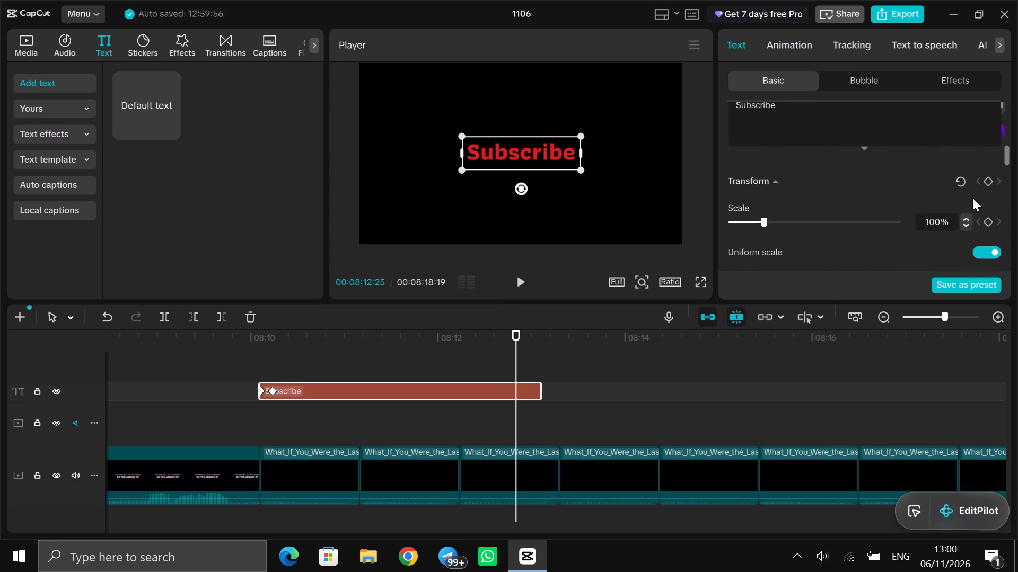
pyautogui.scroll(-2, 901, 202)
pyautogui.scroll(2, 901, 202)
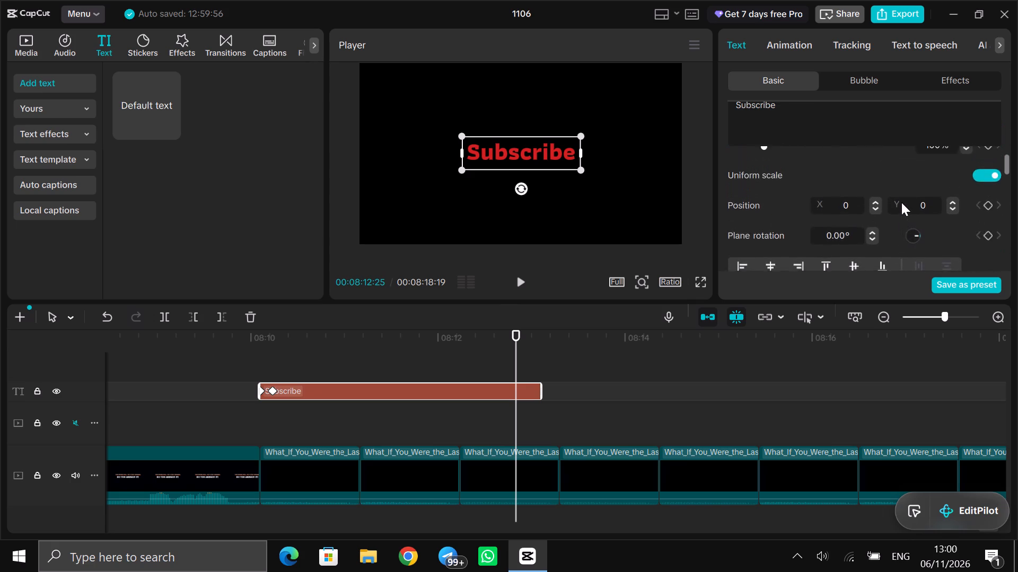
pyautogui.scroll(2, 901, 202)
pyautogui.scroll(-1, 901, 202)
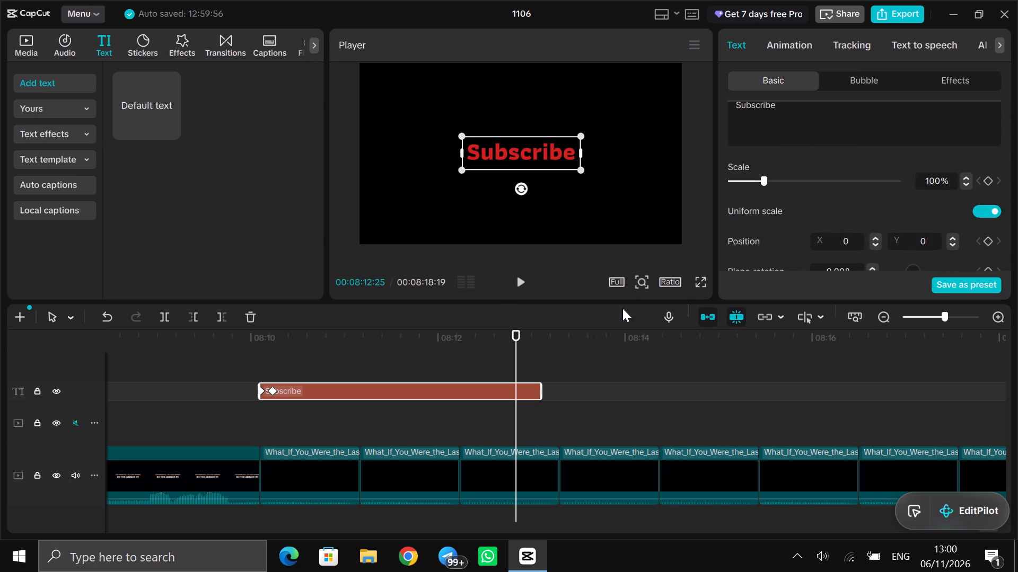
pyautogui.click(523, 369)
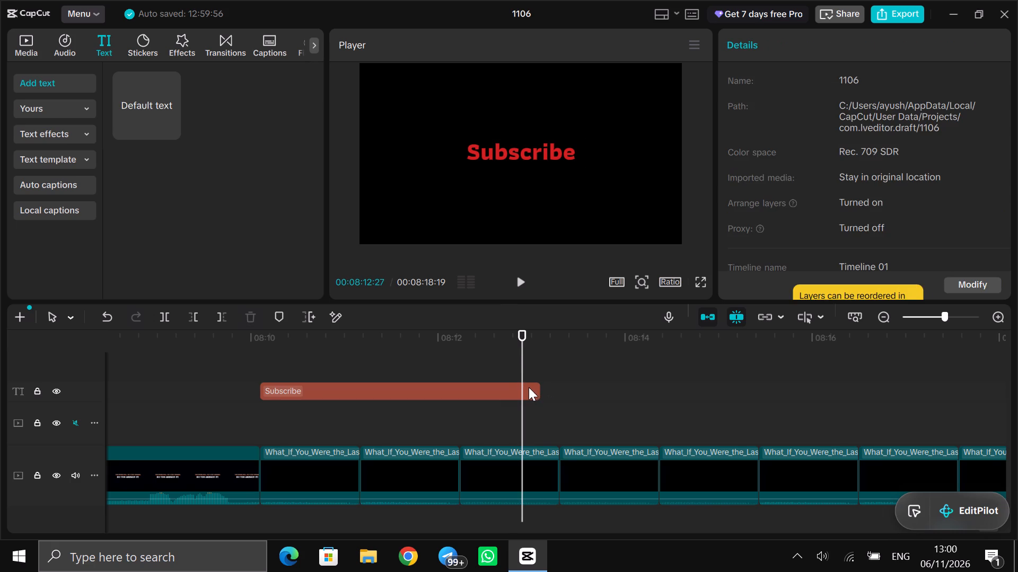
pyautogui.click(529, 387)
pyautogui.scroll(-5, 769, 242)
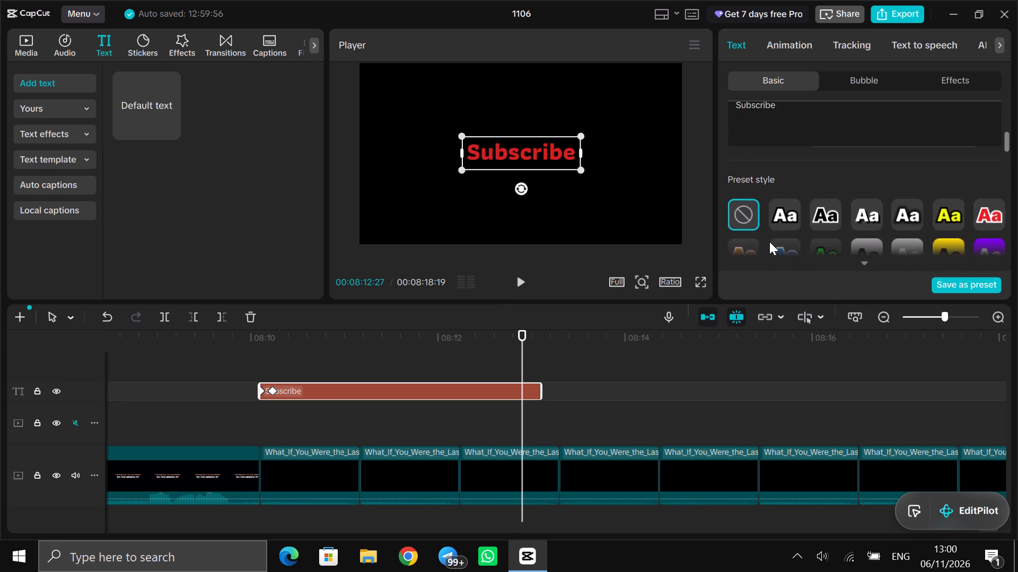
pyautogui.scroll(-8, 769, 242)
pyautogui.scroll(-2, 853, 224)
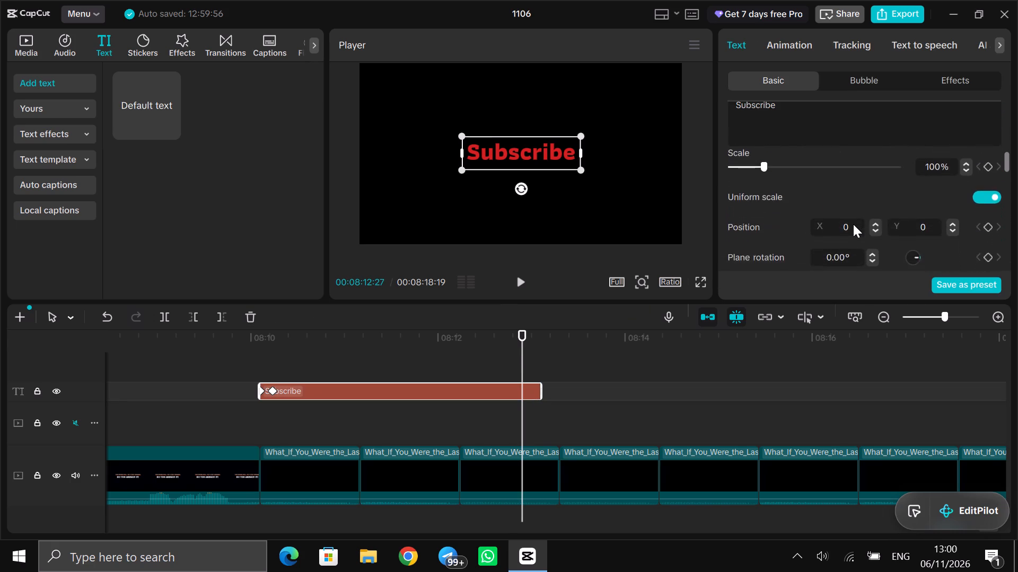
pyautogui.scroll(-11, 853, 224)
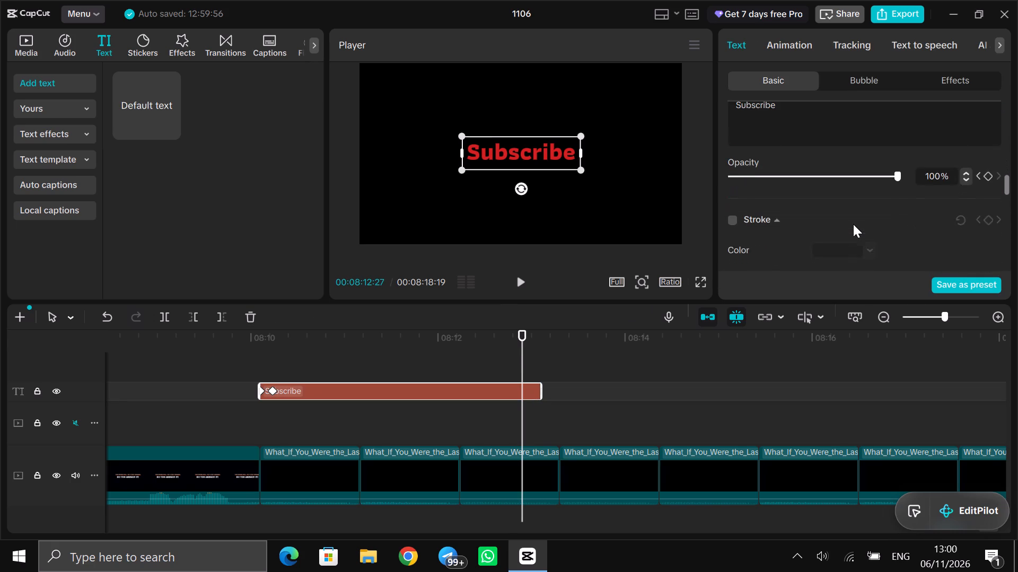
pyautogui.scroll(-2, 853, 224)
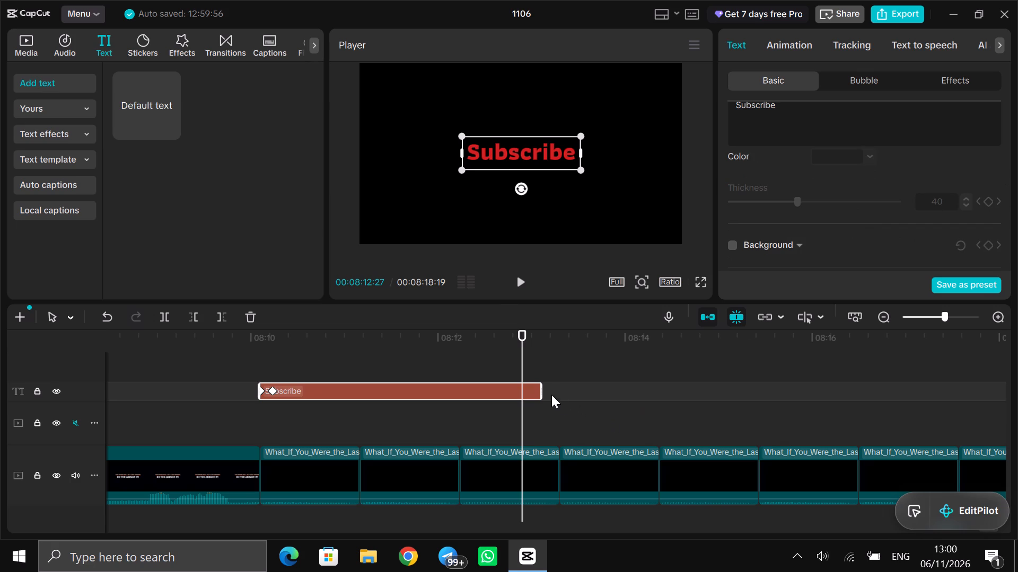
# Extend the end of the Subscribe text clip over the black ending to about 00:08:17:04.
pyautogui.moveTo(543, 386); pyautogui.dragTo(812, 382)
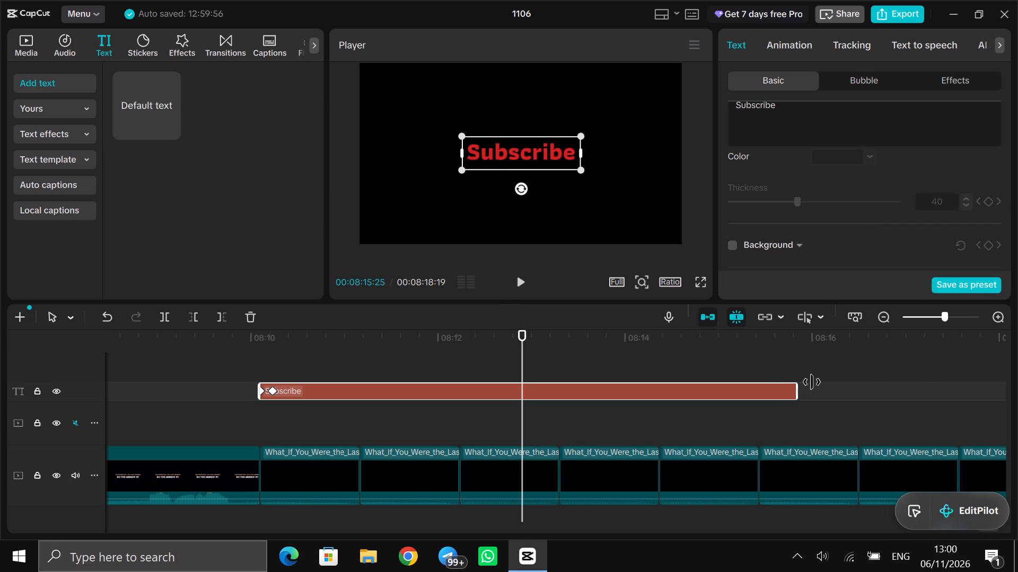
pyautogui.moveTo(812, 382); pyautogui.dragTo(1017, 389)
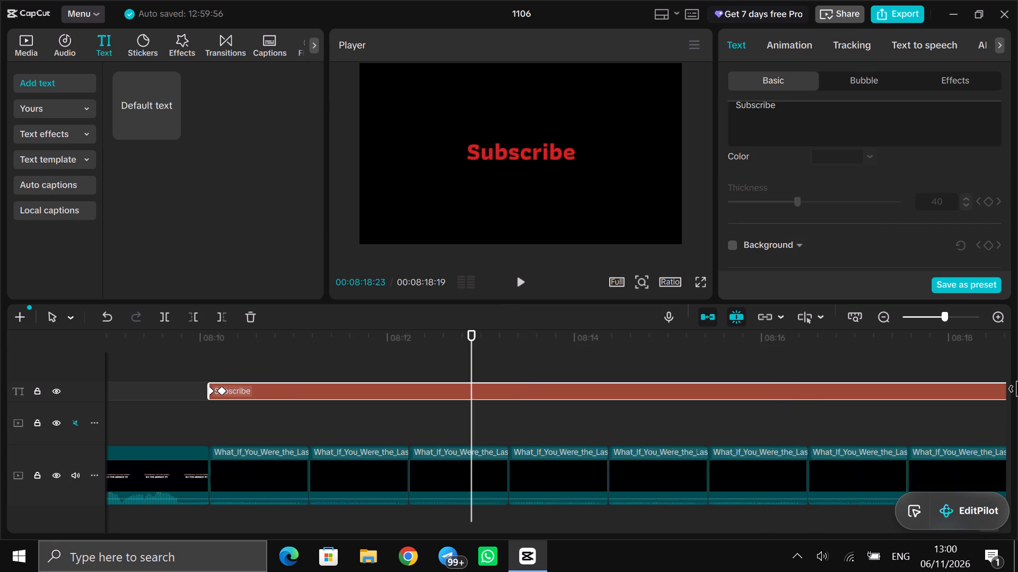
pyautogui.moveTo(1017, 389); pyautogui.dragTo(416, 455)
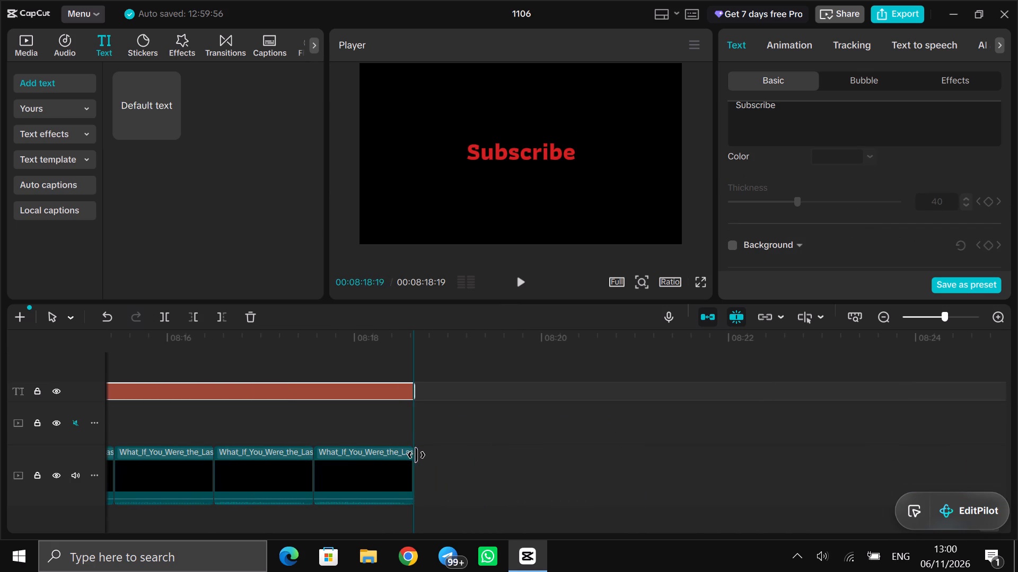
pyautogui.moveTo(416, 455); pyautogui.dragTo(363, 440)
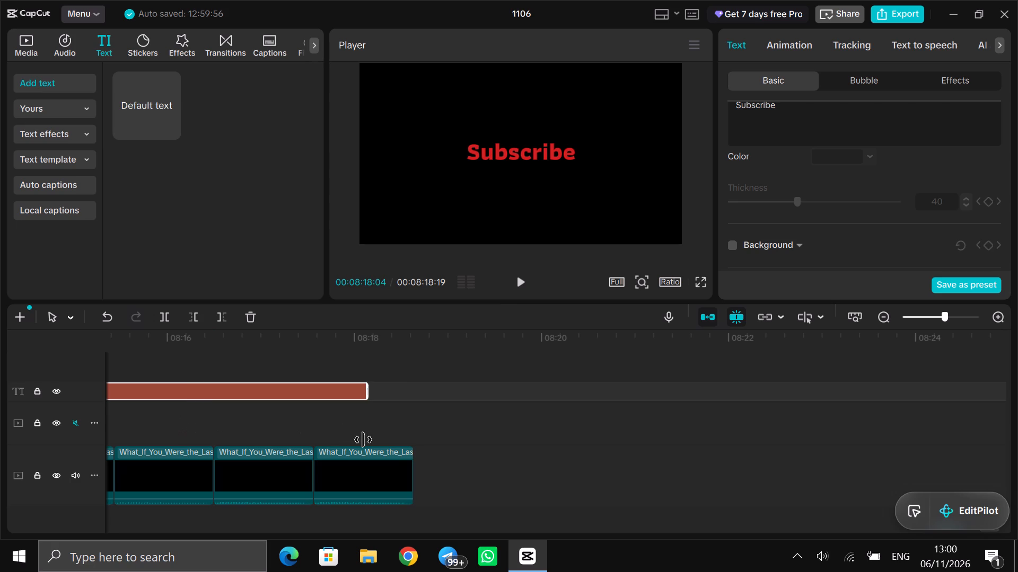
pyautogui.moveTo(363, 440); pyautogui.dragTo(414, 431)
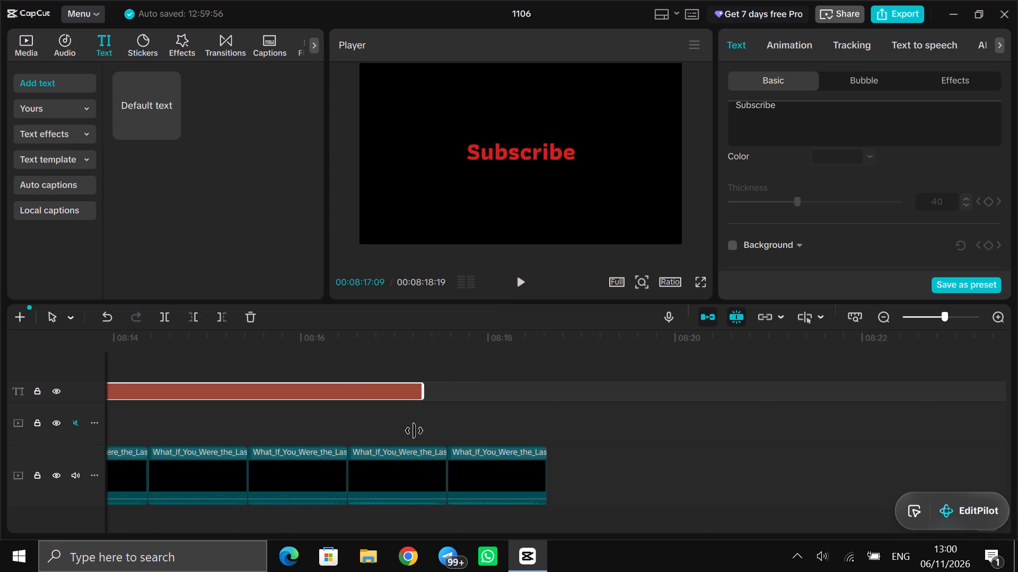
pyautogui.moveTo(414, 431); pyautogui.dragTo(406, 433)
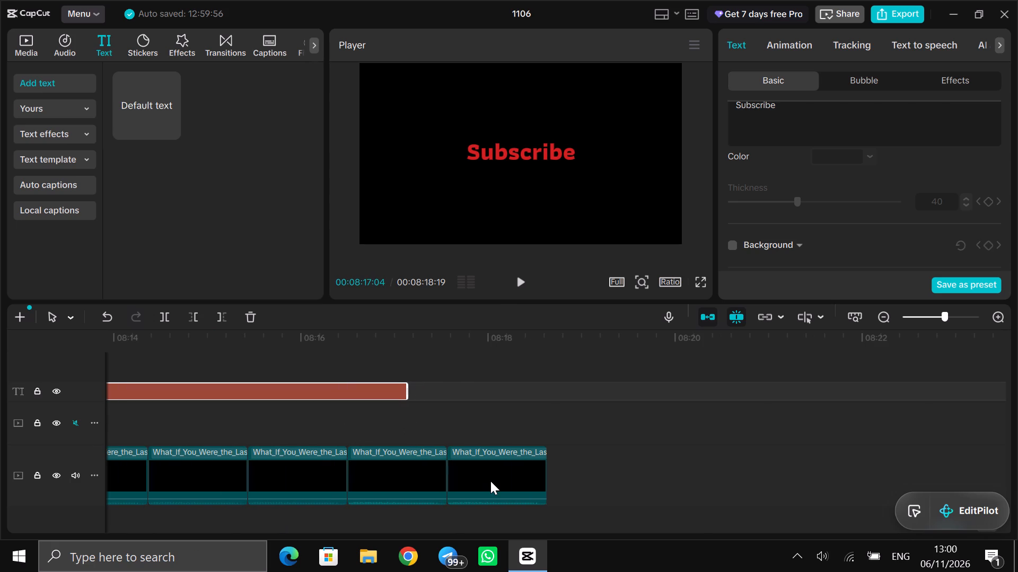
# Delete the last black clip at the end of the main track.
pyautogui.click(490, 481)
pyautogui.click(251, 318)
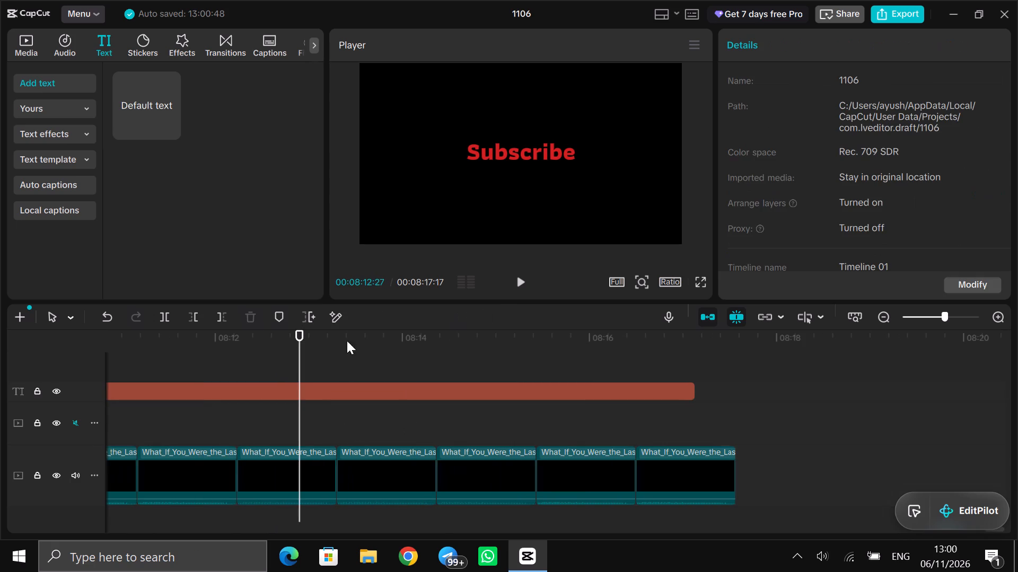
# Trim the end of the last black clip on the main track to the Subscribe text's end at 00:08:17:04.
pyautogui.click(707, 429)
pyautogui.click(701, 429)
pyautogui.click(699, 429)
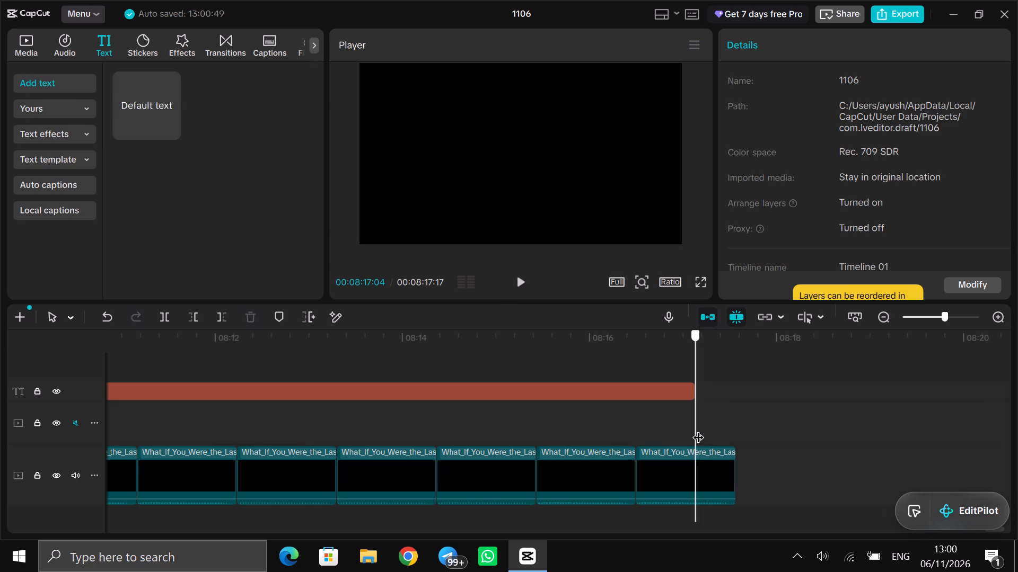
pyautogui.click(702, 458)
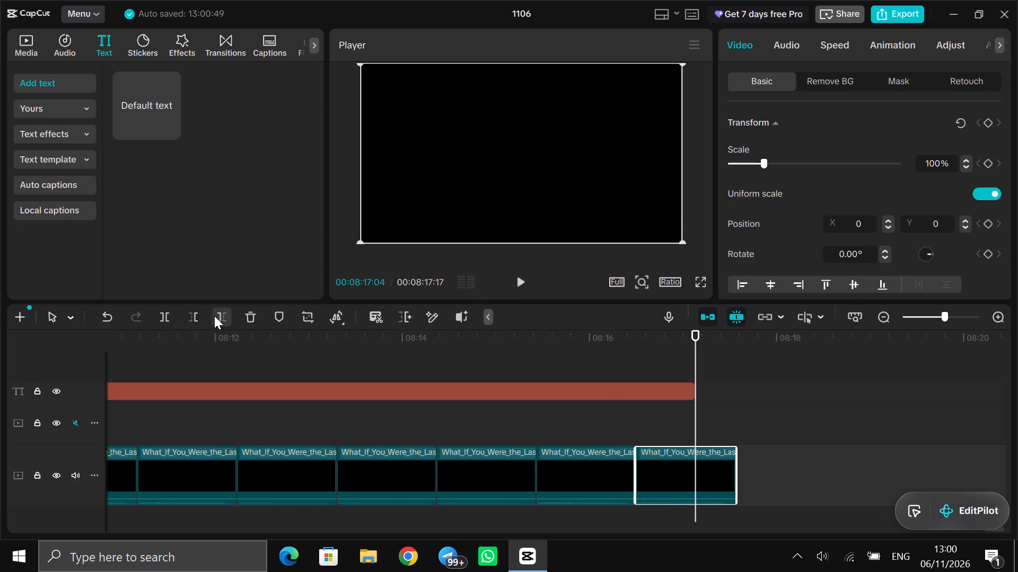
pyautogui.click(216, 315)
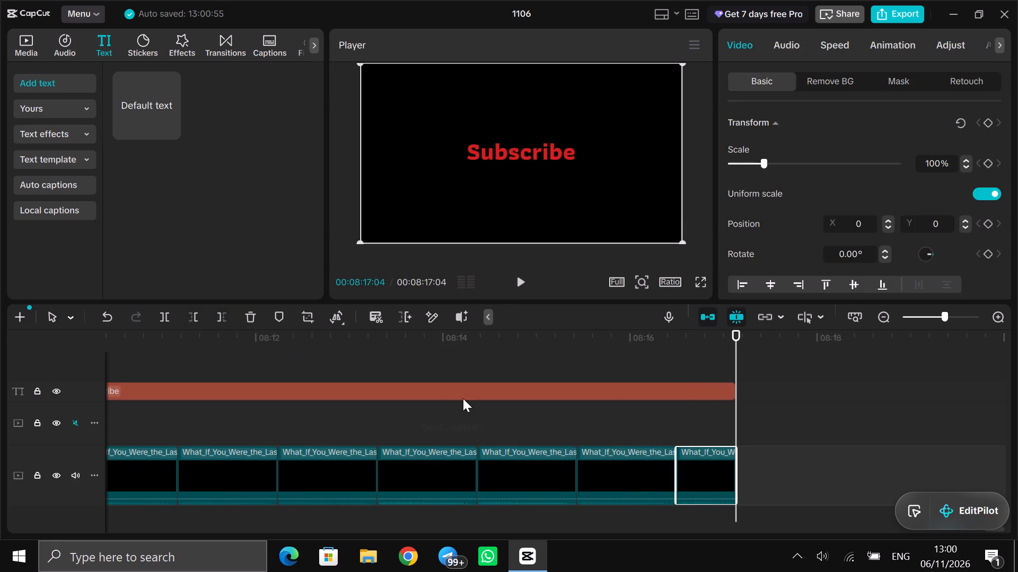
# Add a Blend keyframe at 100% opacity to the Subscribe text at 00:08:16:13, shortly before its end.
pyautogui.click(492, 407)
pyautogui.click(680, 368)
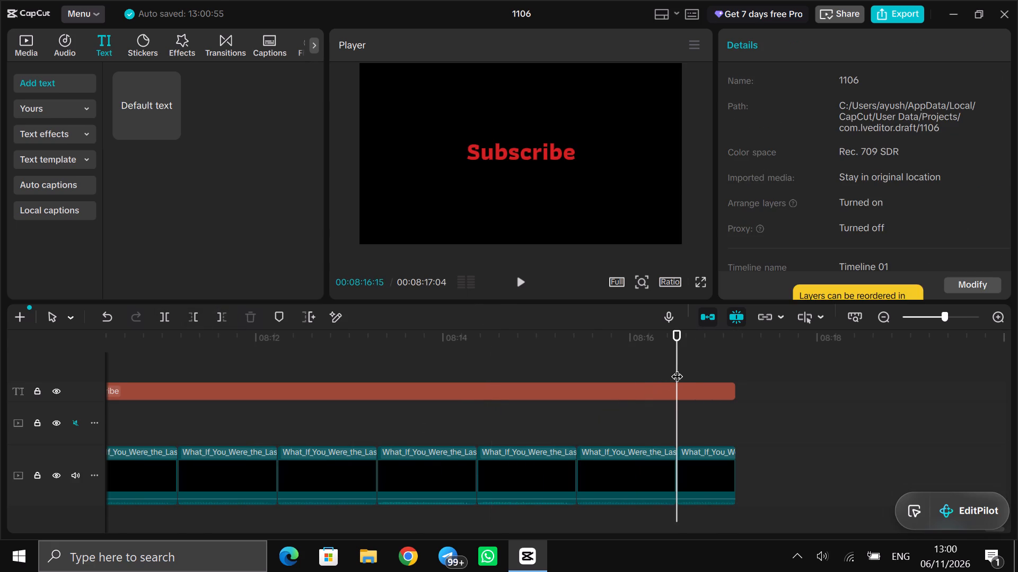
pyautogui.click(645, 370)
pyautogui.click(669, 372)
pyautogui.click(679, 395)
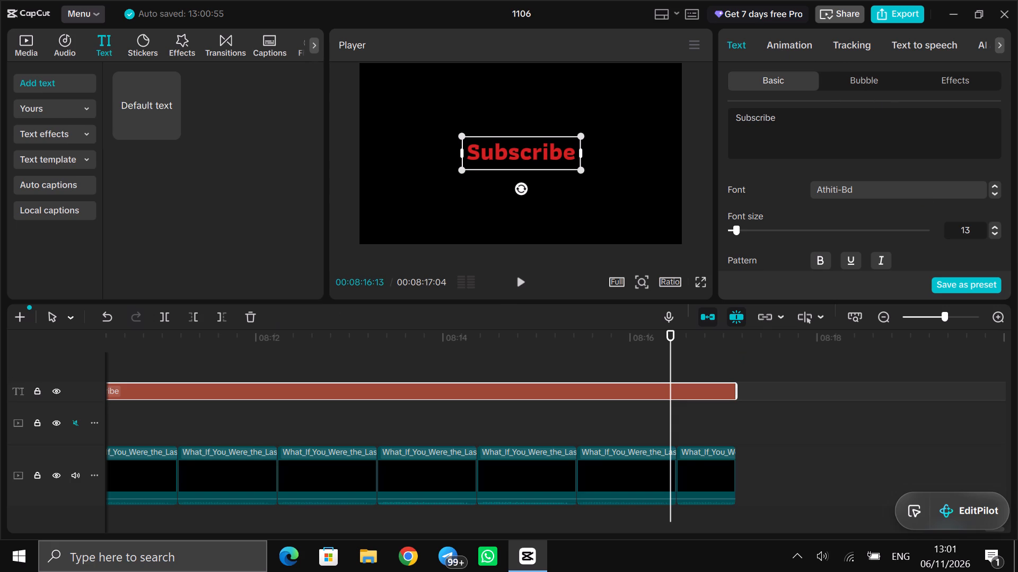
pyautogui.scroll(-4, 886, 214)
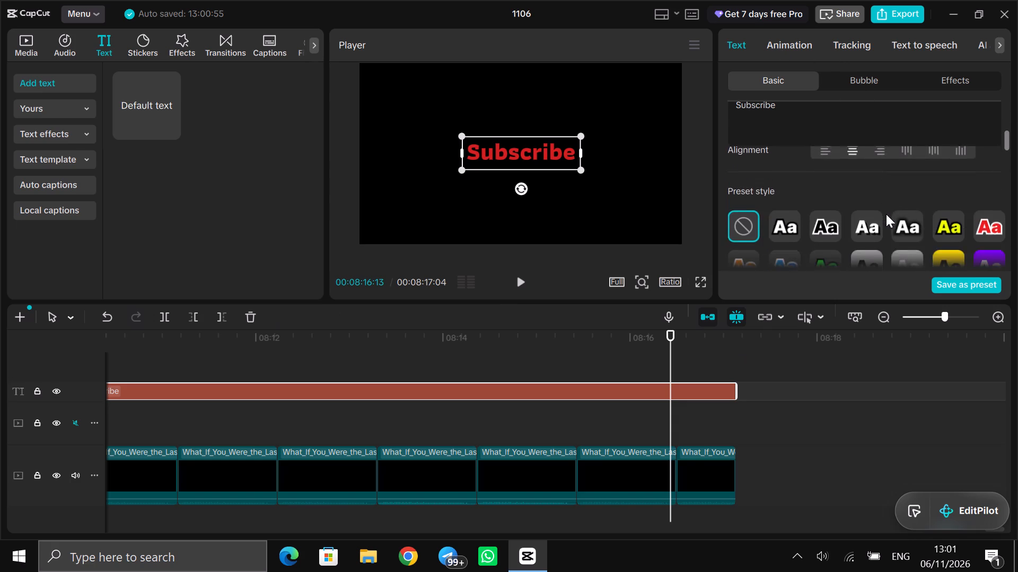
pyautogui.scroll(-1, 886, 214)
pyautogui.scroll(6, 886, 214)
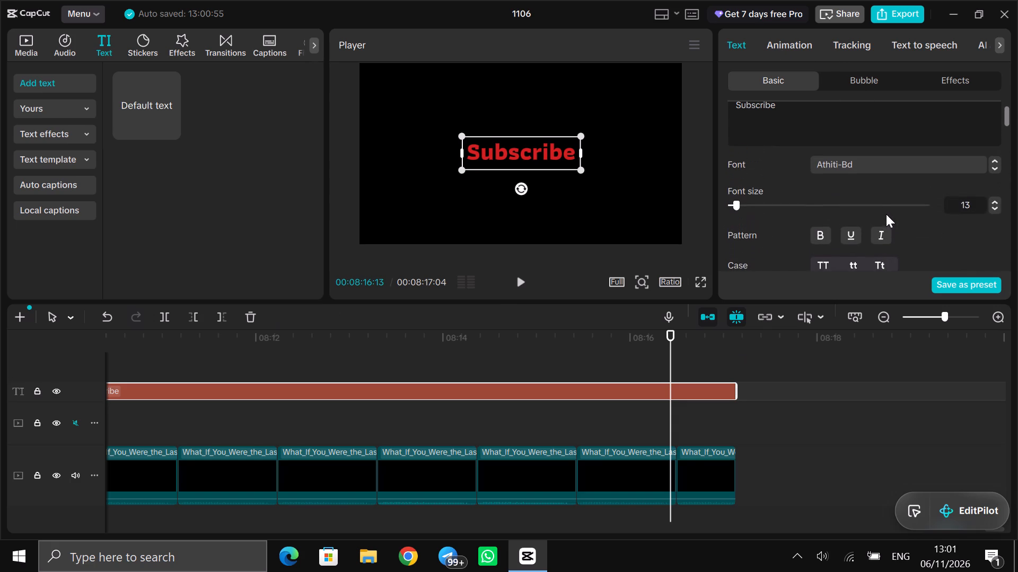
pyautogui.scroll(-9, 944, 255)
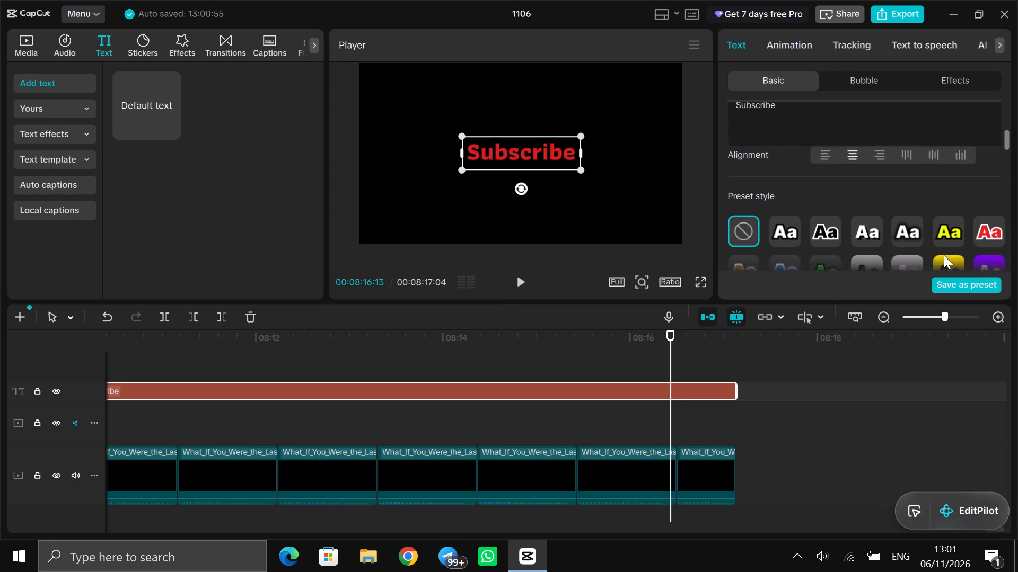
pyautogui.scroll(-5, 944, 255)
pyautogui.scroll(1, 944, 255)
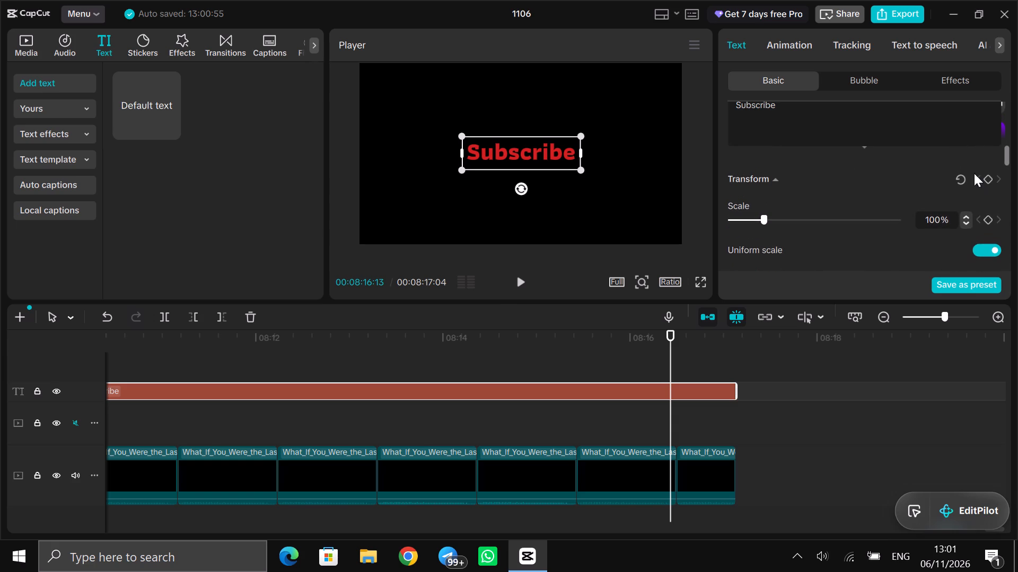
pyautogui.scroll(-2, 890, 238)
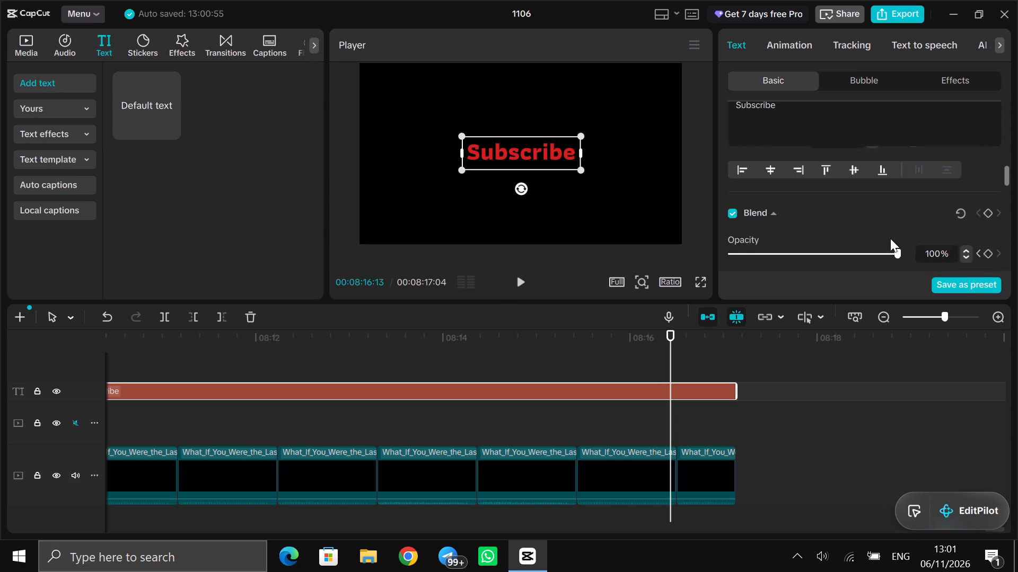
pyautogui.scroll(-2, 890, 238)
pyautogui.click(987, 156)
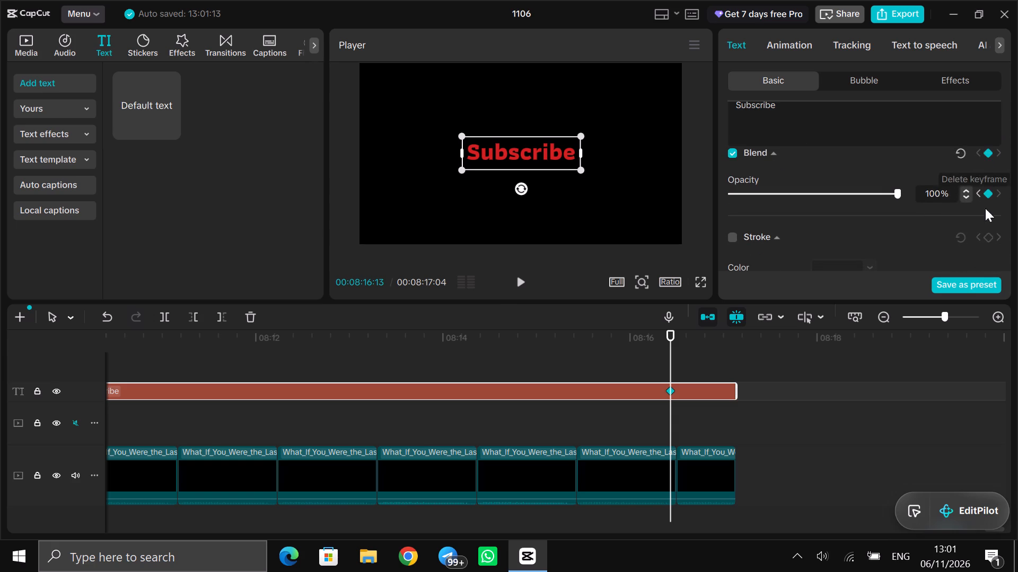
# Keyframe the Subscribe text's fade-out by lowering its opacity to the minimum at the clip's end, 00:08:17:04.
pyautogui.click(732, 363)
pyautogui.click(721, 386)
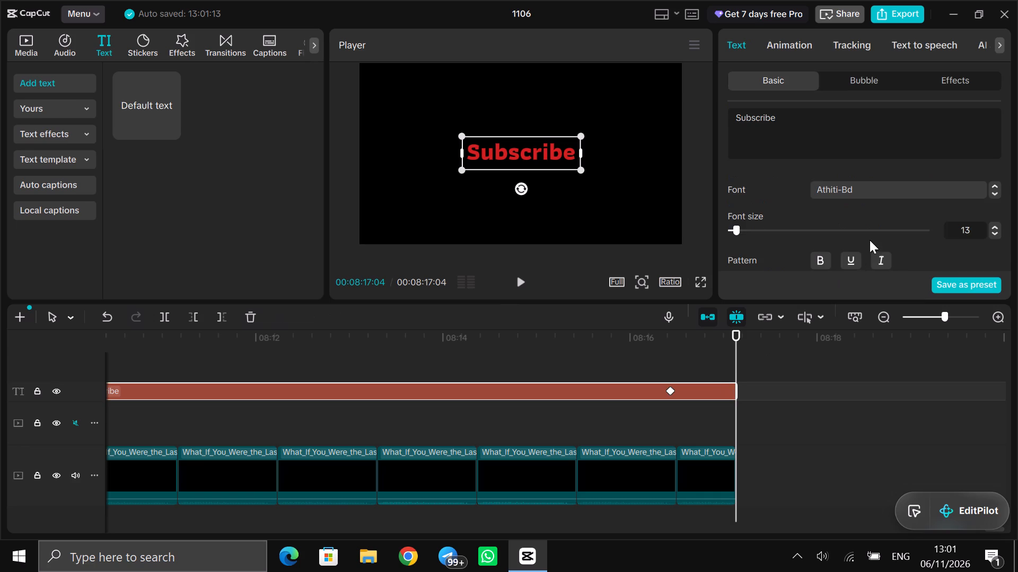
pyautogui.scroll(-17, 870, 240)
pyautogui.scroll(-4, 870, 240)
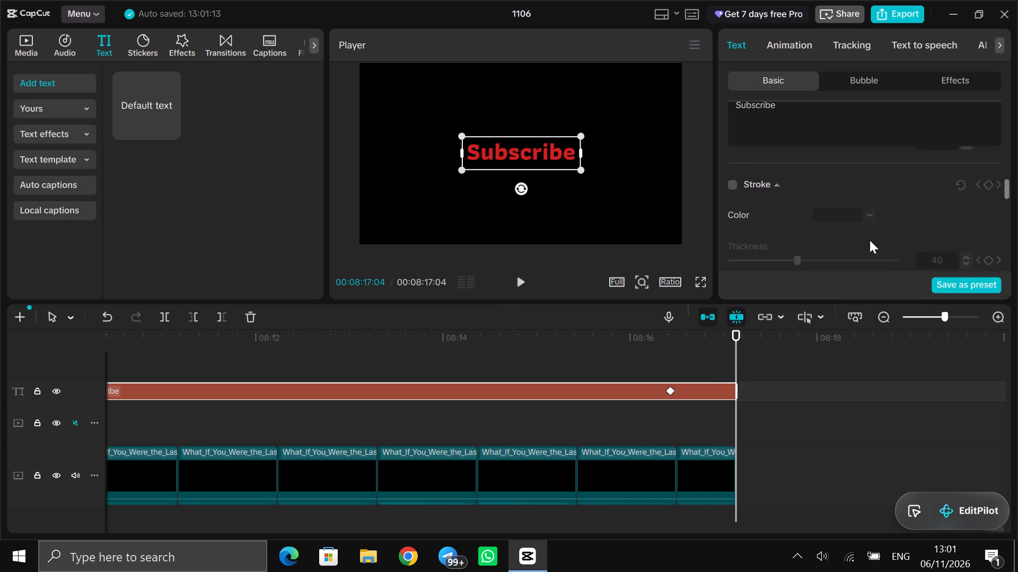
pyautogui.scroll(-2, 870, 240)
pyautogui.scroll(4, 870, 240)
pyautogui.scroll(-1, 870, 240)
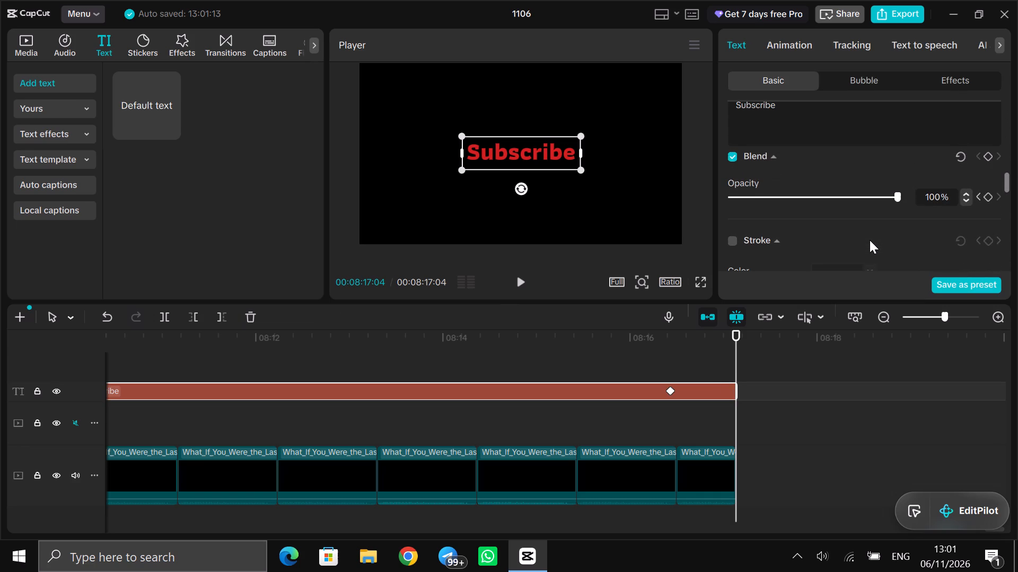
pyautogui.click(867, 196)
pyautogui.moveTo(867, 196); pyautogui.dragTo(752, 207)
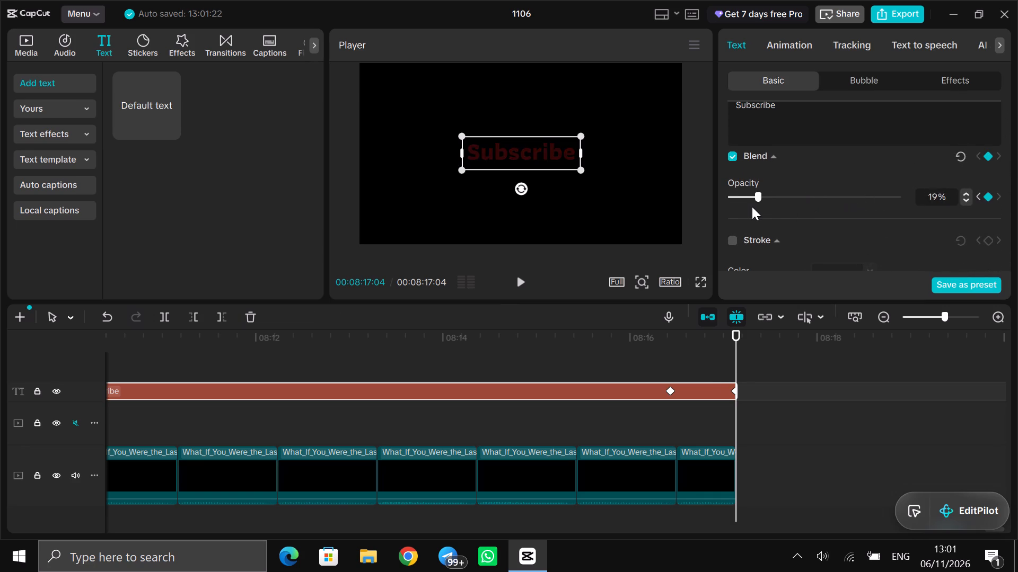
pyautogui.moveTo(752, 207); pyautogui.dragTo(706, 206)
# Play the ending from about 00:08:06:24 to the end, and scrub back to the start of the Subscribe text.
pyautogui.click(542, 358)
pyautogui.moveTo(542, 358); pyautogui.dragTo(268, 353)
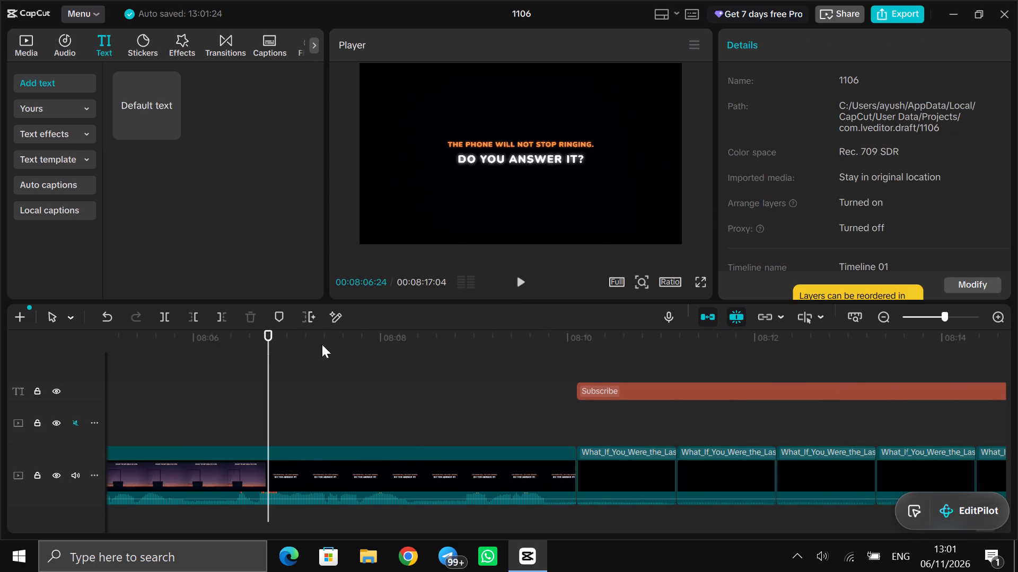
pyautogui.click(512, 282)
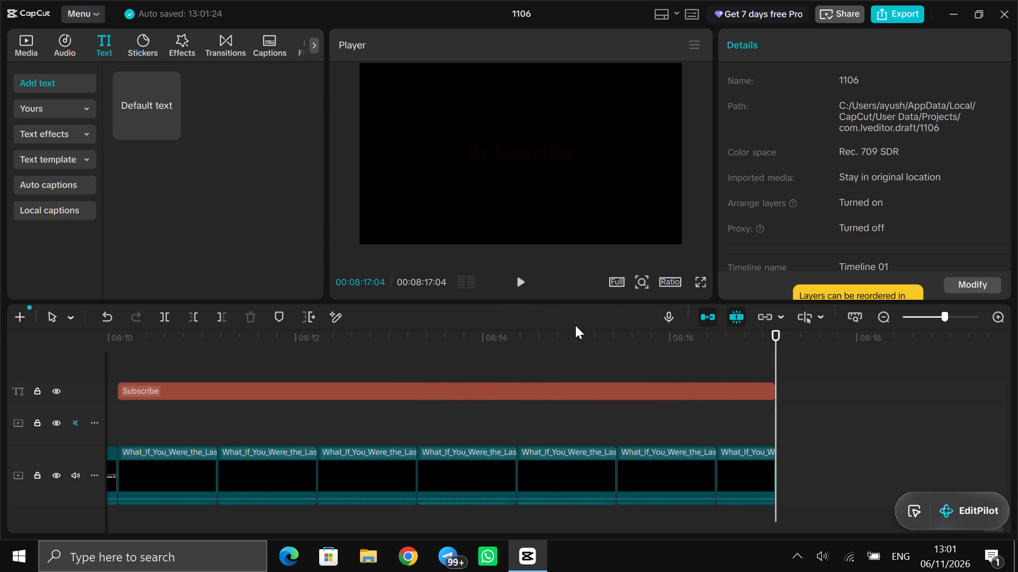
pyautogui.click(422, 356)
pyautogui.moveTo(420, 358); pyautogui.dragTo(417, 358)
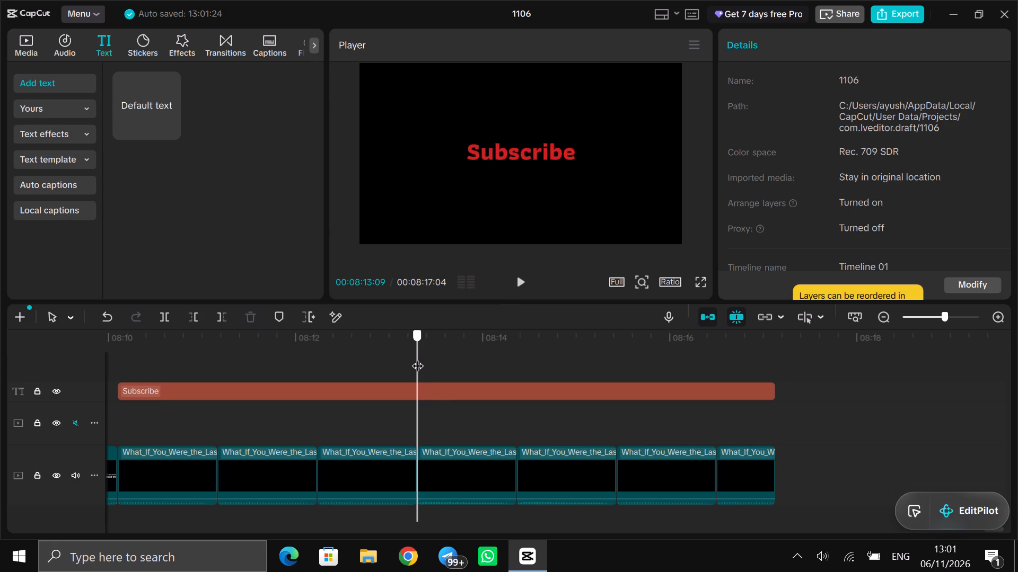
pyautogui.moveTo(417, 358); pyautogui.dragTo(137, 383)
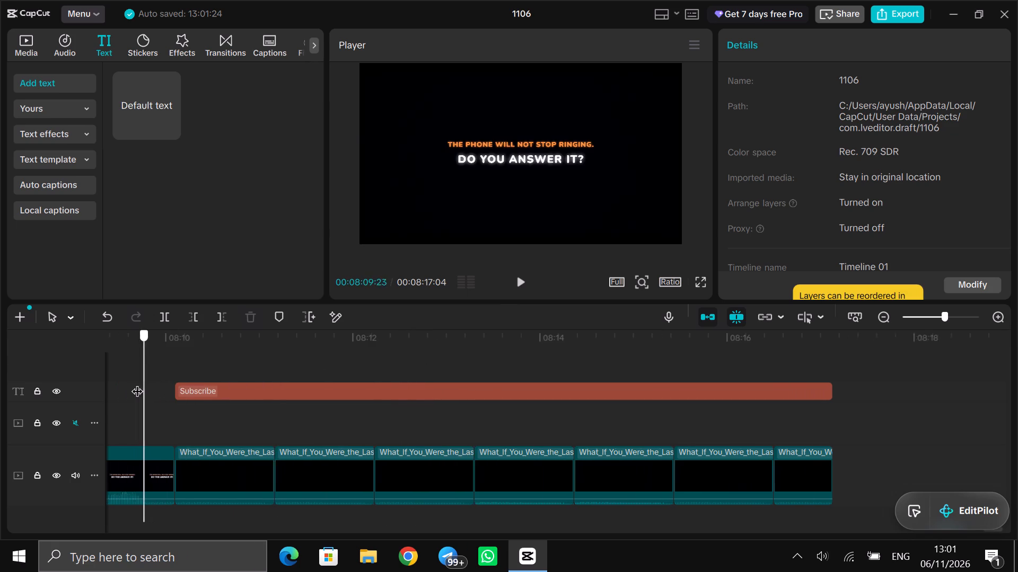
pyautogui.moveTo(137, 383); pyautogui.dragTo(399, 368)
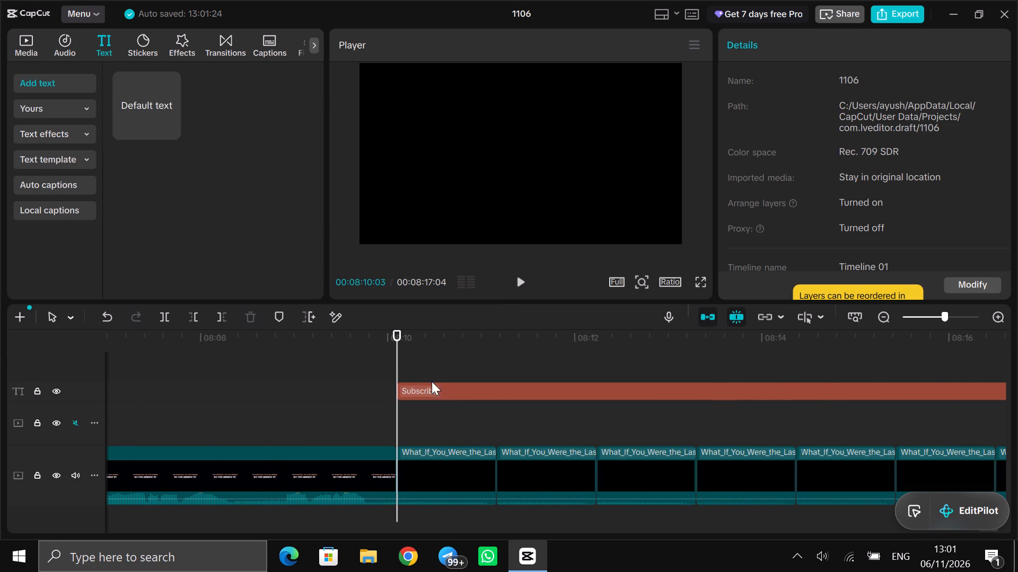
# Scale the Subscribe text down to about two thirds of its size at 00:08:10:17, keeping it centered in the frame.
pyautogui.click(442, 379)
pyautogui.click(543, 392)
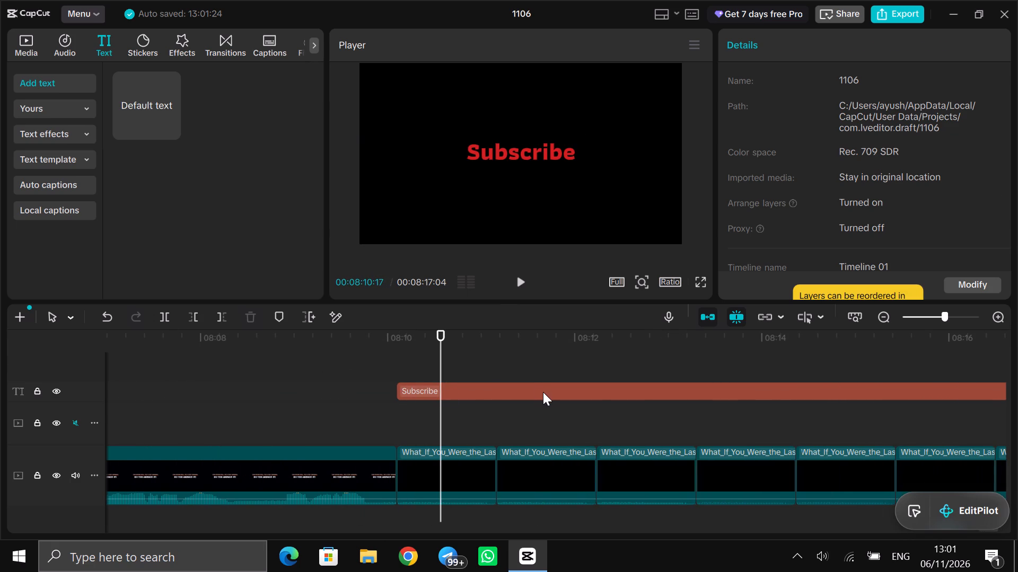
pyautogui.moveTo(581, 170); pyautogui.dragTo(552, 161)
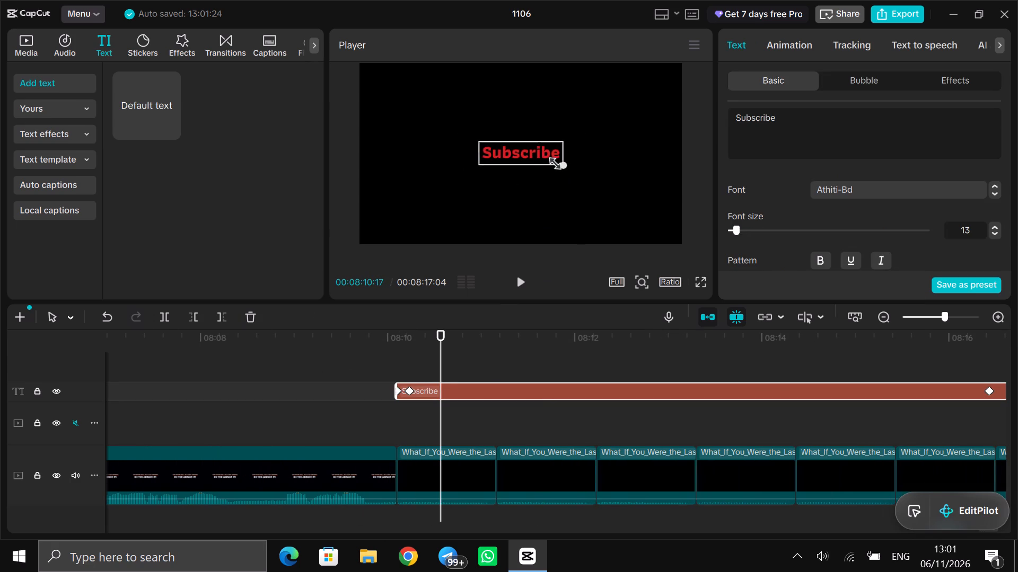
pyautogui.moveTo(552, 161); pyautogui.dragTo(552, 168)
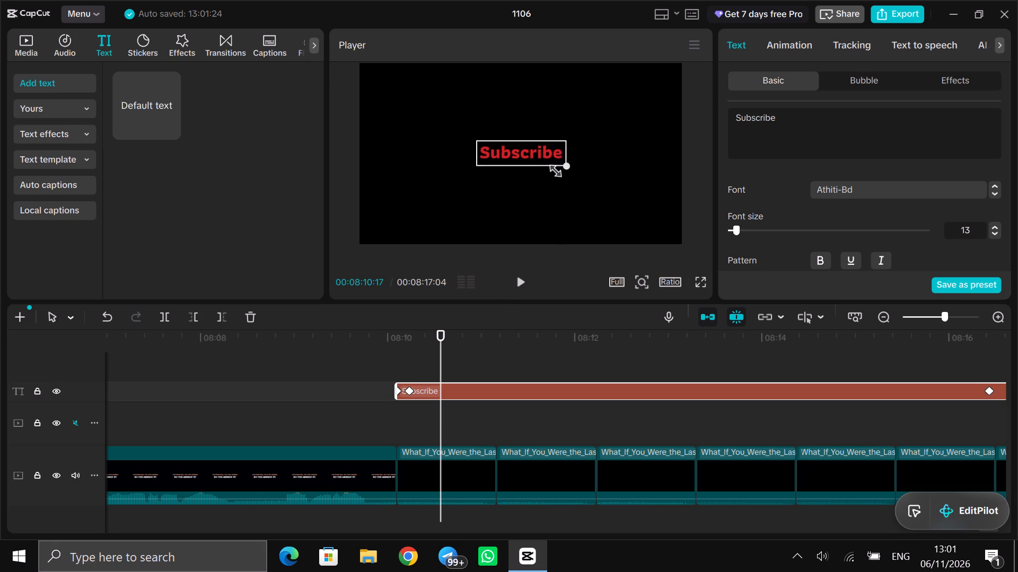
pyautogui.moveTo(552, 168); pyautogui.dragTo(661, 229)
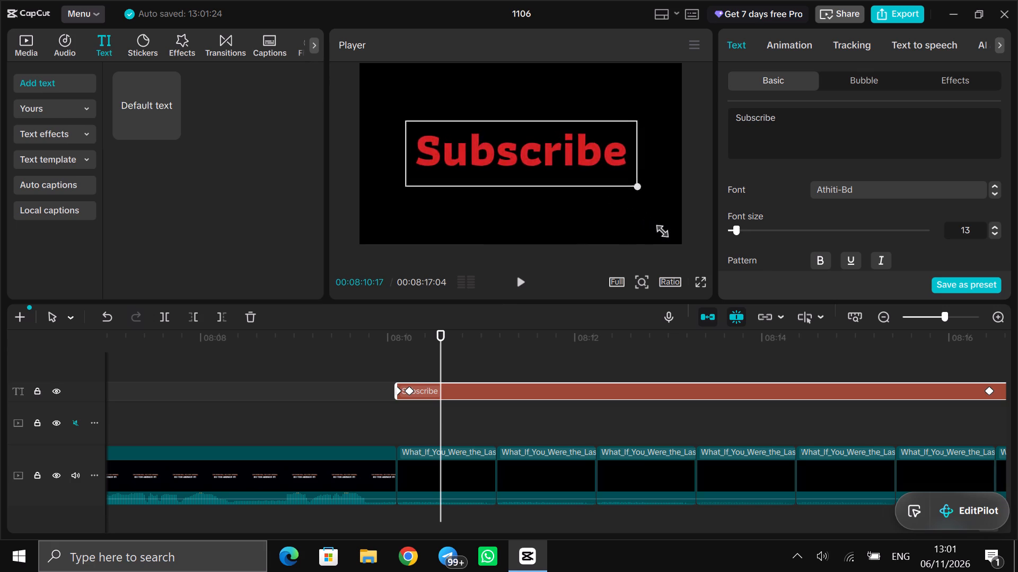
pyautogui.moveTo(661, 229); pyautogui.dragTo(539, 170)
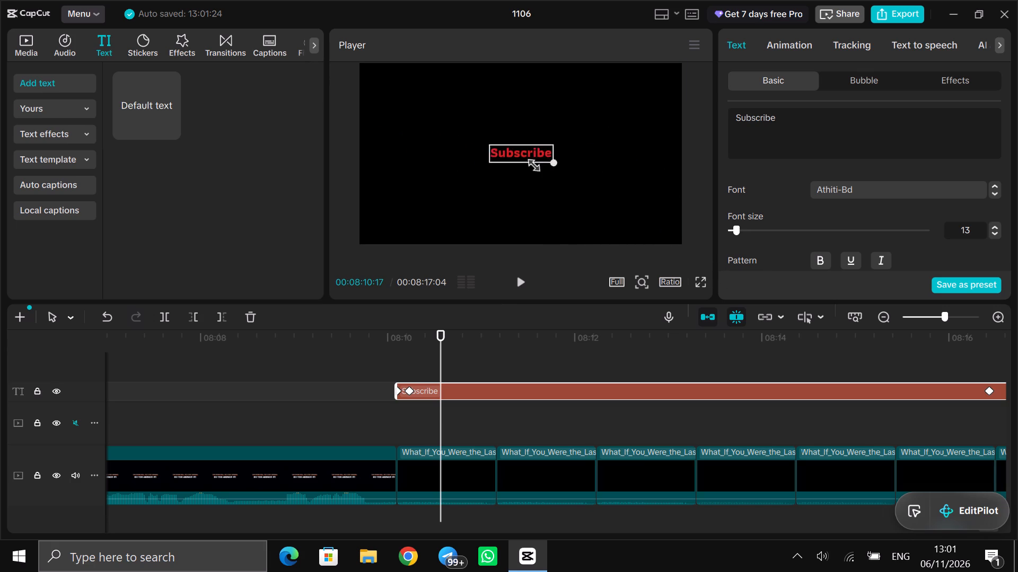
pyautogui.moveTo(539, 170); pyautogui.dragTo(550, 175)
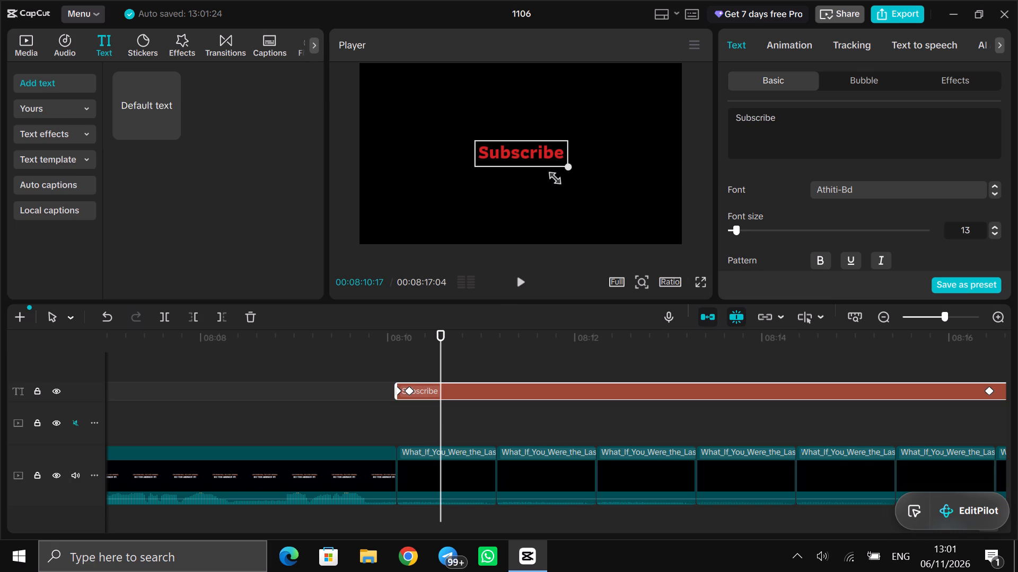
pyautogui.moveTo(550, 175); pyautogui.dragTo(532, 167)
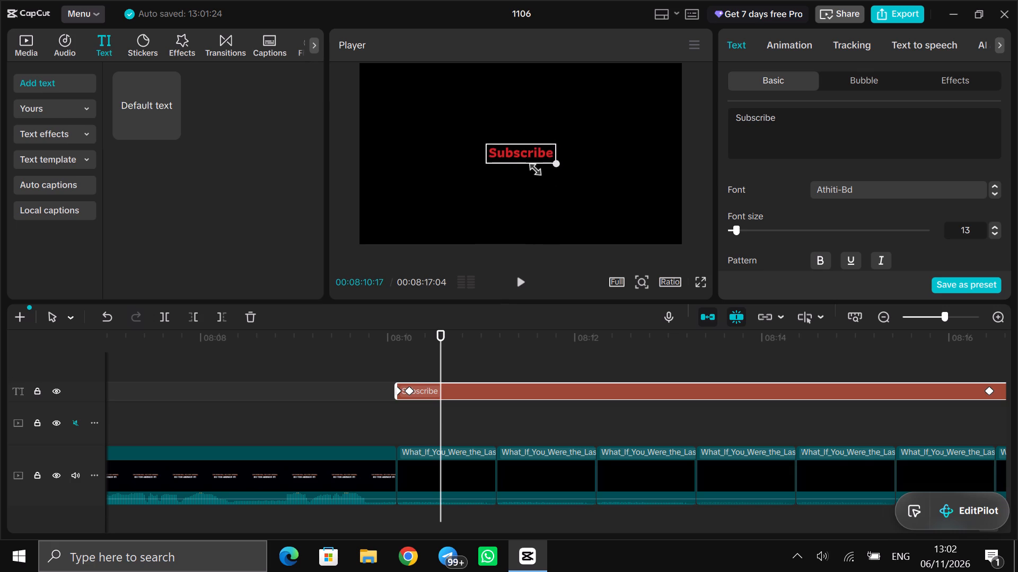
pyautogui.moveTo(532, 167); pyautogui.dragTo(541, 172)
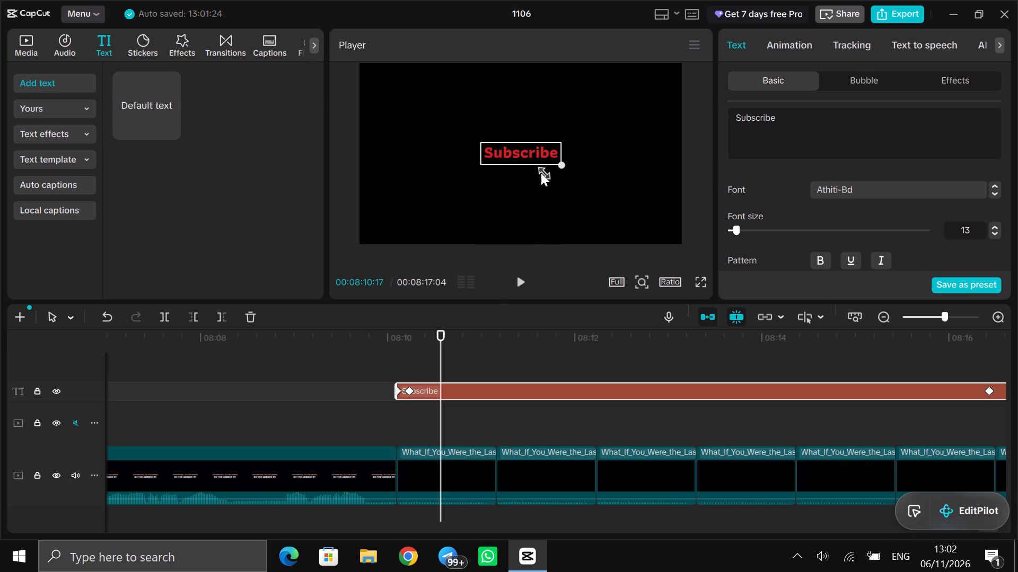
# Examine the Subscribe text's basic properties at its start, 00:08:10:03, from font and size through color, spacing and alignment.
pyautogui.click(403, 368)
pyautogui.click(402, 364)
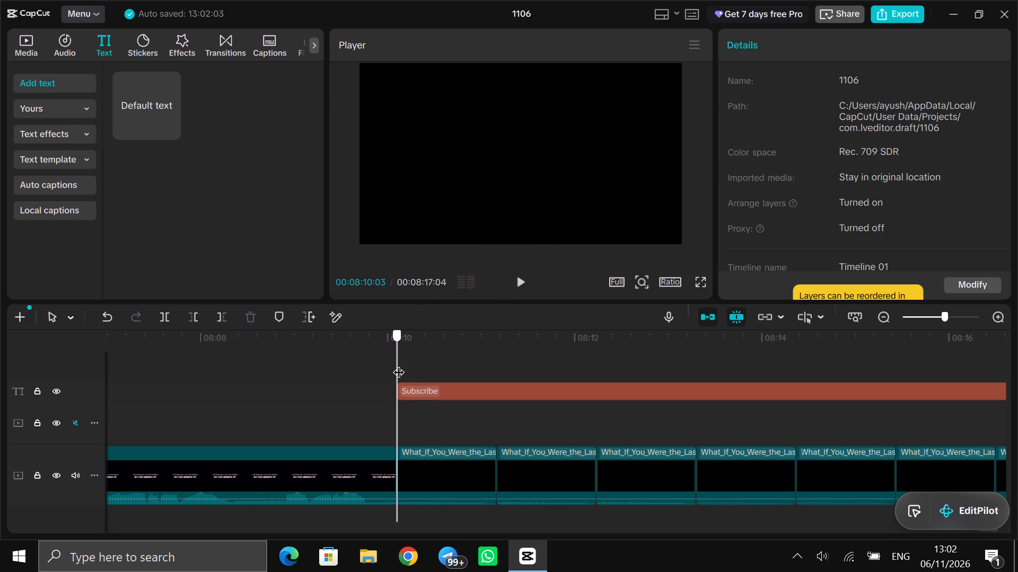
pyautogui.click(444, 387)
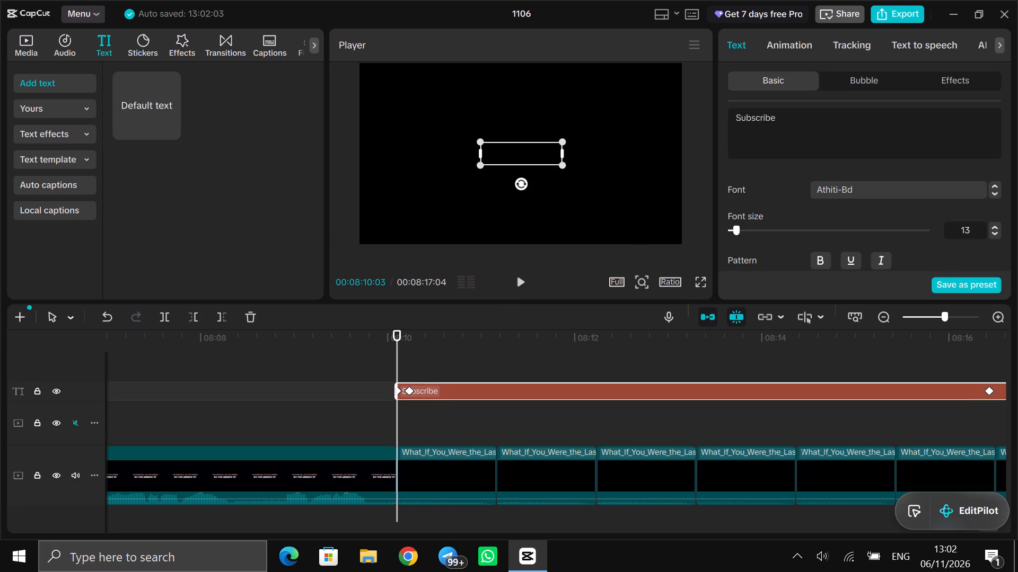
pyautogui.scroll(-2, 824, 152)
pyautogui.scroll(-5, 843, 226)
pyautogui.scroll(1, 843, 226)
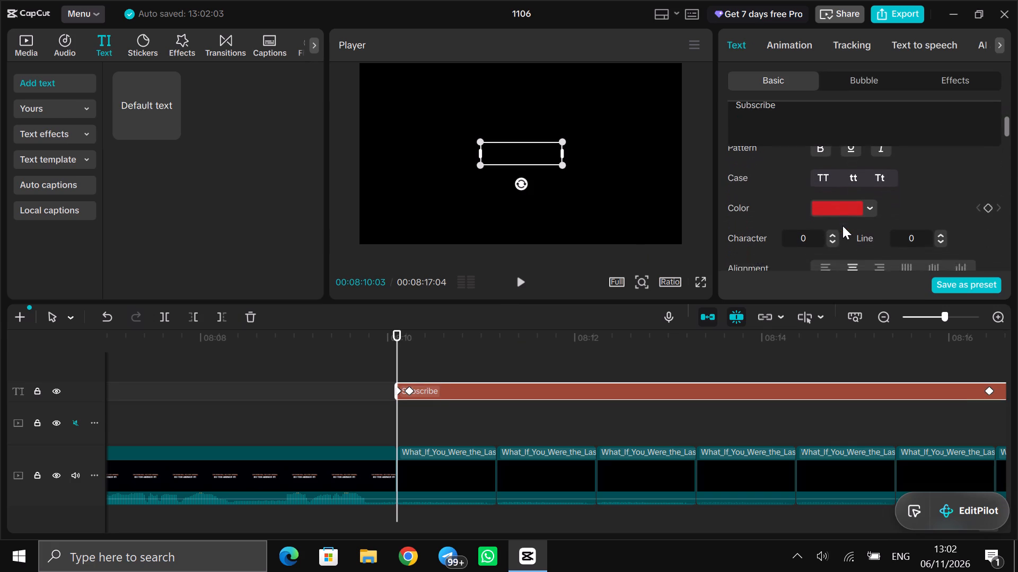
pyautogui.scroll(1, 843, 226)
pyautogui.scroll(-1, 843, 226)
pyautogui.scroll(1, 843, 226)
pyautogui.scroll(-4, 843, 226)
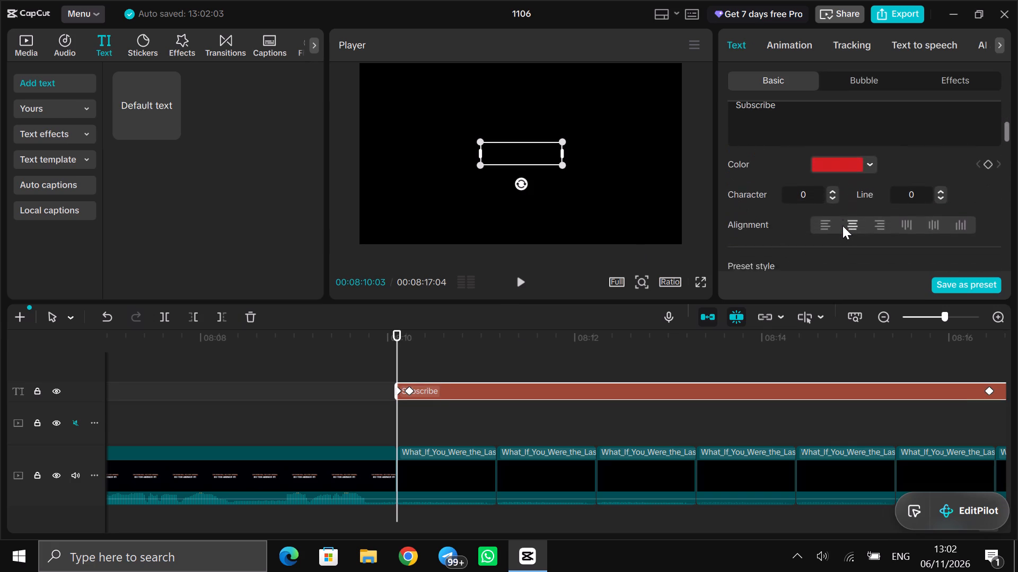
pyautogui.scroll(18, 843, 226)
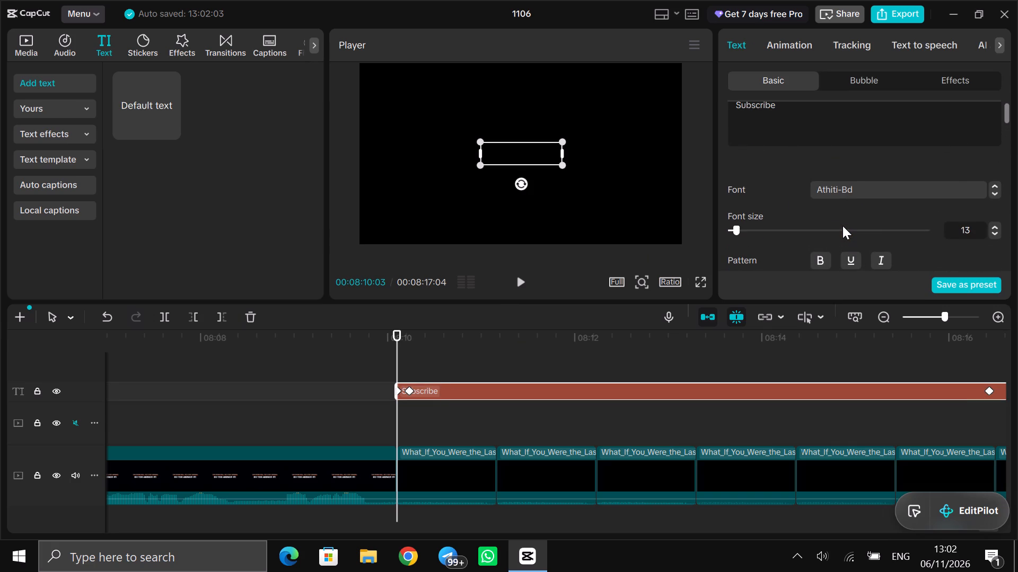
pyautogui.scroll(4, 843, 226)
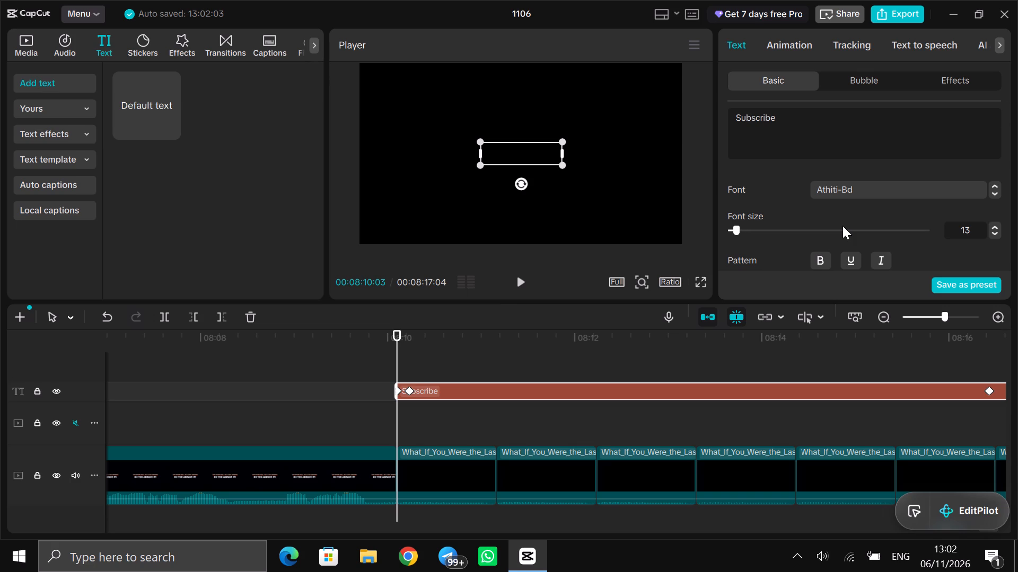
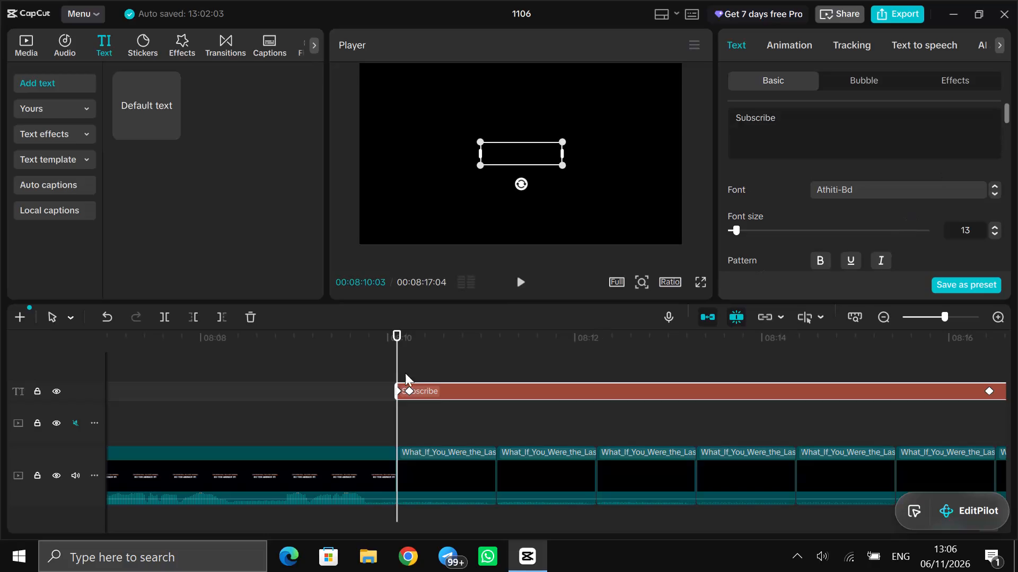
# Play the start of the Subscribe text, and add a Transform keyframe to it at 00:08:10:03.
pyautogui.click(522, 290)
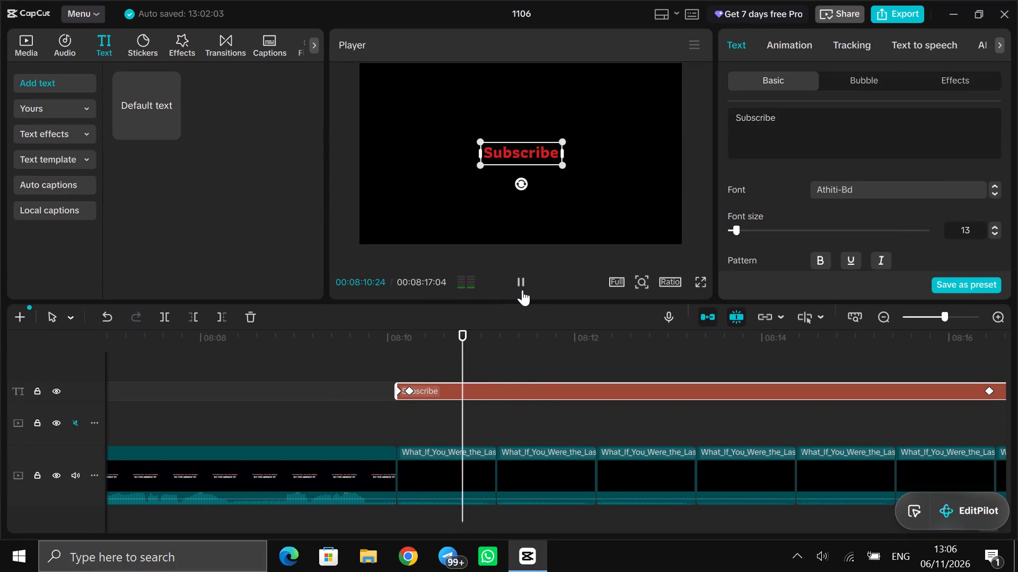
pyautogui.click(395, 357)
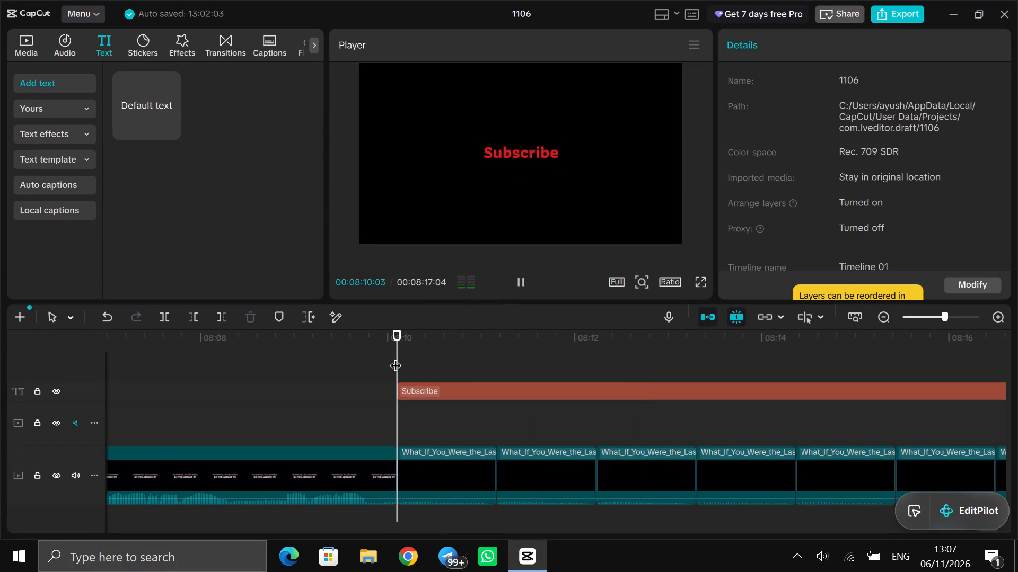
pyautogui.click(452, 383)
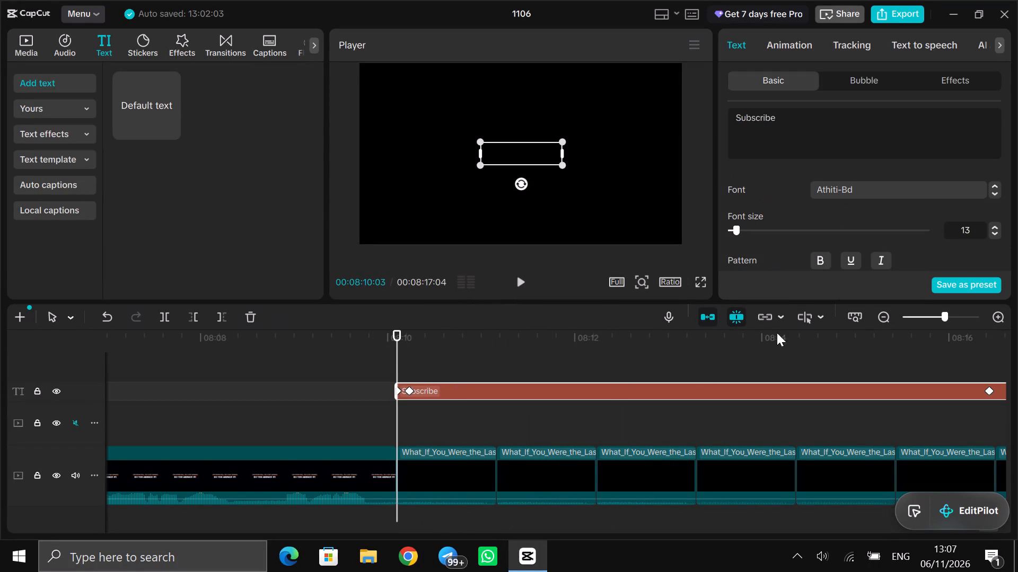
pyautogui.scroll(-2, 890, 209)
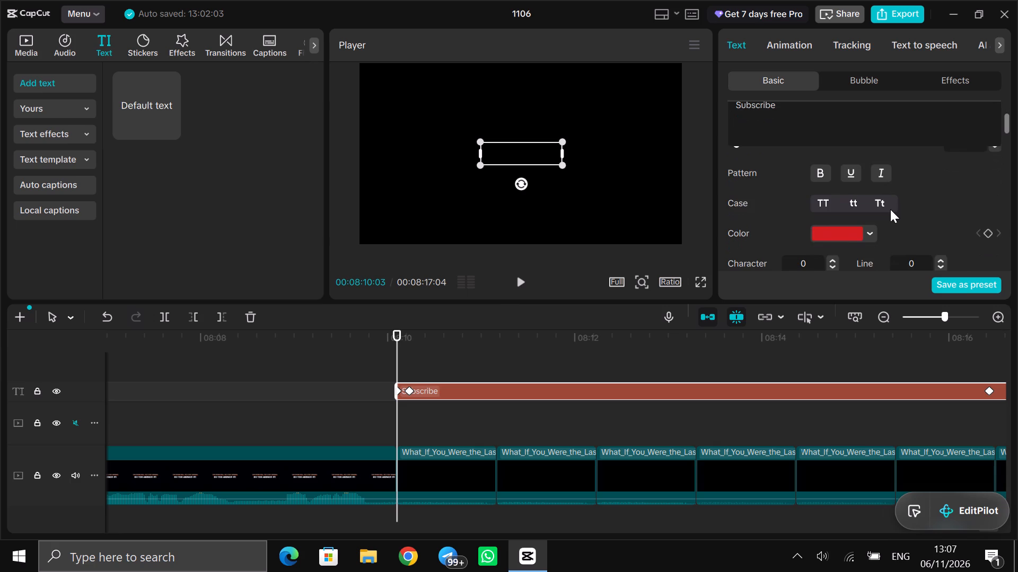
pyautogui.scroll(-7, 890, 209)
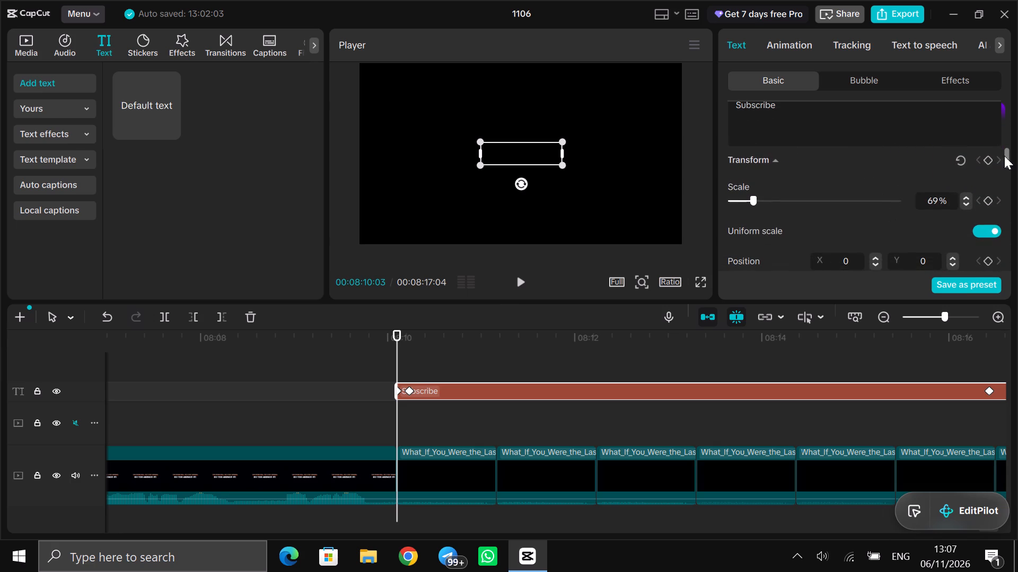
pyautogui.click(981, 159)
pyautogui.click(991, 162)
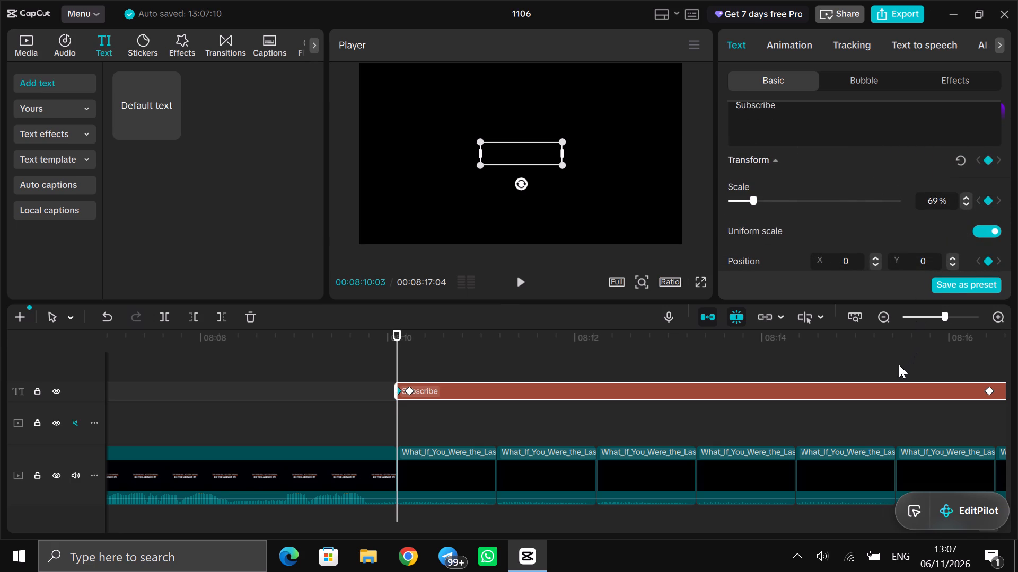
# Add a Transform keyframe to the Subscribe text at the clip's end, 00:08:17:04.
pyautogui.click(899, 363)
pyautogui.moveTo(899, 359); pyautogui.dragTo(932, 356)
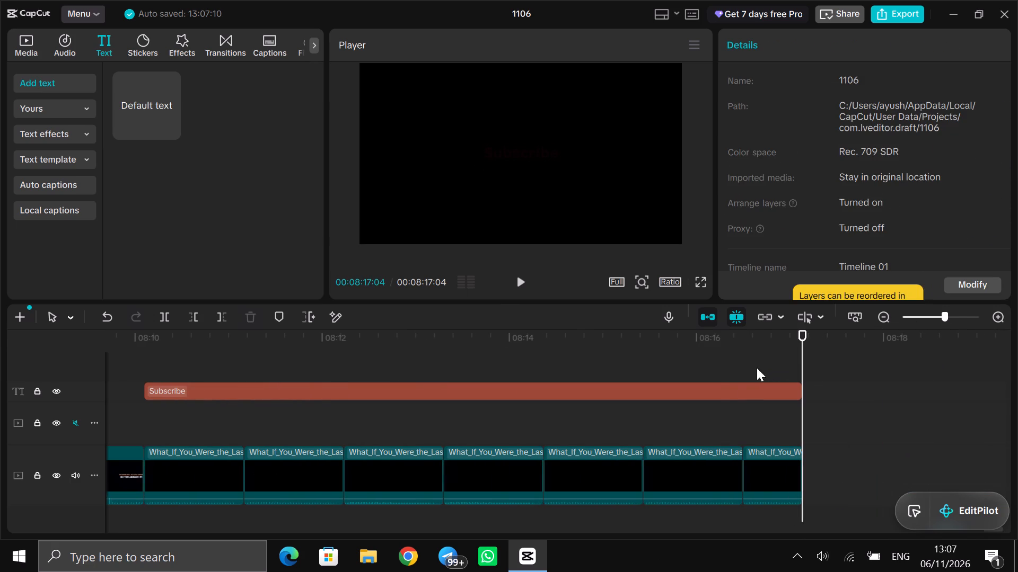
pyautogui.click(728, 385)
pyautogui.scroll(-1, 927, 195)
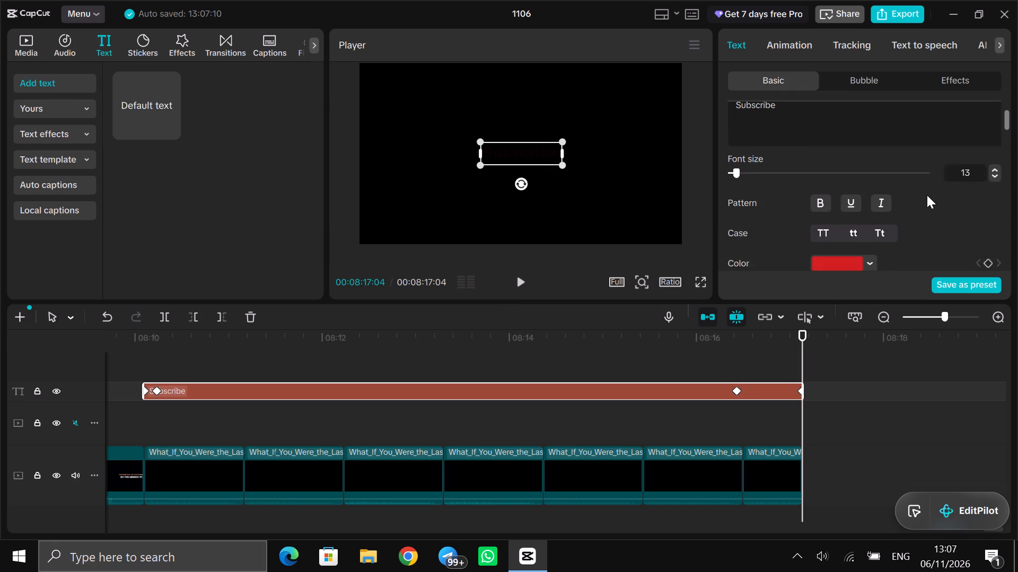
pyautogui.scroll(-10, 927, 195)
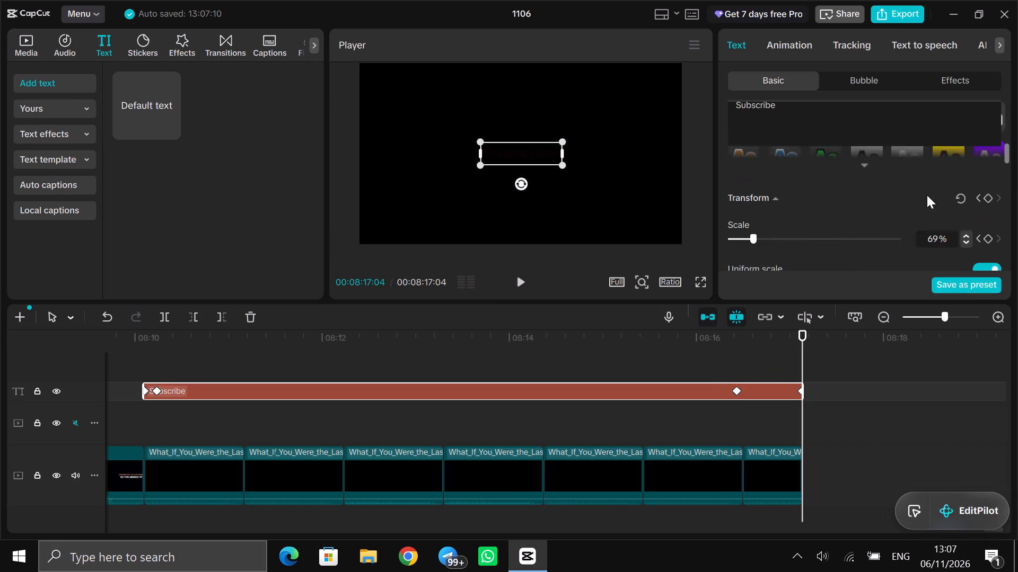
pyautogui.scroll(-1, 927, 195)
pyautogui.click(987, 168)
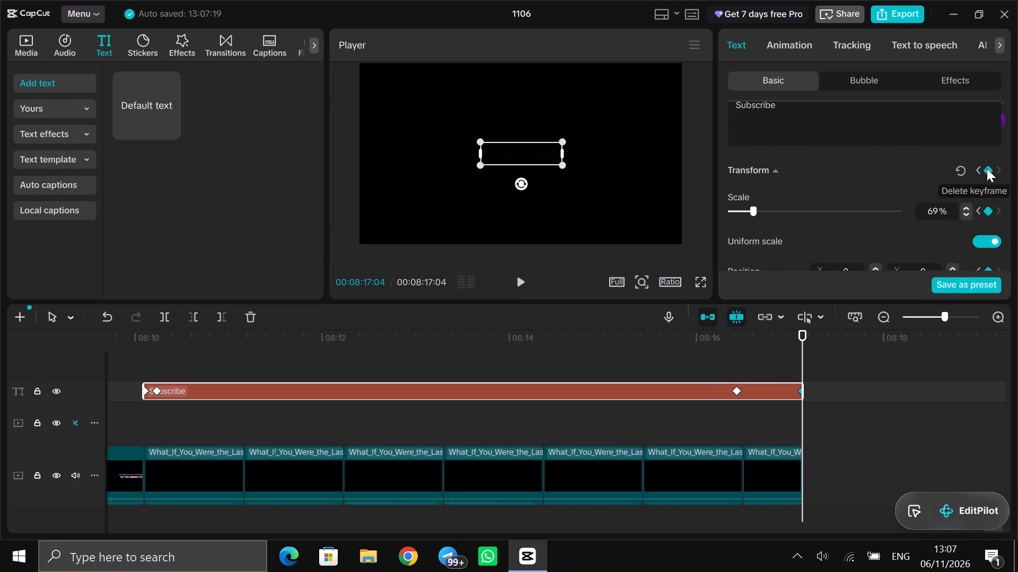
# Set the Subscribe text's scale to 110% at the end keyframe, 00:08:17:04.
pyautogui.doubleClick(967, 209)
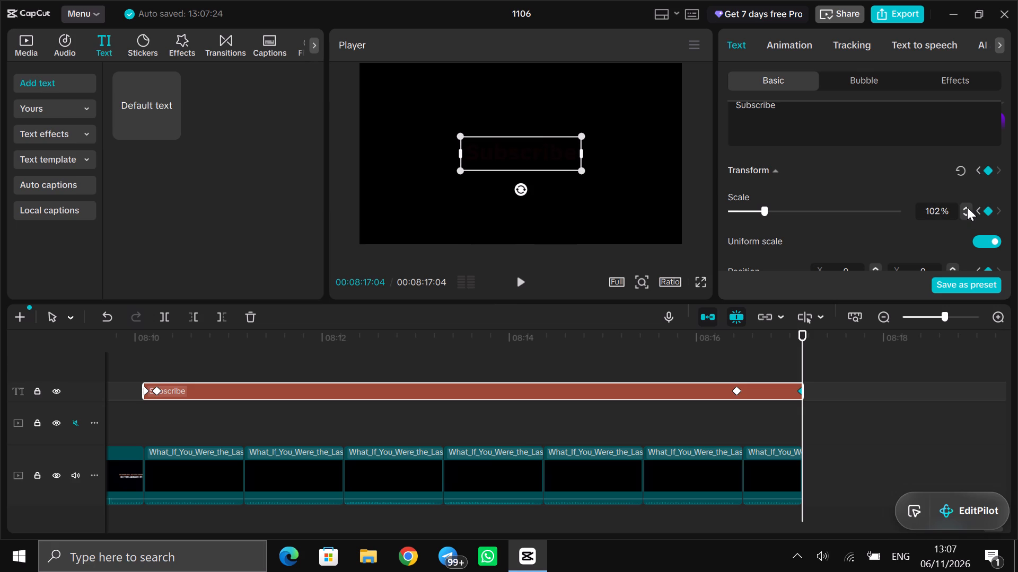
pyautogui.click(967, 207)
pyautogui.click(967, 207)
pyautogui.doubleClick(967, 207)
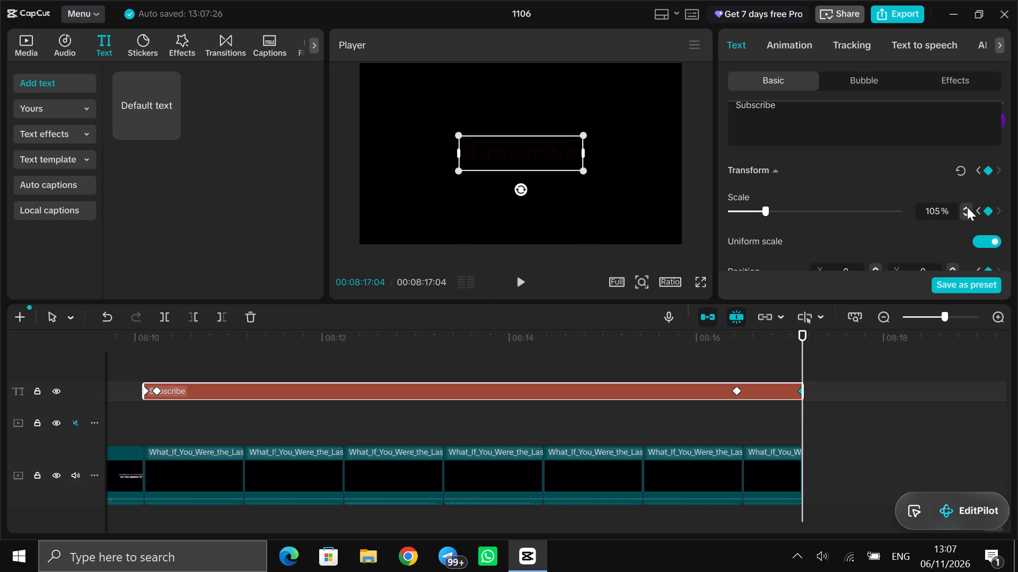
pyautogui.tripleClick(967, 207)
pyautogui.tripleClick(967, 207)
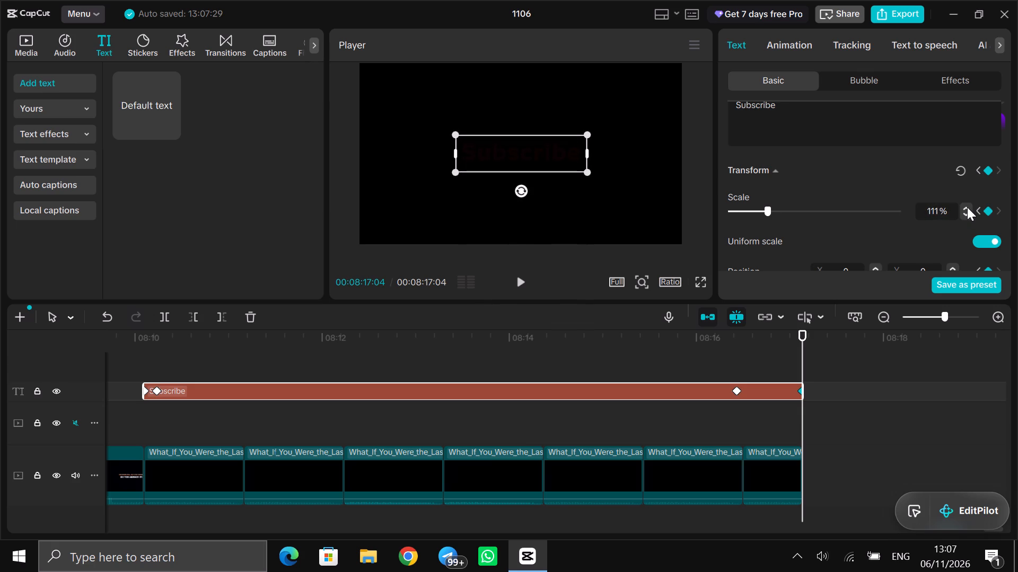
pyautogui.doubleClick(965, 216)
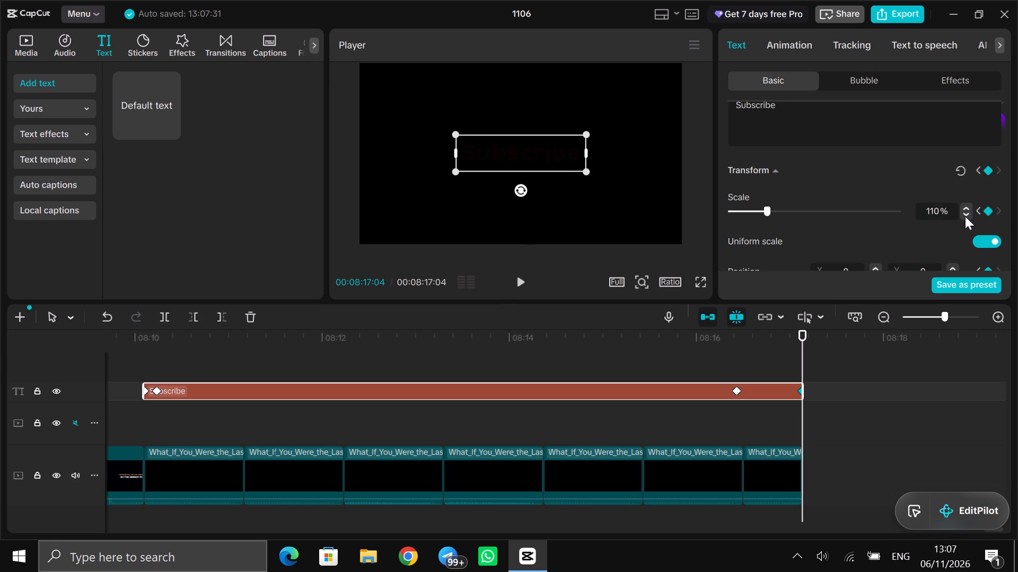
# Play the ending from 00:08:09:03 to check the Subscribe text's growth, and scrub back to its start.
pyautogui.click(170, 356)
pyautogui.moveTo(169, 354); pyautogui.dragTo(155, 354)
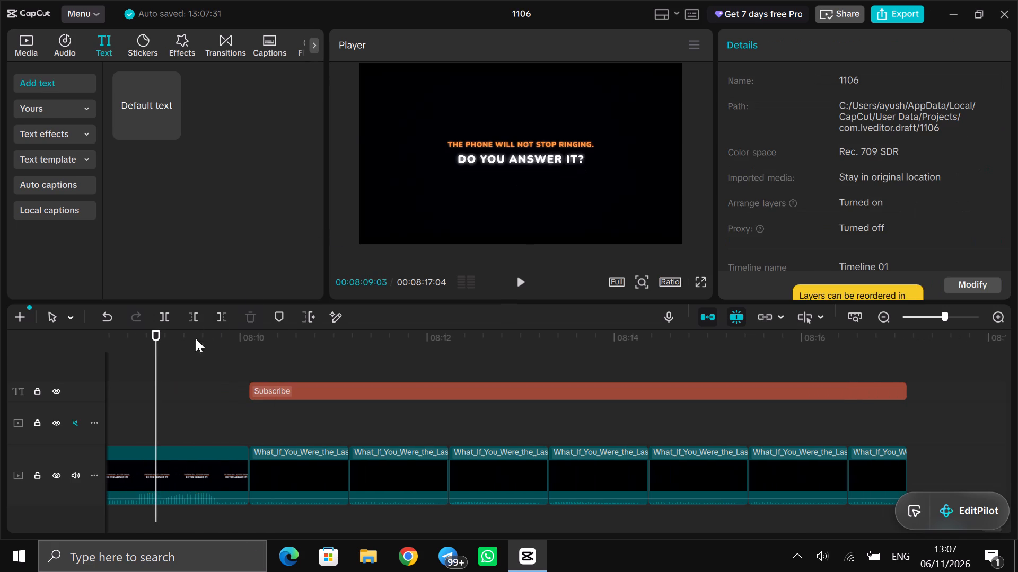
pyautogui.click(526, 284)
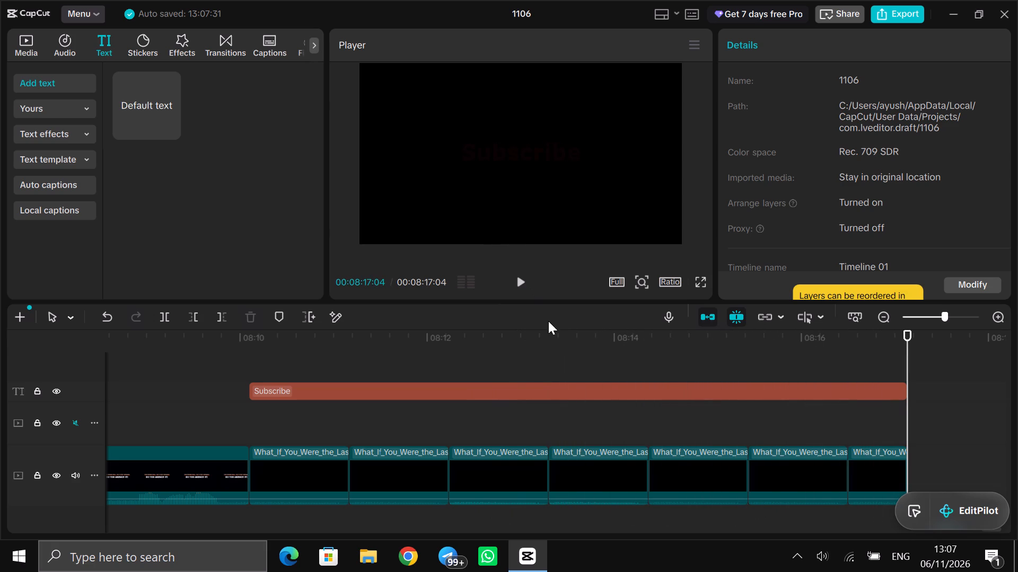
pyautogui.click(489, 362)
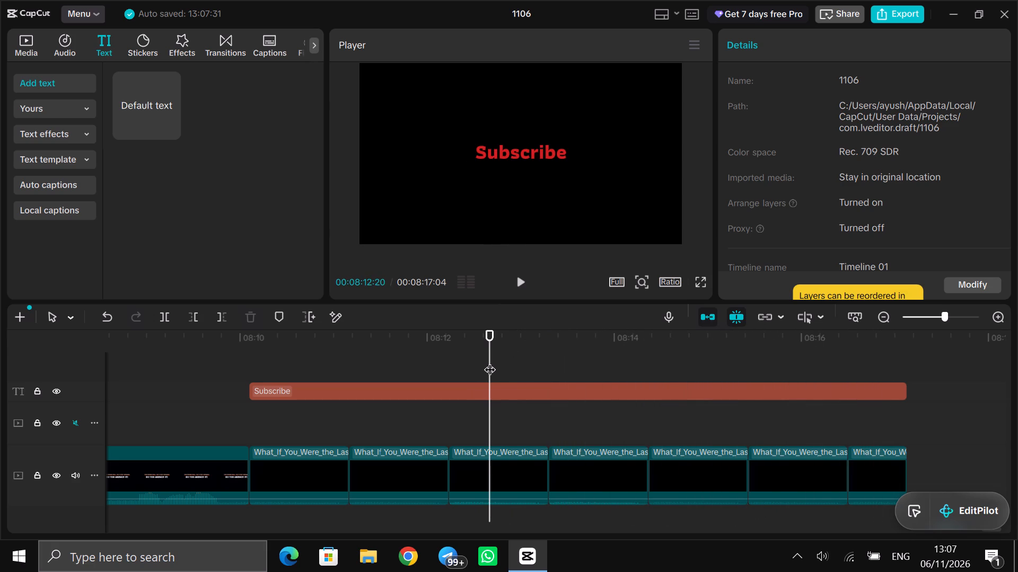
pyautogui.click(451, 363)
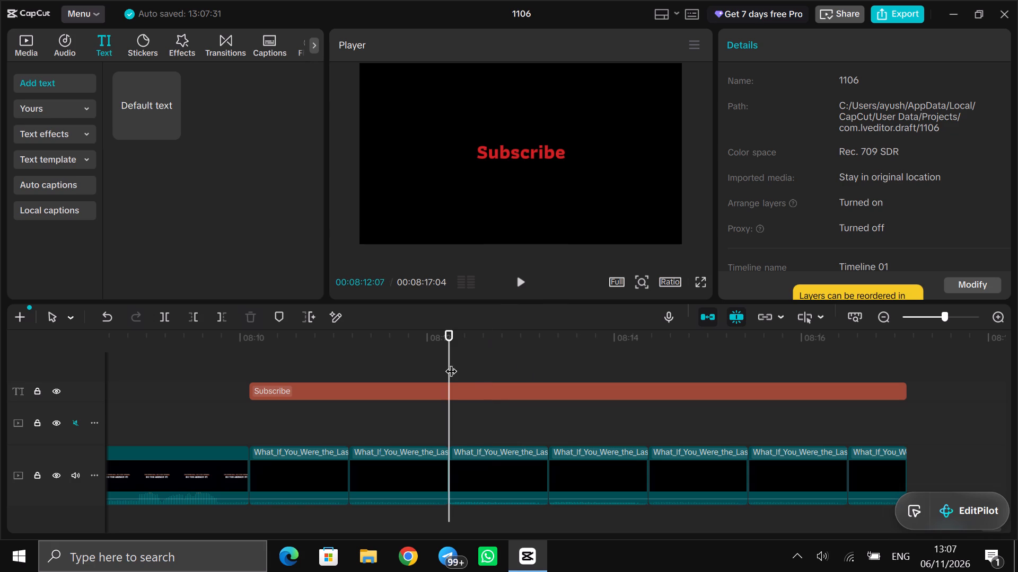
pyautogui.moveTo(444, 362); pyautogui.dragTo(248, 360)
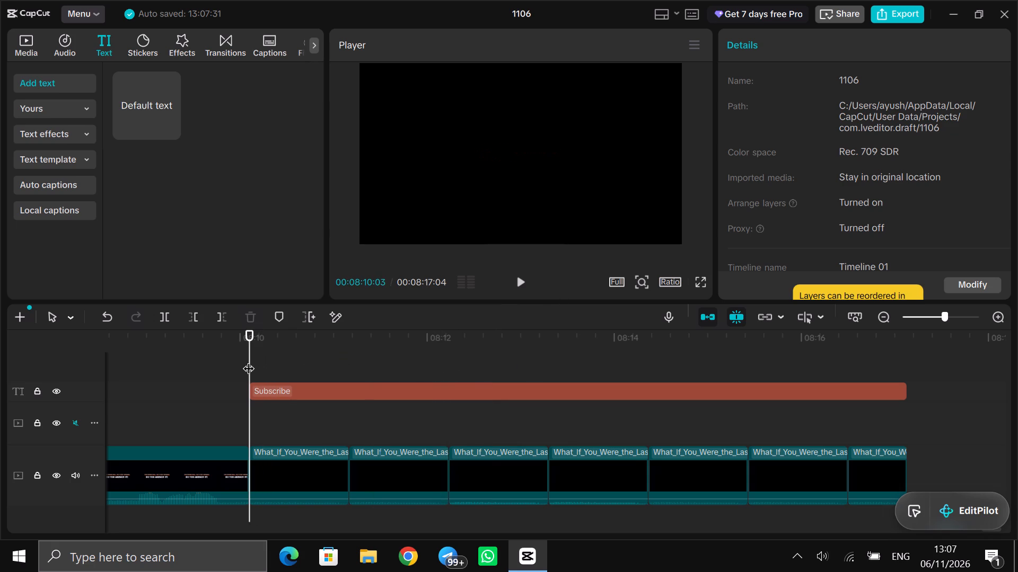
# Scrub back through the video to its beginning, and move the playhead to 00:00:59:19.
pyautogui.click(923, 318)
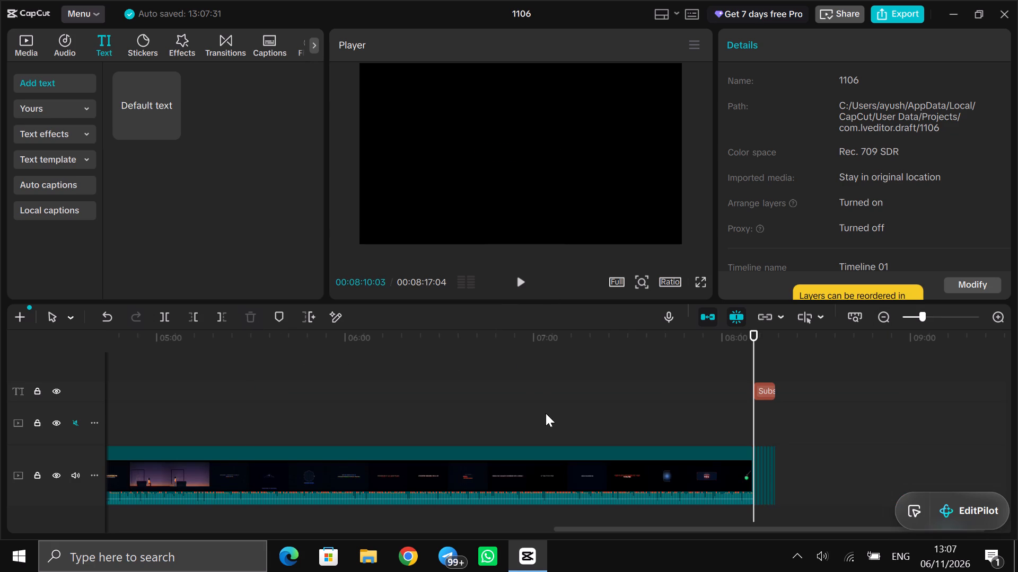
pyautogui.click(532, 382)
pyautogui.moveTo(532, 382); pyautogui.dragTo(274, 378)
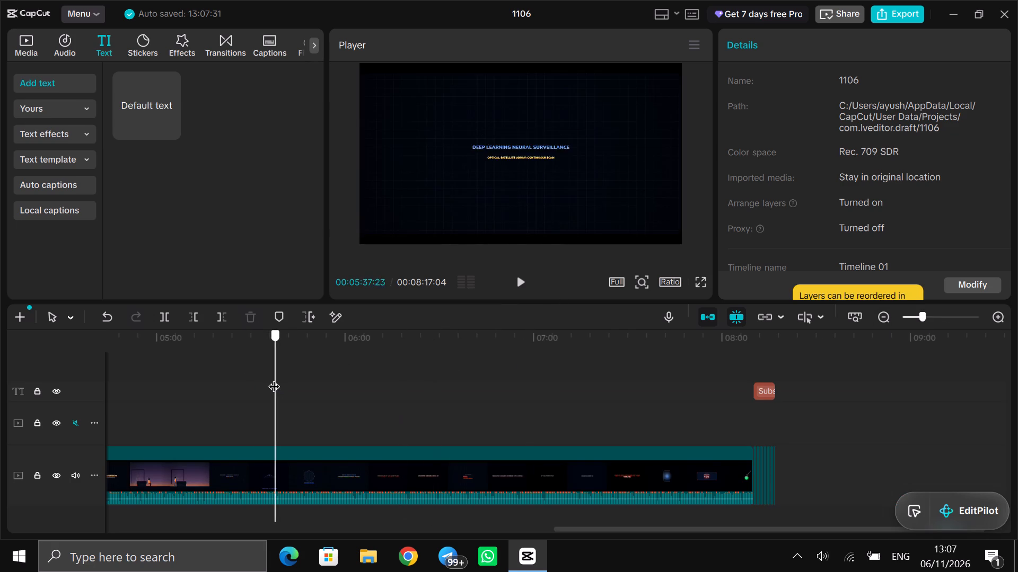
pyautogui.moveTo(274, 378); pyautogui.dragTo(56, 369)
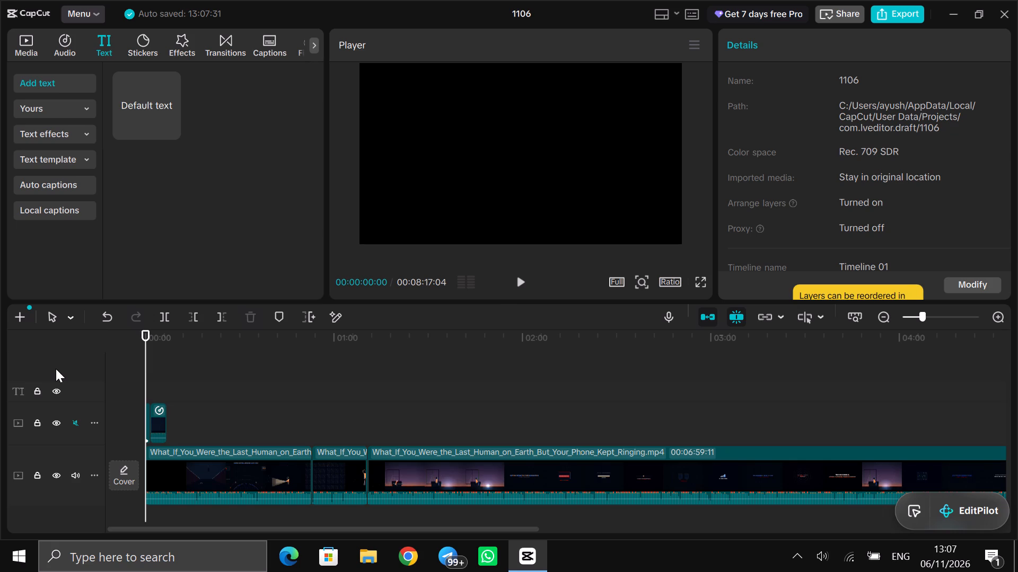
pyautogui.click(915, 316)
pyautogui.click(280, 376)
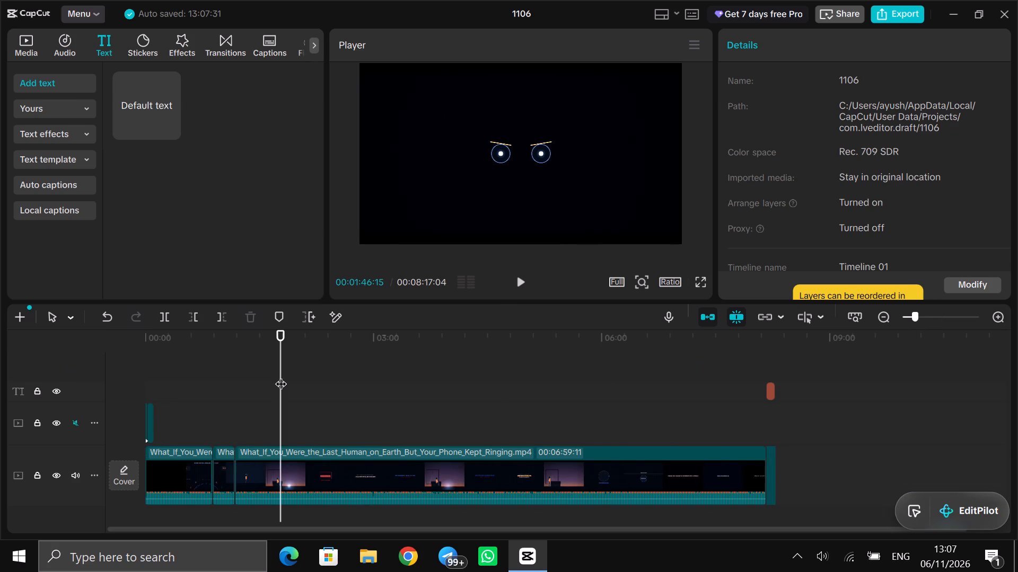
pyautogui.moveTo(280, 376); pyautogui.dragTo(221, 363)
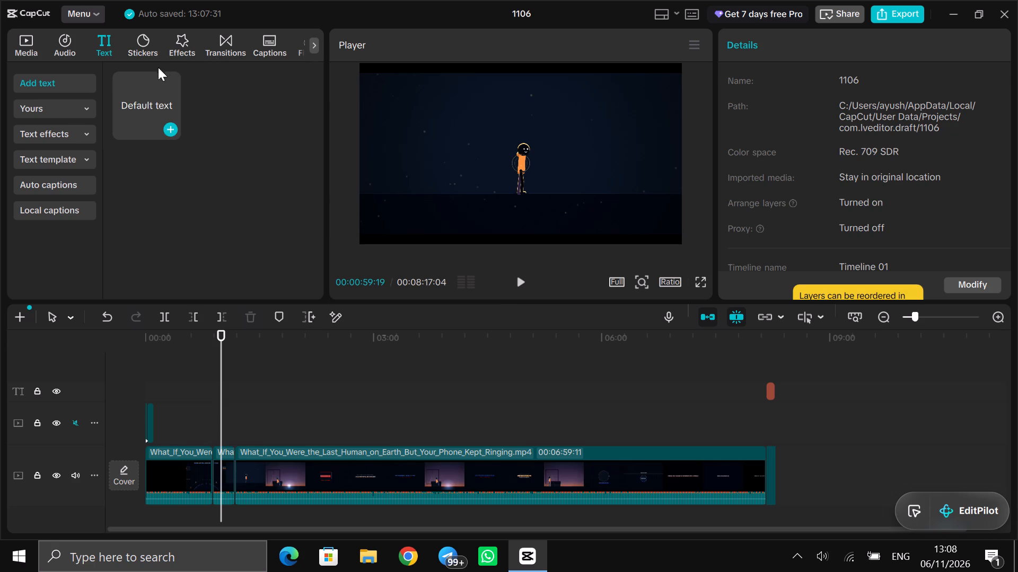
# Browse the trending video effects and the featured filters, previewing the Clarity filter on the video.
pyautogui.click(188, 43)
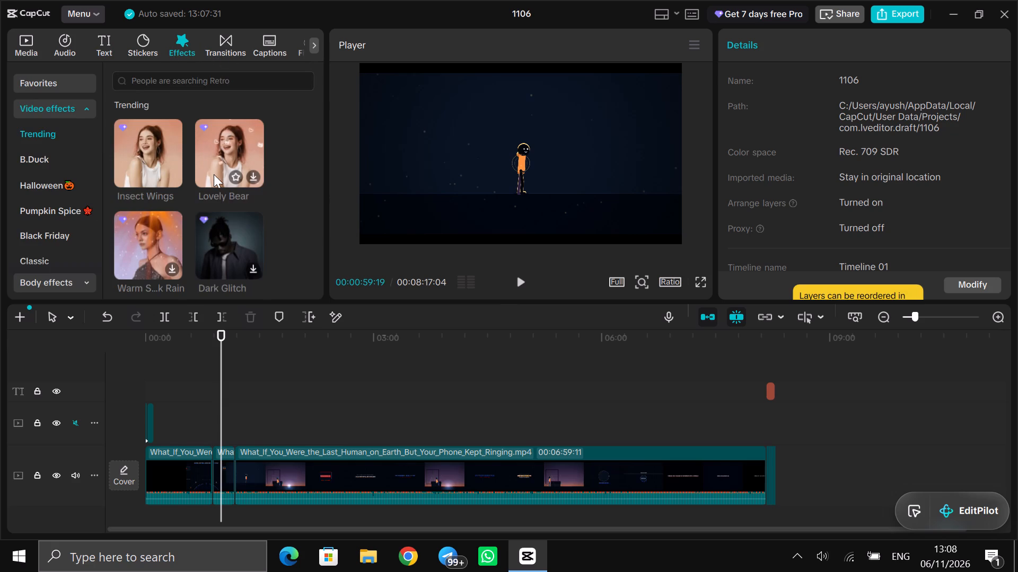
pyautogui.scroll(-1, 214, 174)
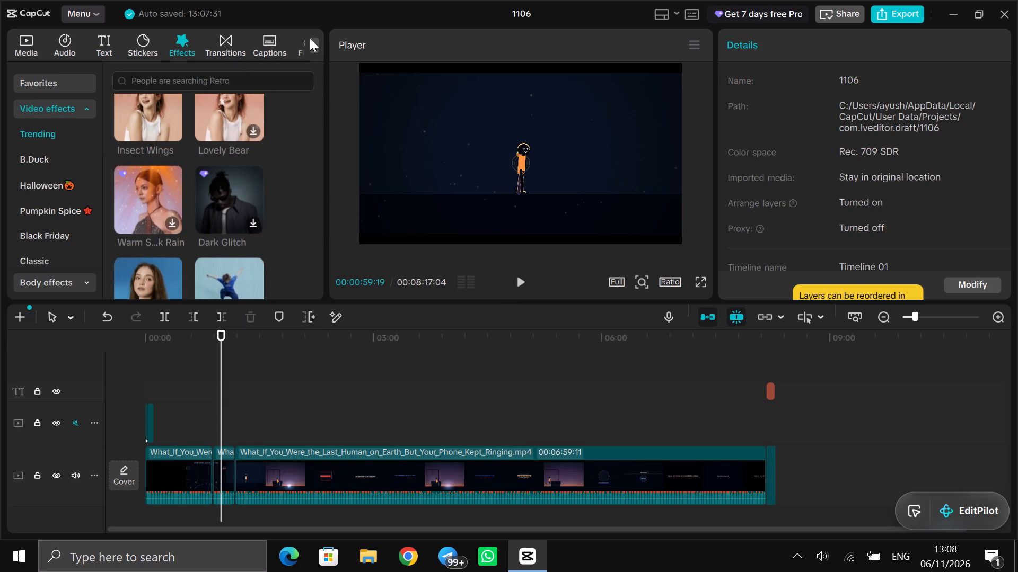
pyautogui.click(309, 40)
pyautogui.click(160, 39)
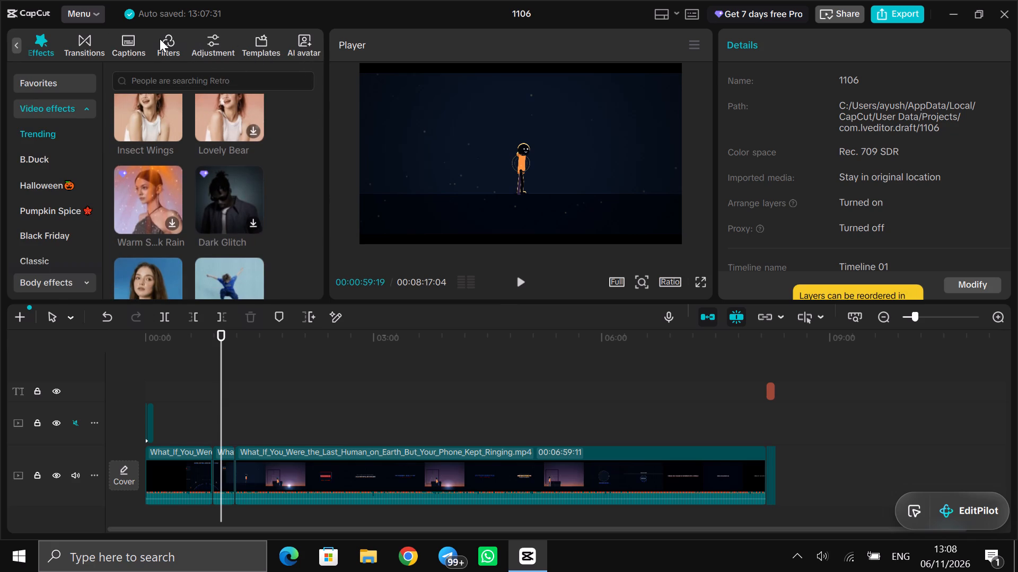
pyautogui.scroll(-3, 197, 118)
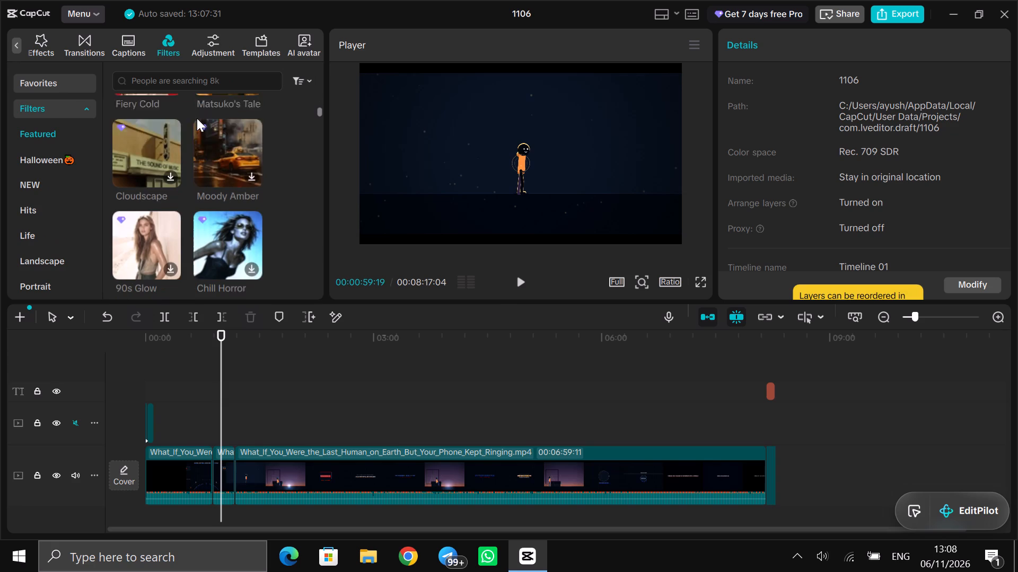
pyautogui.scroll(-3, 197, 118)
pyautogui.scroll(1, 197, 118)
pyautogui.scroll(-1, 197, 118)
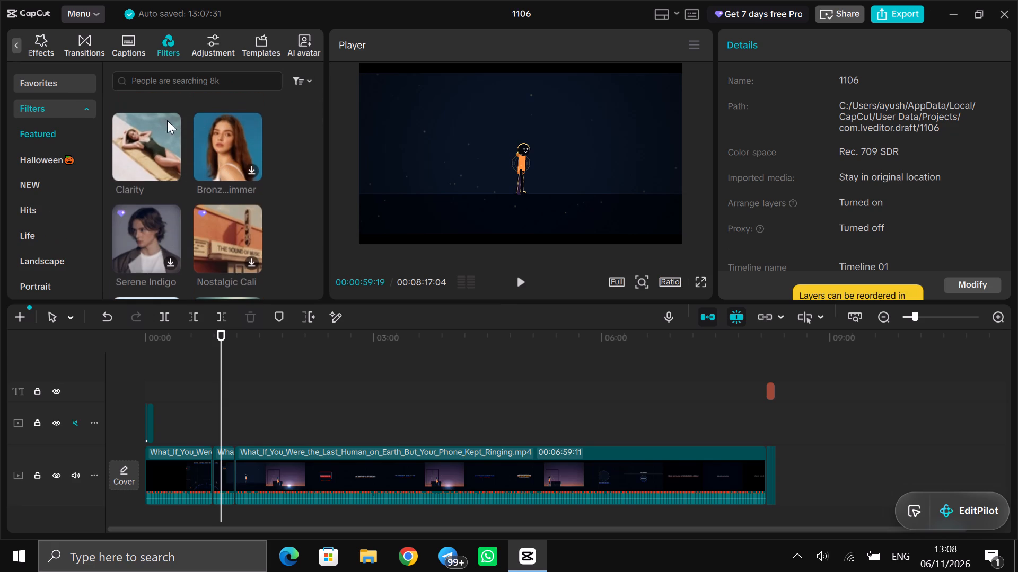
pyautogui.click(149, 158)
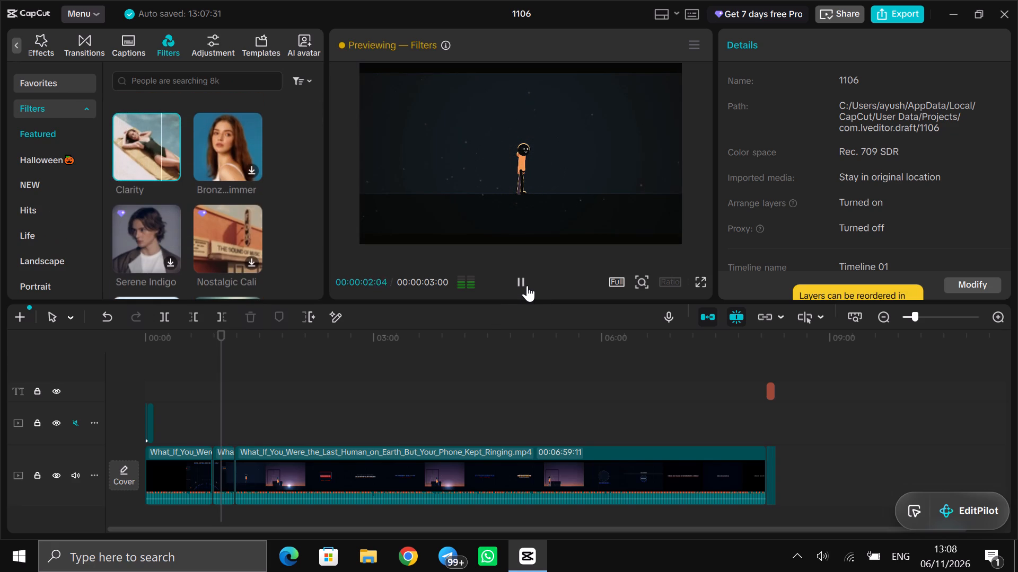
pyautogui.scroll(-2, 261, 189)
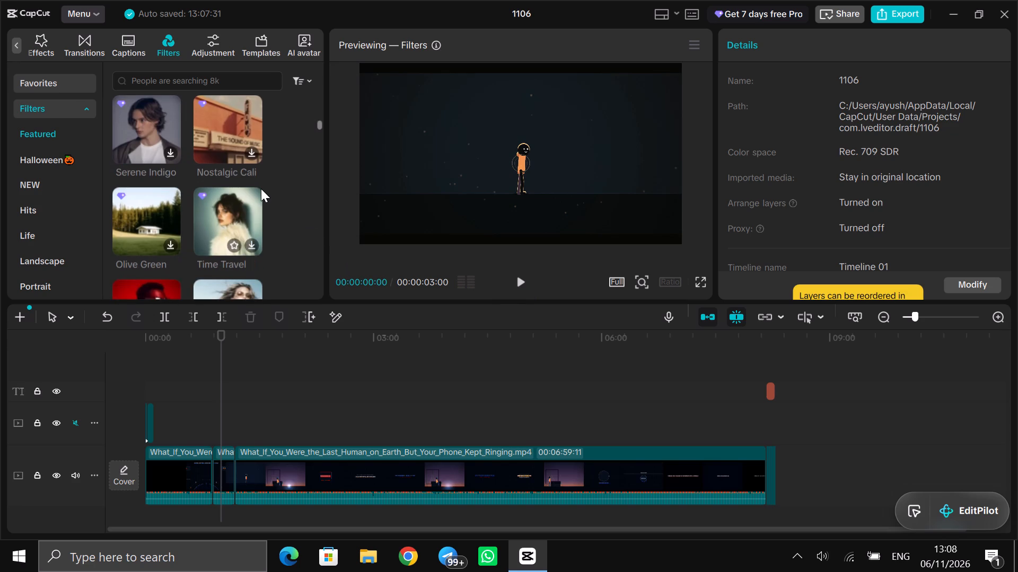
pyautogui.scroll(-1, 261, 189)
# Preview the Scarlet Glow filter, add it on its own track over the opening part, and extend its end to about 00:01:22:15.
pyautogui.click(134, 219)
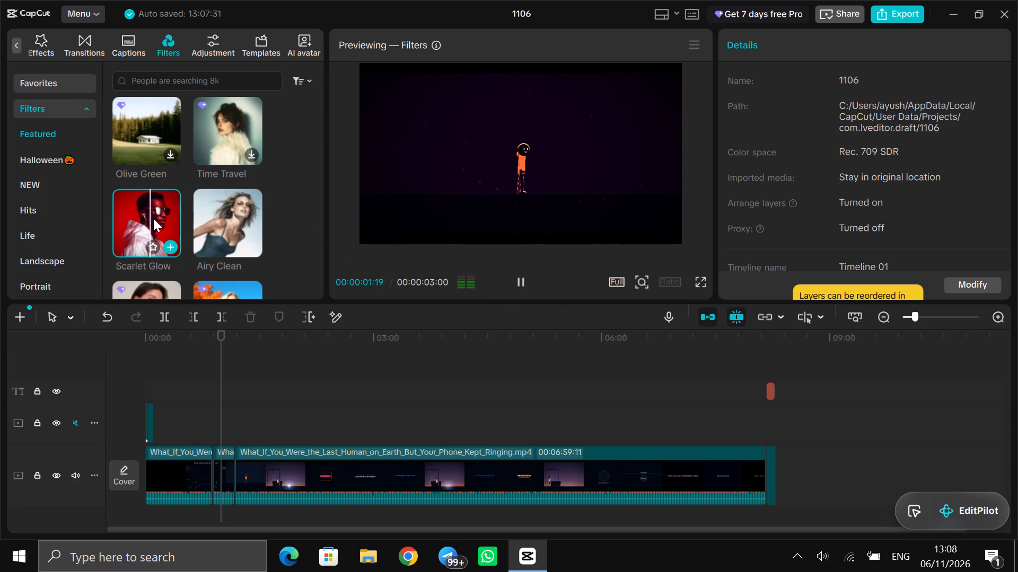
pyautogui.moveTo(153, 218); pyautogui.dragTo(177, 416)
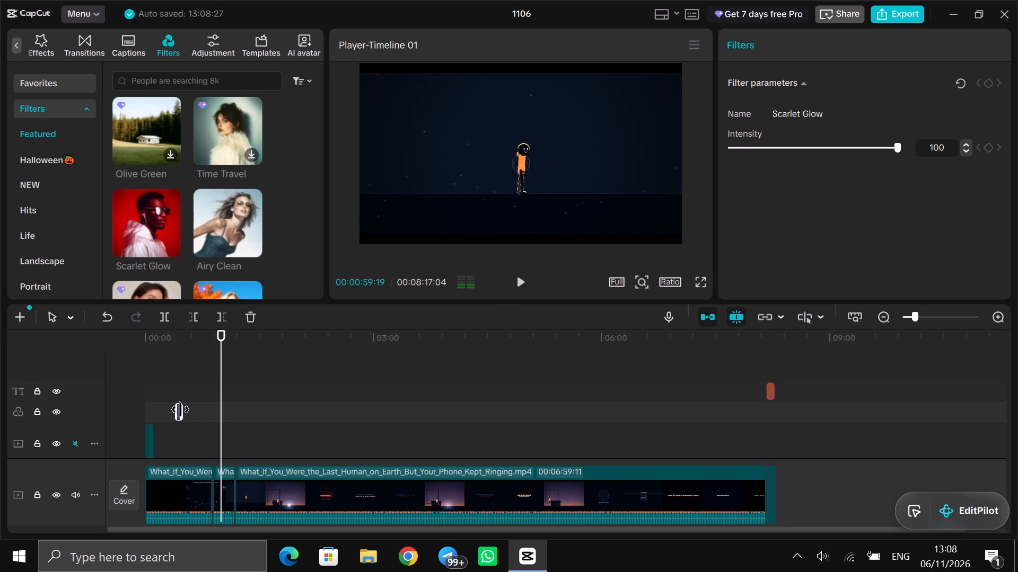
pyautogui.moveTo(180, 409); pyautogui.dragTo(250, 410)
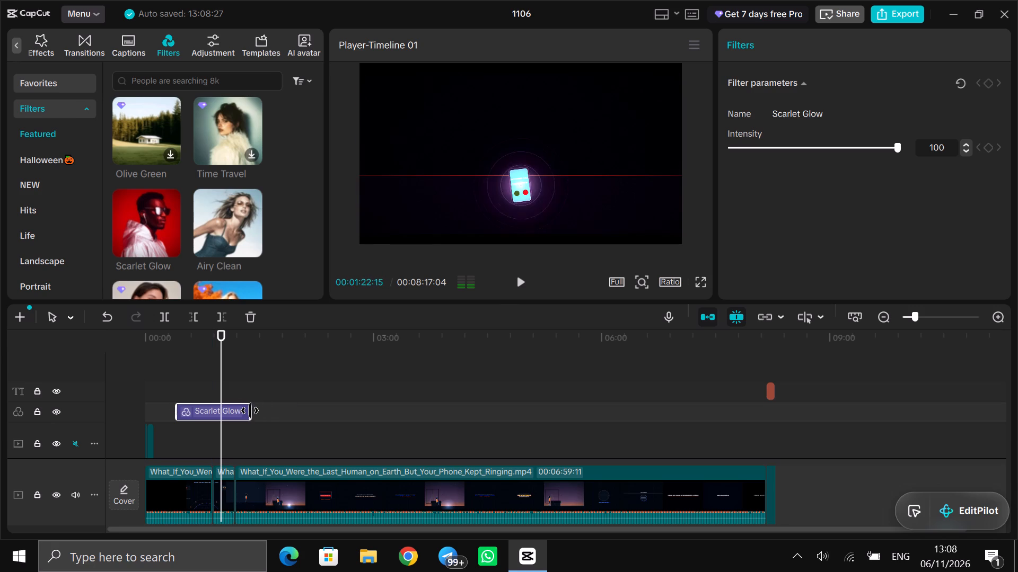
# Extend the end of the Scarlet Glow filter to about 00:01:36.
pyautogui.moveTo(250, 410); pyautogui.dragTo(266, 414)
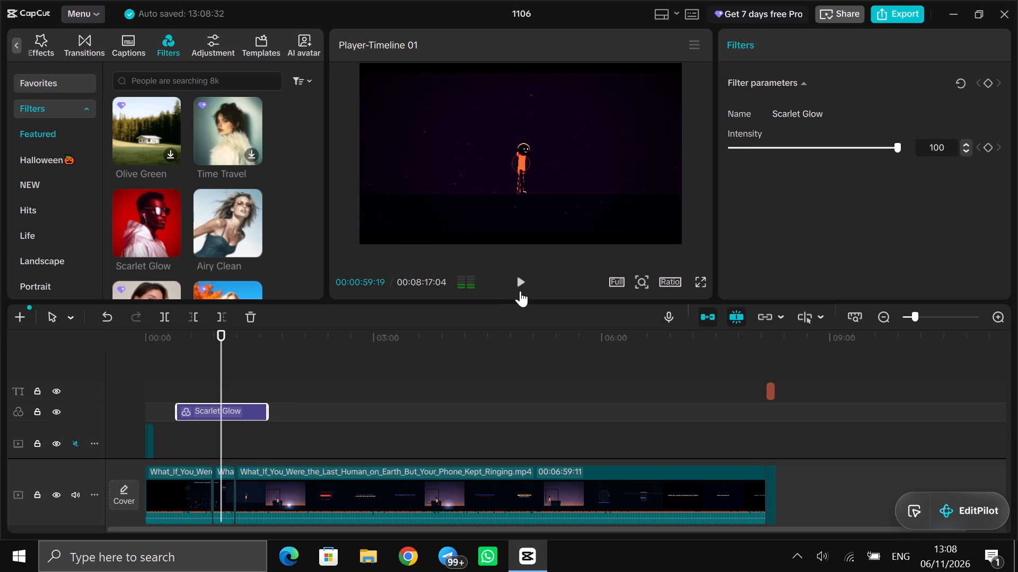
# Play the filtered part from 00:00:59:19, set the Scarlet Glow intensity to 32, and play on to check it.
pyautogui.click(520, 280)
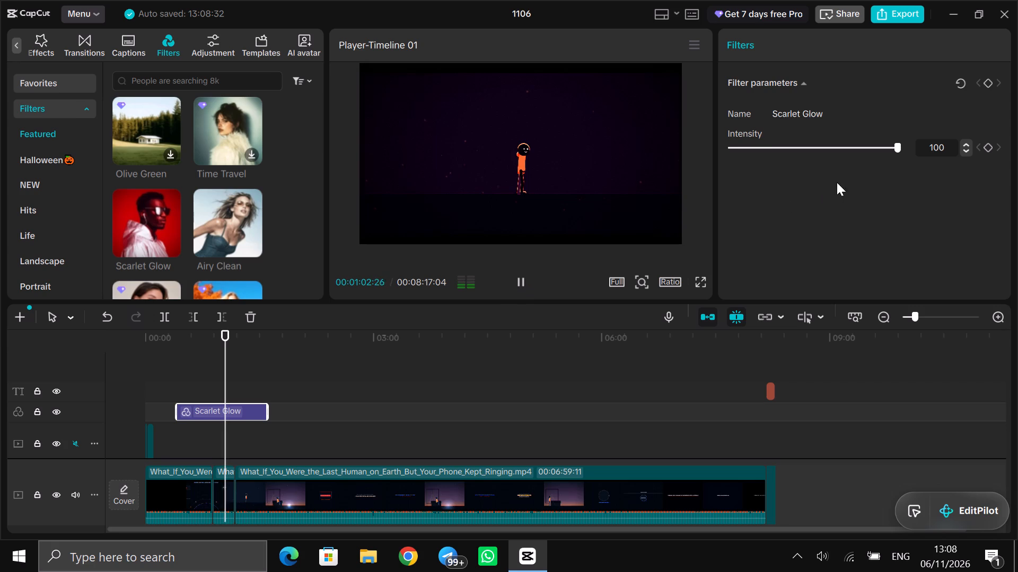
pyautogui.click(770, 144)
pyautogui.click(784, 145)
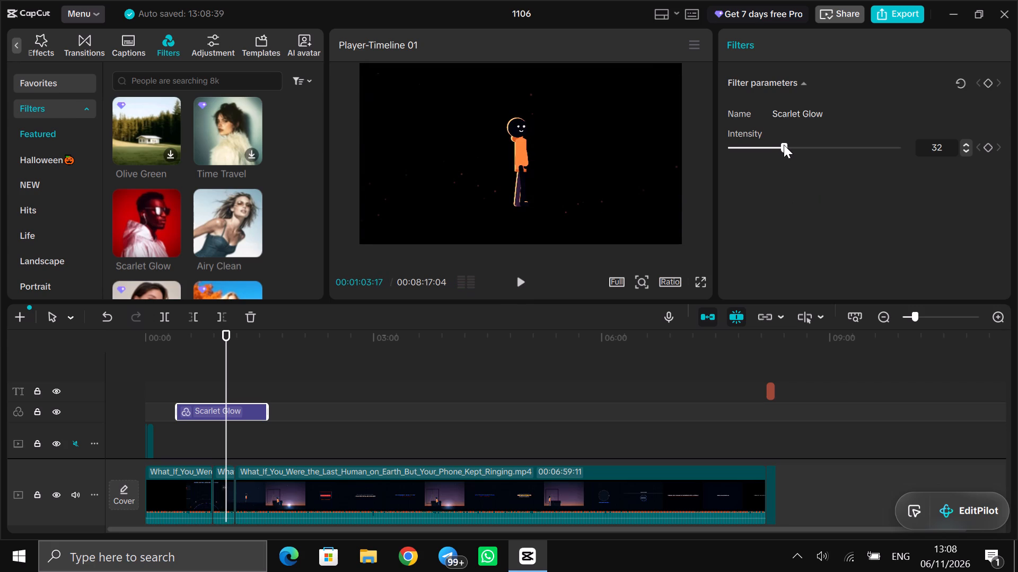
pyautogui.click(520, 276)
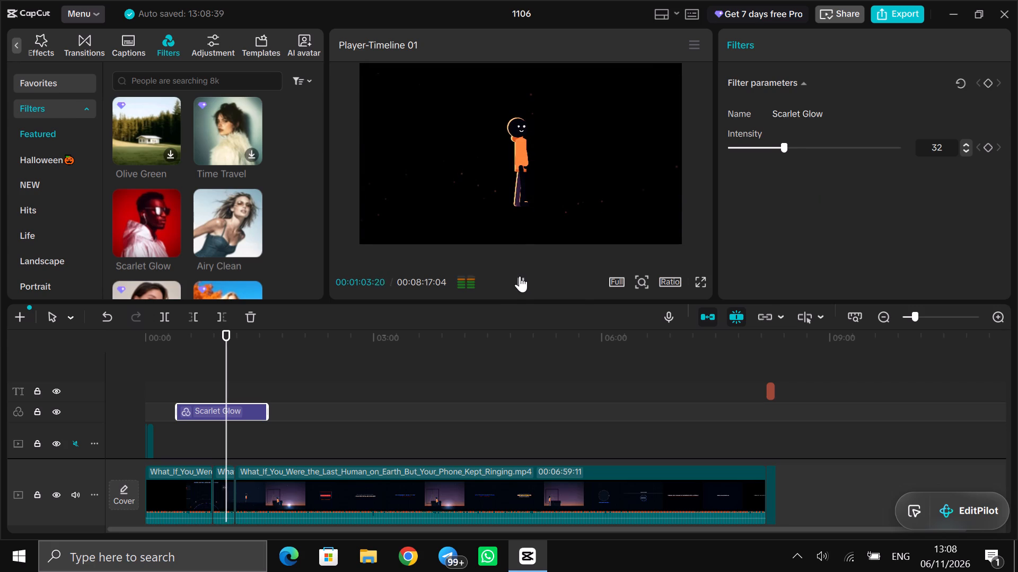
# Play the video from 00:01:31:13 past the end of the Scarlet Glow filter to check the look.
pyautogui.click(265, 391)
pyautogui.click(261, 390)
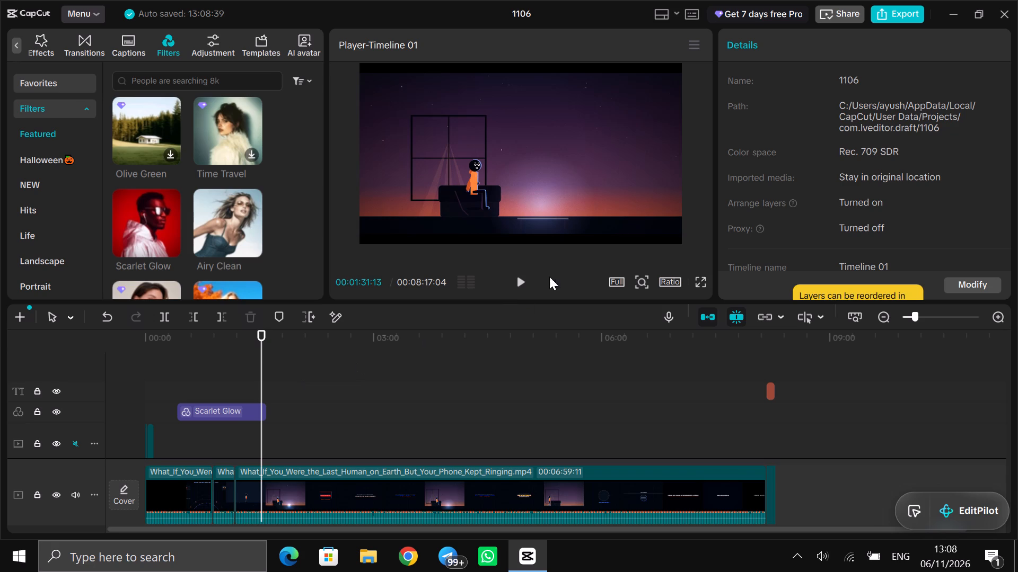
pyautogui.click(518, 283)
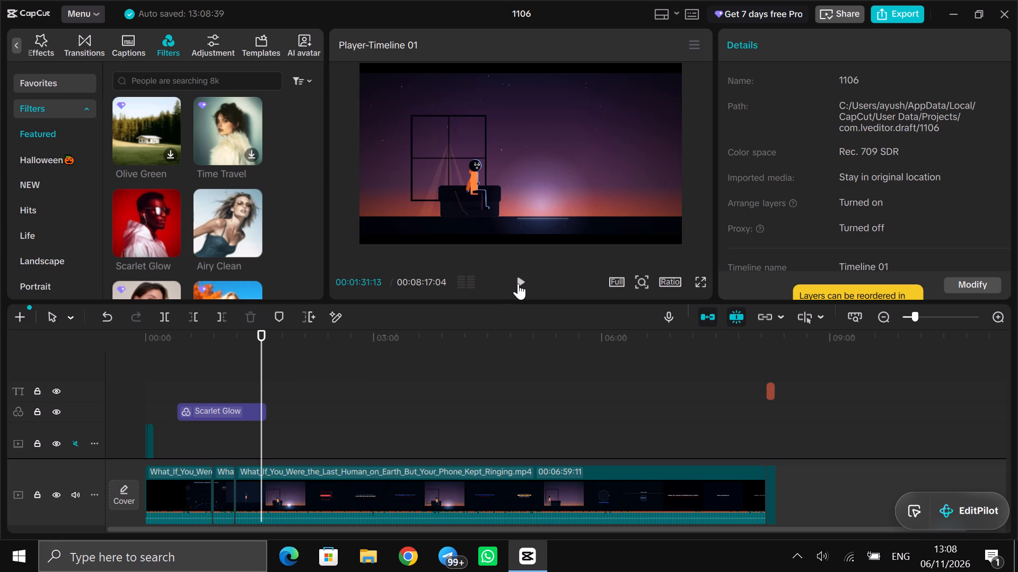
pyautogui.click(518, 283)
pyautogui.click(518, 283)
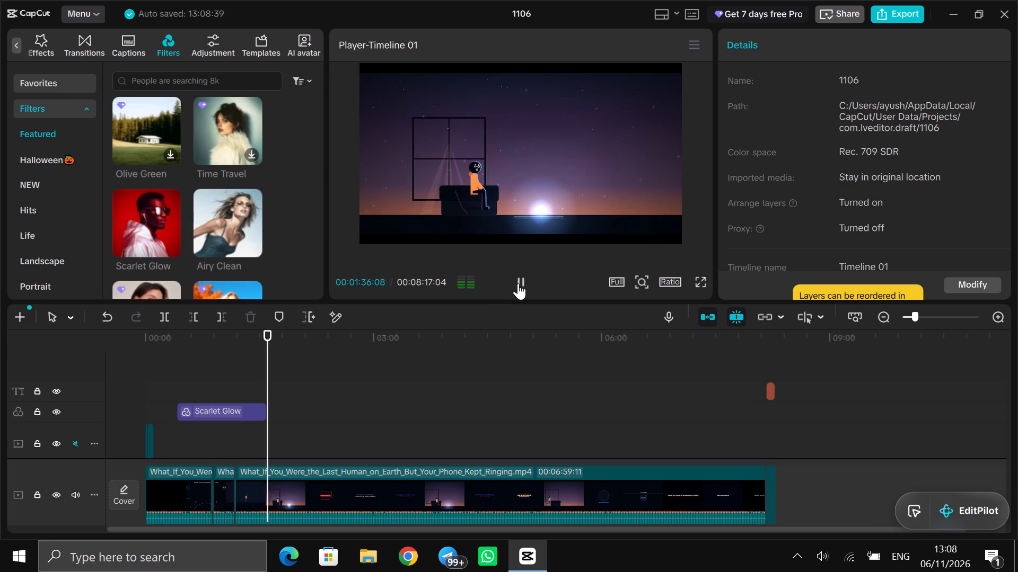
pyautogui.click(518, 283)
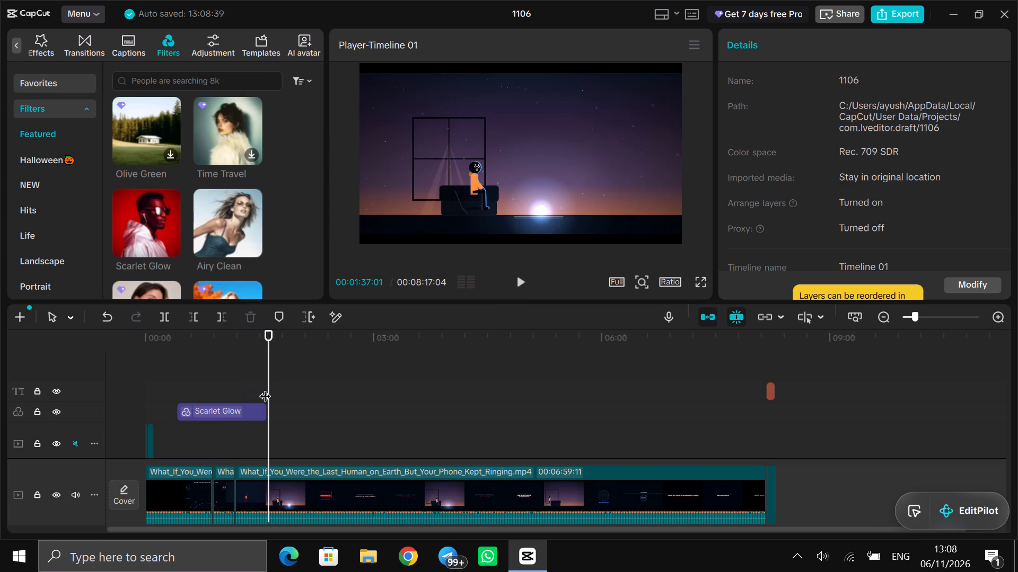
# Scrub back and forth across the Scarlet Glow filter's end to compare the picture with and without it.
pyautogui.click(265, 388)
pyautogui.click(261, 387)
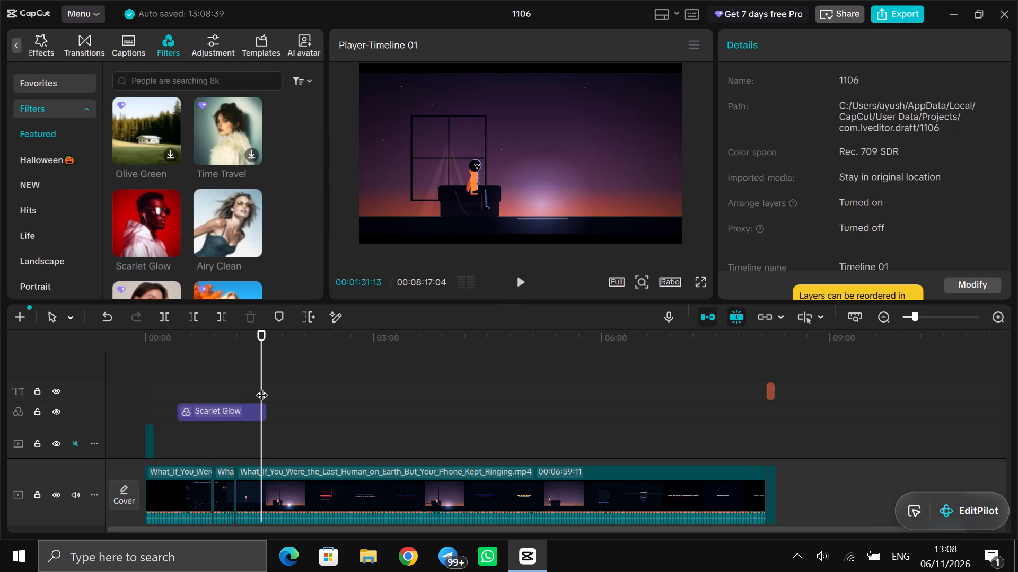
pyautogui.moveTo(261, 387); pyautogui.dragTo(249, 388)
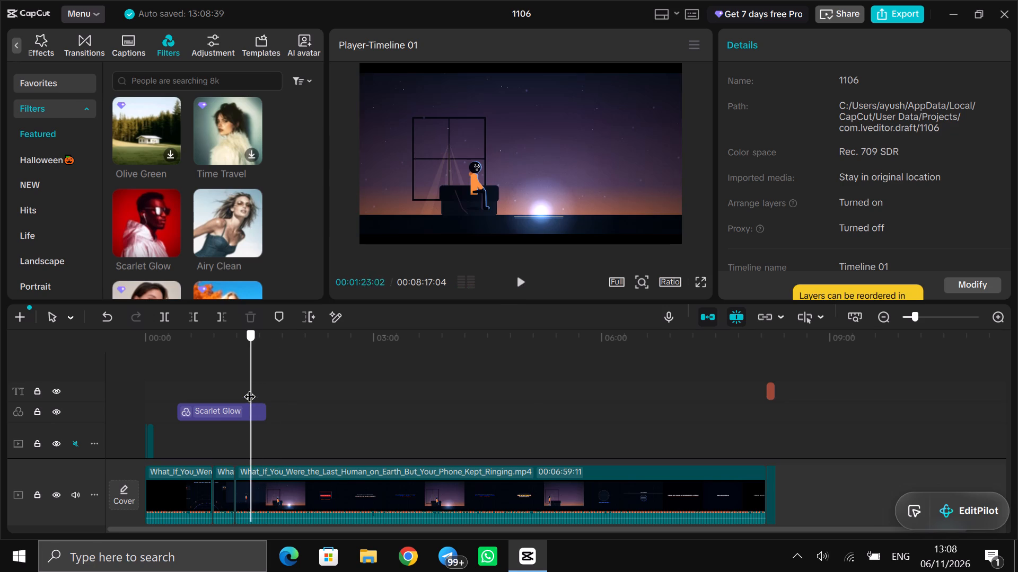
pyautogui.moveTo(249, 388); pyautogui.dragTo(246, 392)
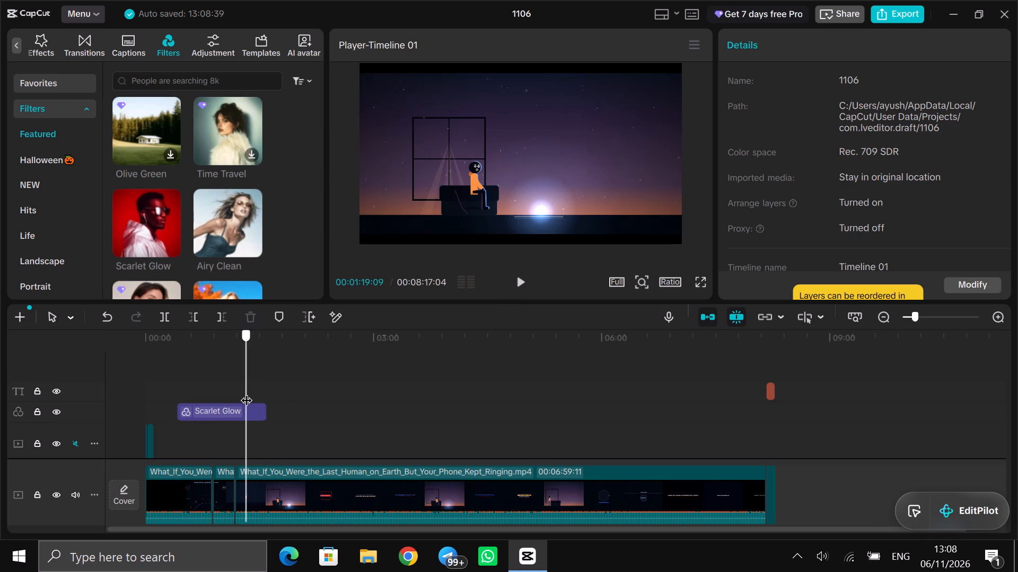
pyautogui.moveTo(246, 392); pyautogui.dragTo(274, 380)
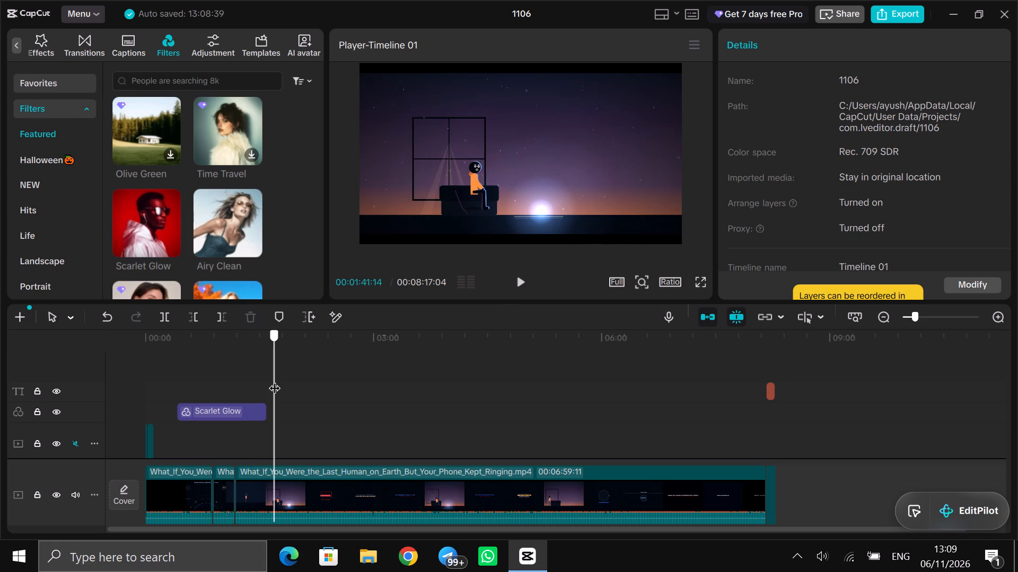
pyautogui.moveTo(274, 380); pyautogui.dragTo(260, 381)
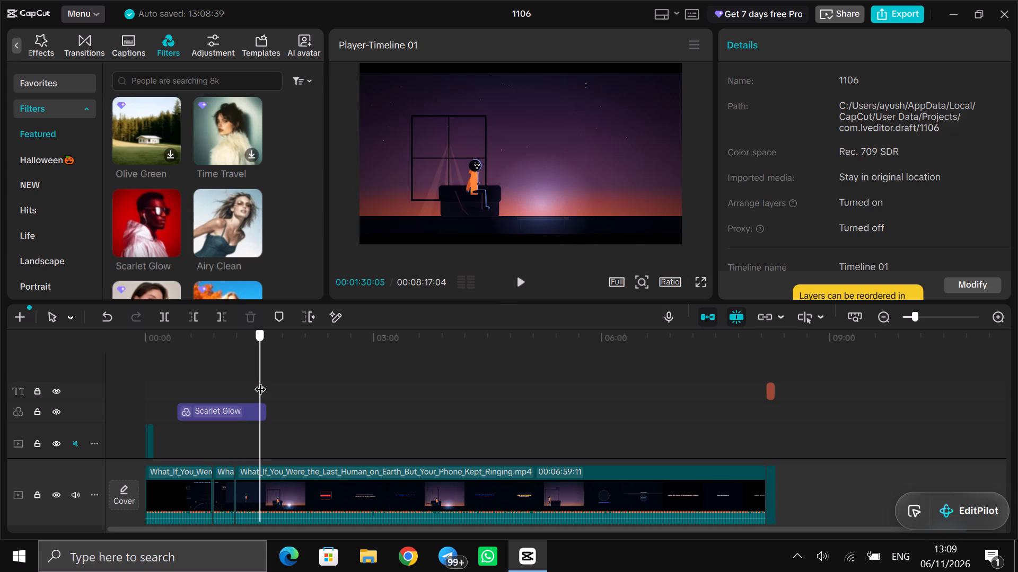
pyautogui.moveTo(260, 381); pyautogui.dragTo(269, 380)
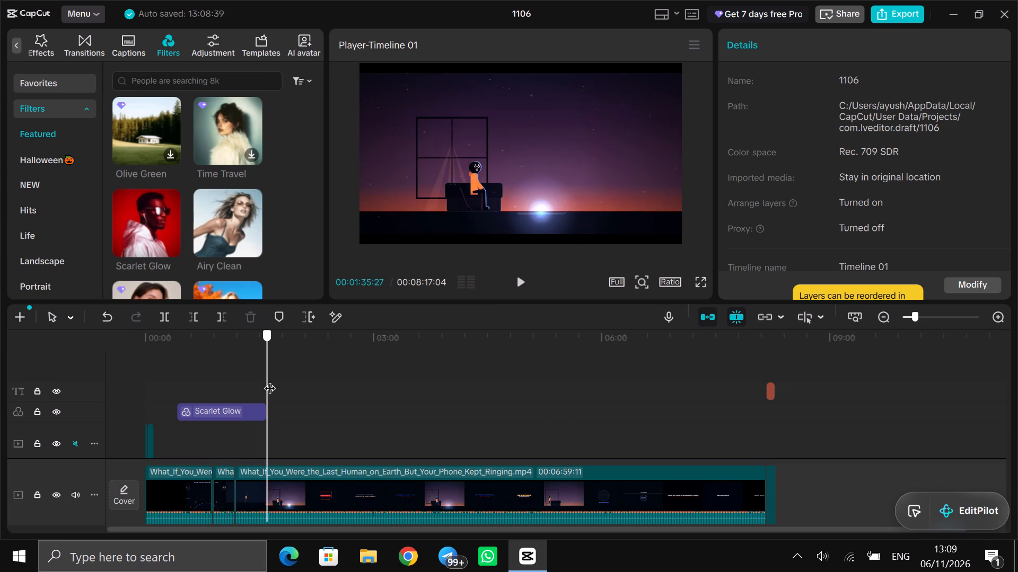
pyautogui.moveTo(269, 380); pyautogui.dragTo(260, 380)
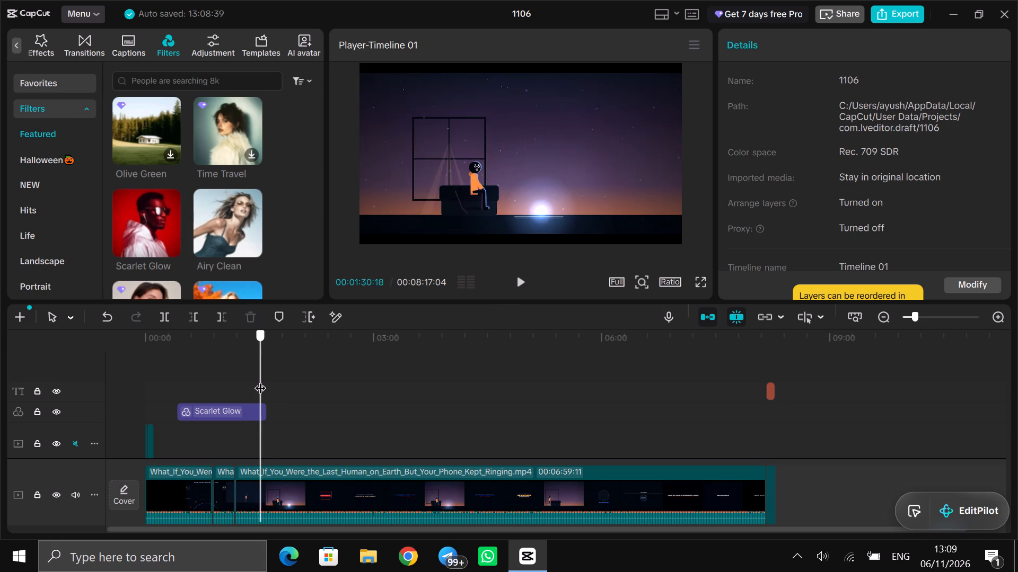
pyautogui.moveTo(260, 380); pyautogui.dragTo(262, 380)
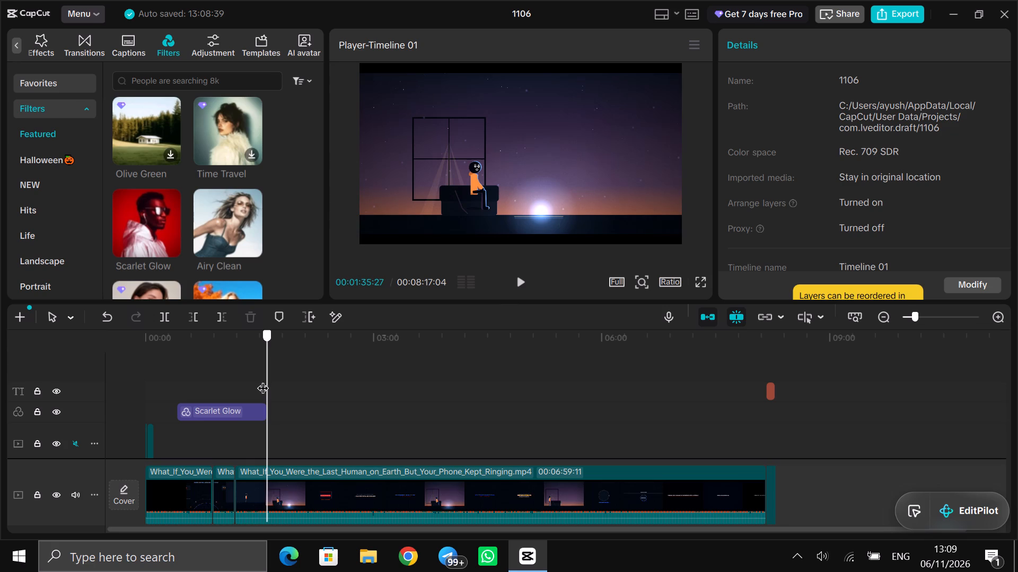
pyautogui.moveTo(262, 380); pyautogui.dragTo(262, 380)
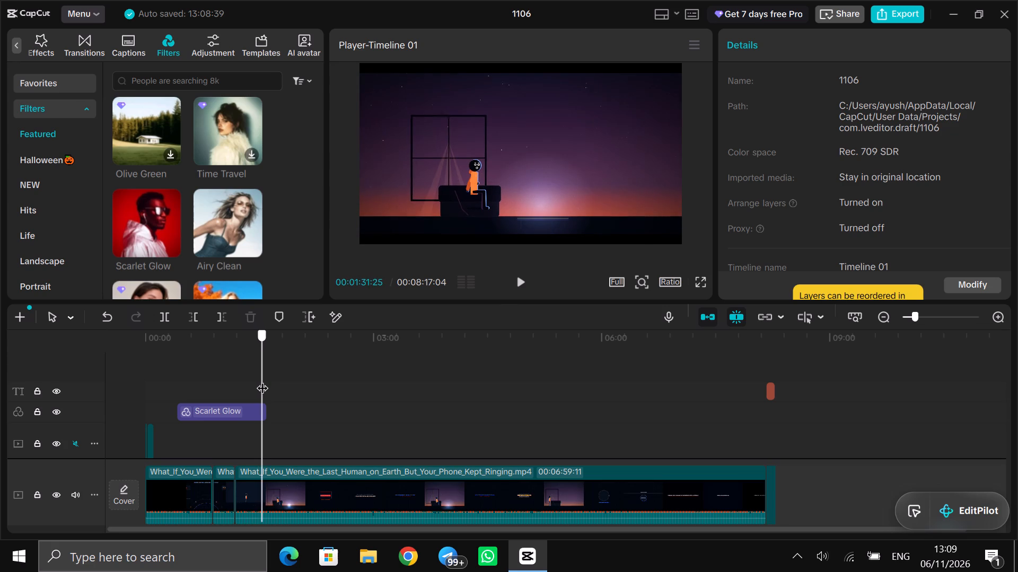
pyautogui.moveTo(262, 380); pyautogui.dragTo(271, 380)
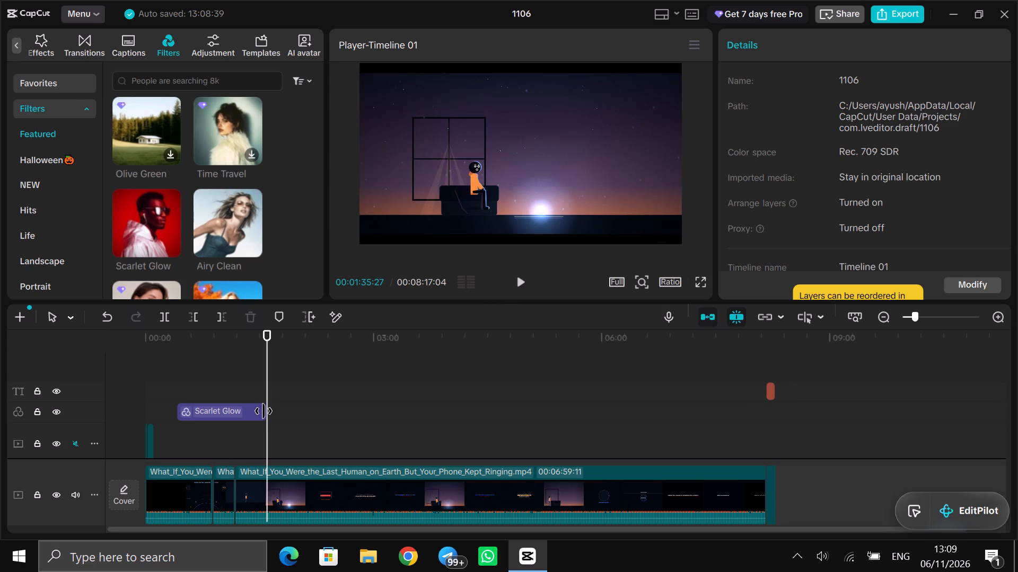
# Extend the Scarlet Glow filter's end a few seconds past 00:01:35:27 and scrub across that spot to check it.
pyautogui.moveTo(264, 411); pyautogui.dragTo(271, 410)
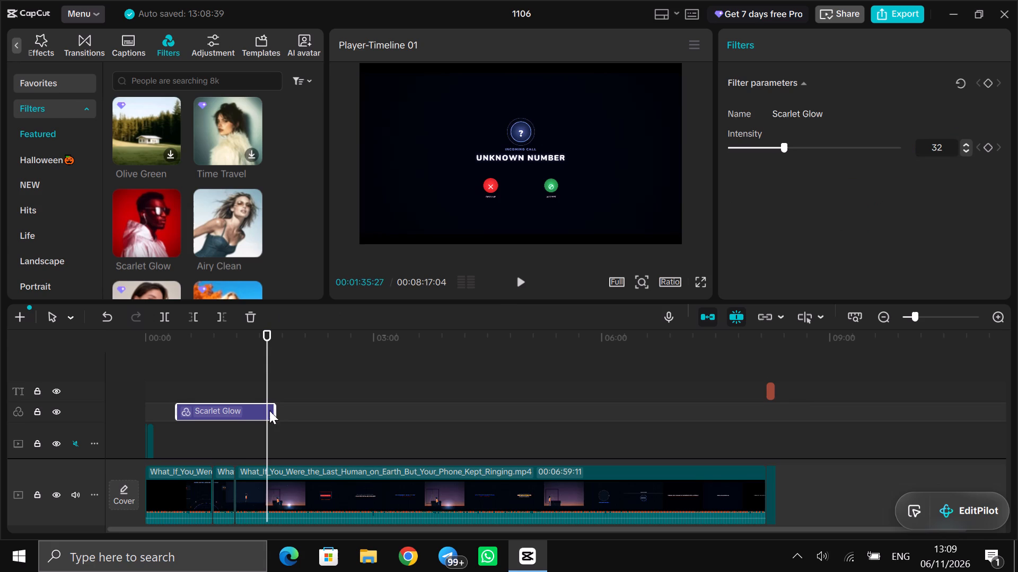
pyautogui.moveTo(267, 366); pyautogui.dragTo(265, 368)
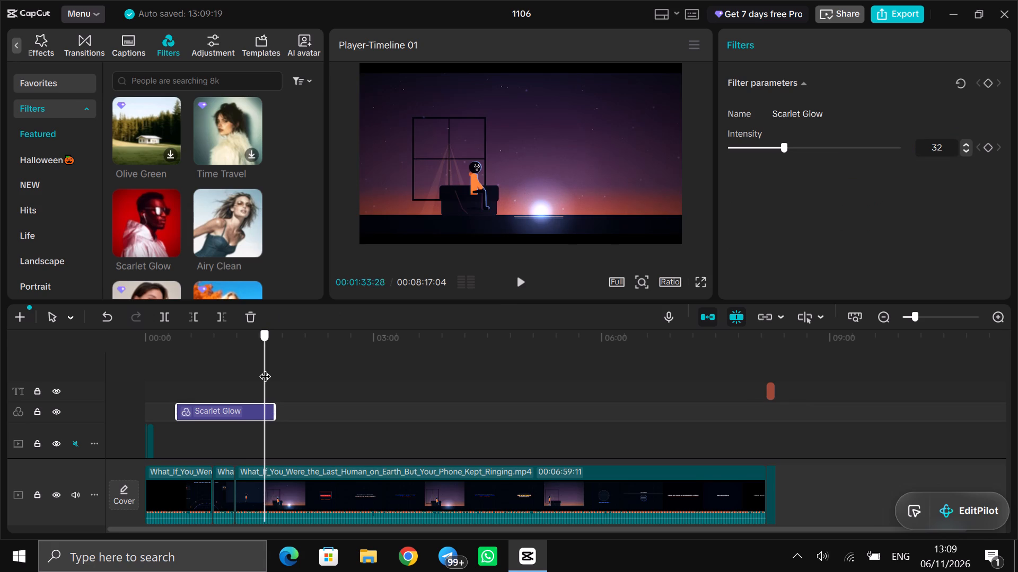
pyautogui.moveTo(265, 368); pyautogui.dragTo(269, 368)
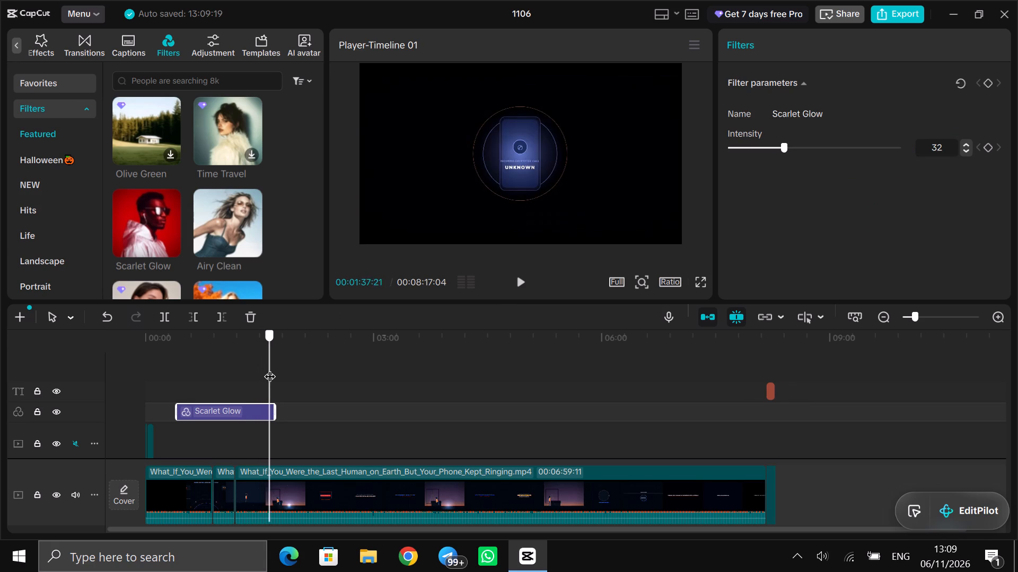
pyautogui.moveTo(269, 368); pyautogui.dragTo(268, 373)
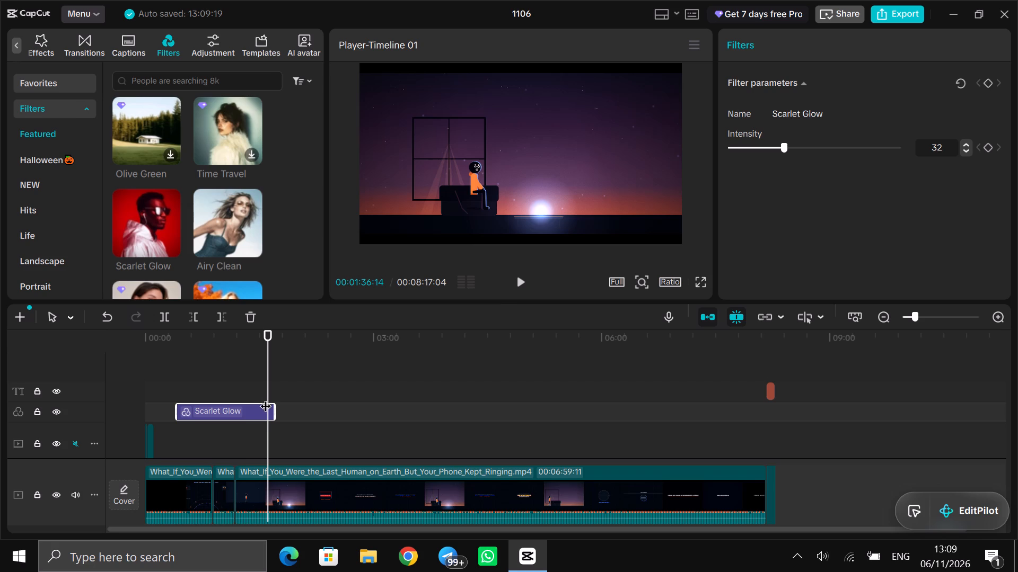
# Delete the Scarlet Glow filter from the timeline.
pyautogui.click(250, 319)
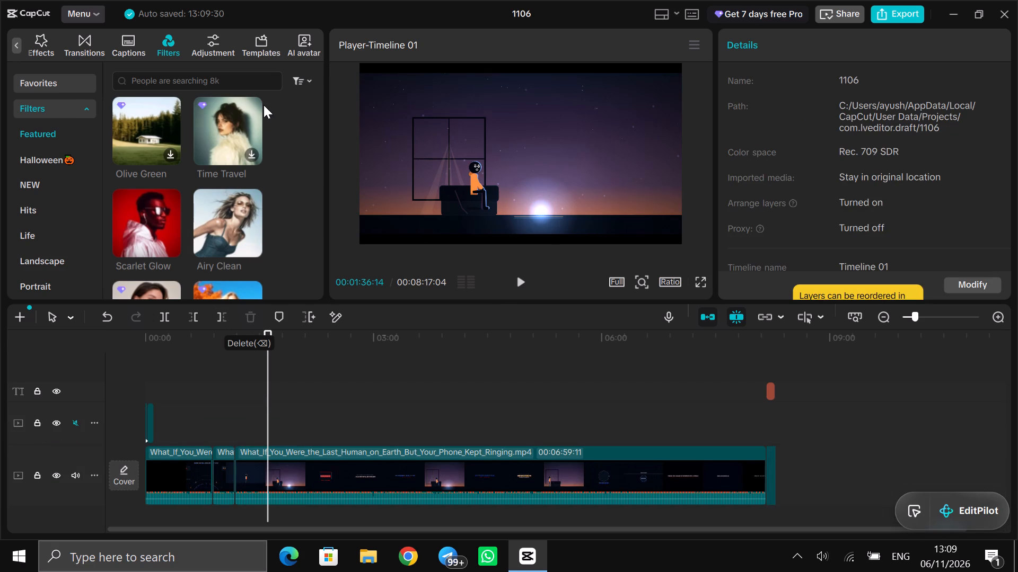
# Add a custom adjustment at 00:01:36:14 and extend its start back to about 00:00:25.
pyautogui.click(207, 35)
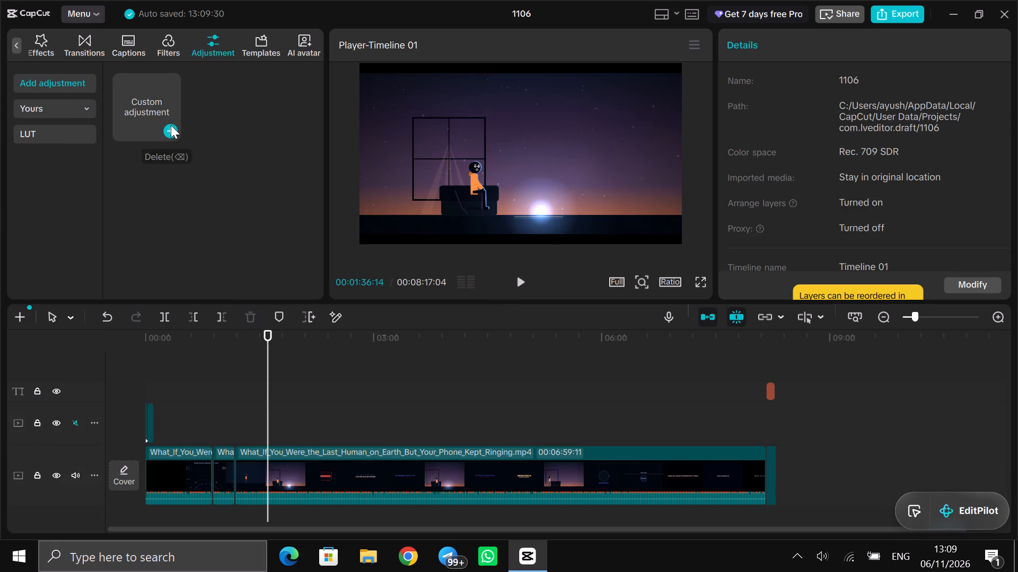
pyautogui.click(172, 131)
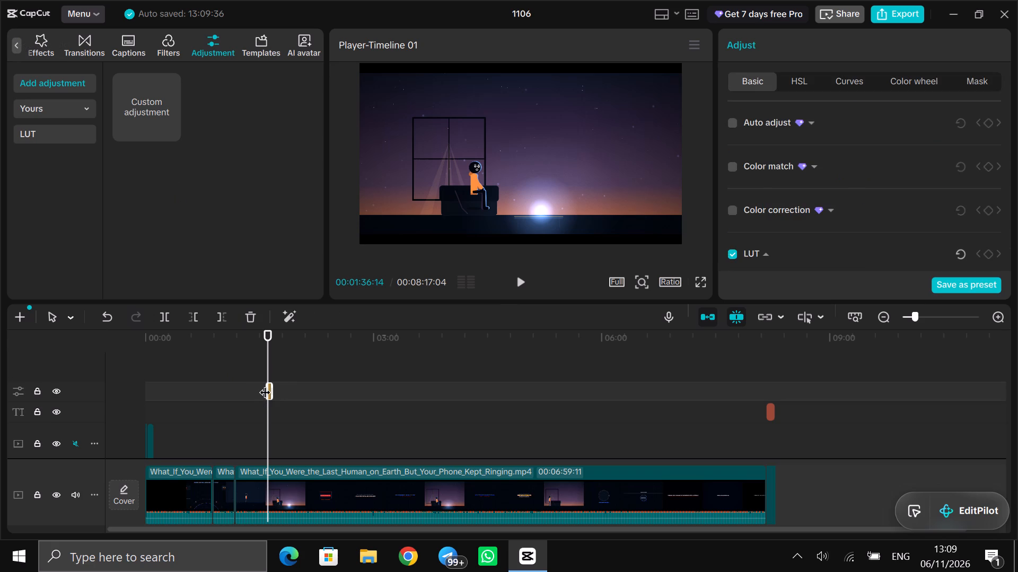
pyautogui.moveTo(259, 380); pyautogui.dragTo(248, 377)
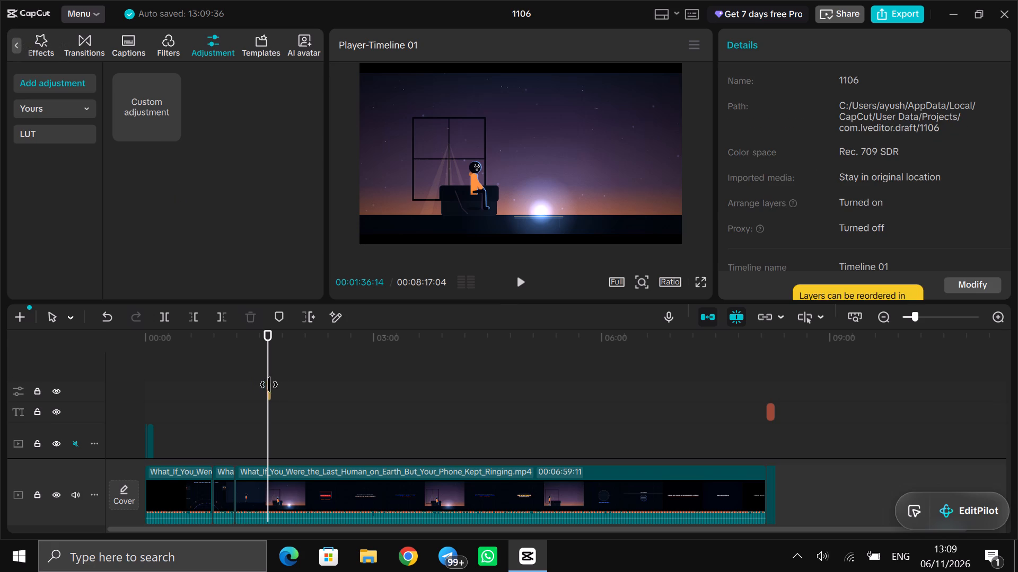
pyautogui.click(271, 386)
pyautogui.click(269, 386)
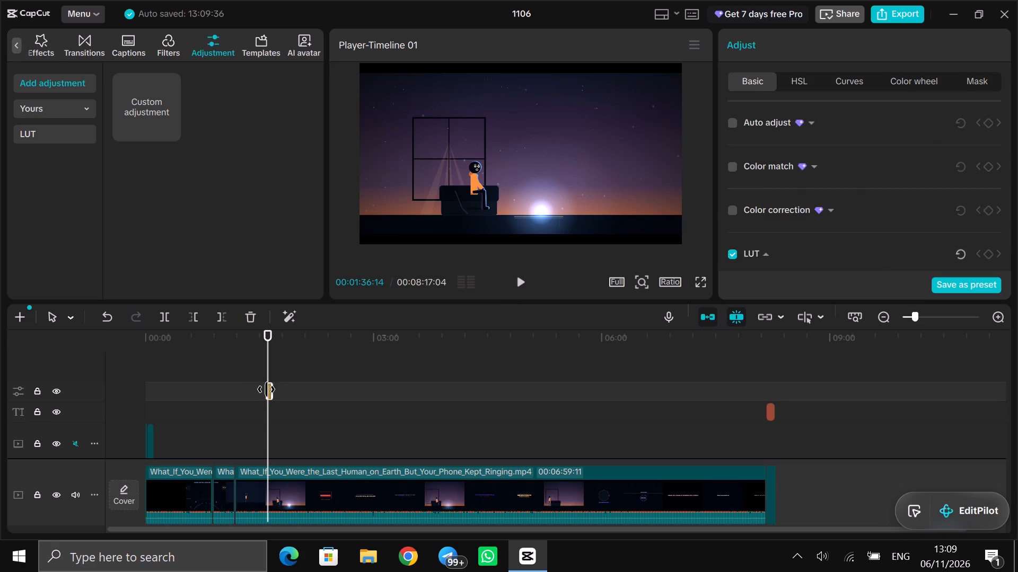
pyautogui.moveTo(266, 389); pyautogui.dragTo(179, 385)
# Move the playhead to 00:00:57:16 and select the adjustment to view its basic settings.
pyautogui.click(217, 370)
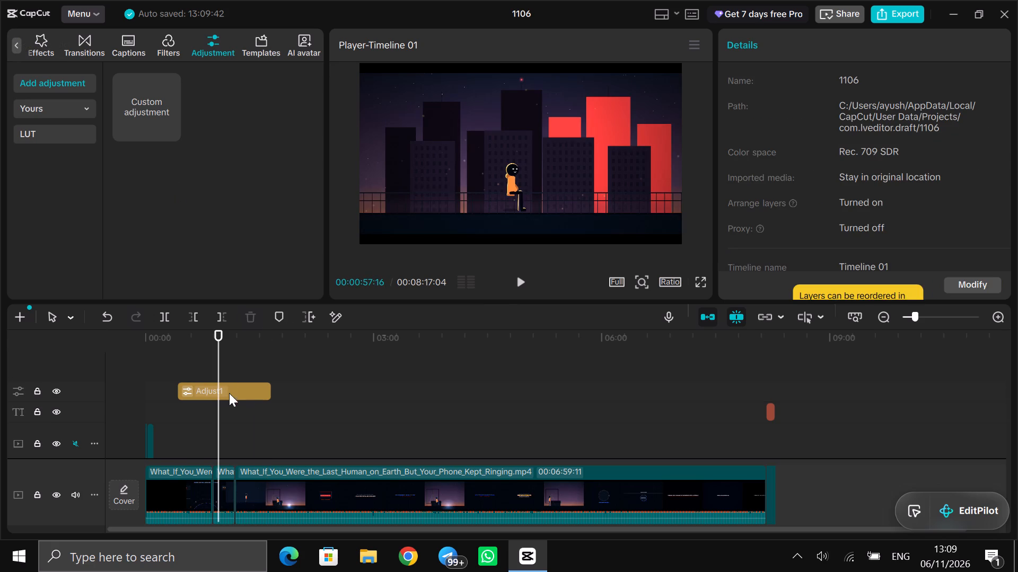
pyautogui.click(227, 386)
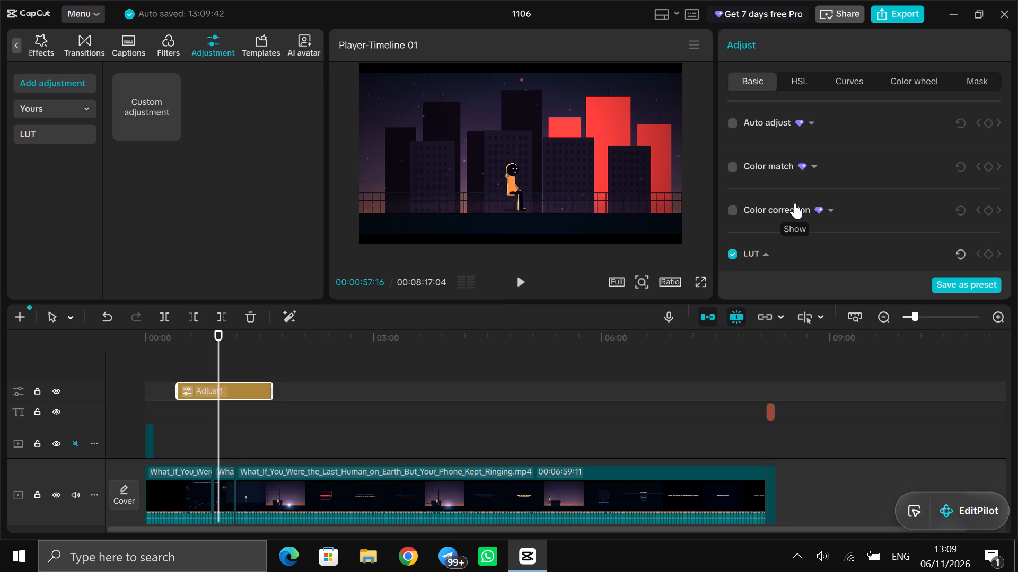
# Turn on the computer's mobile hotspot from the Windows quick settings and return to the video editor.
pyautogui.click(995, 553)
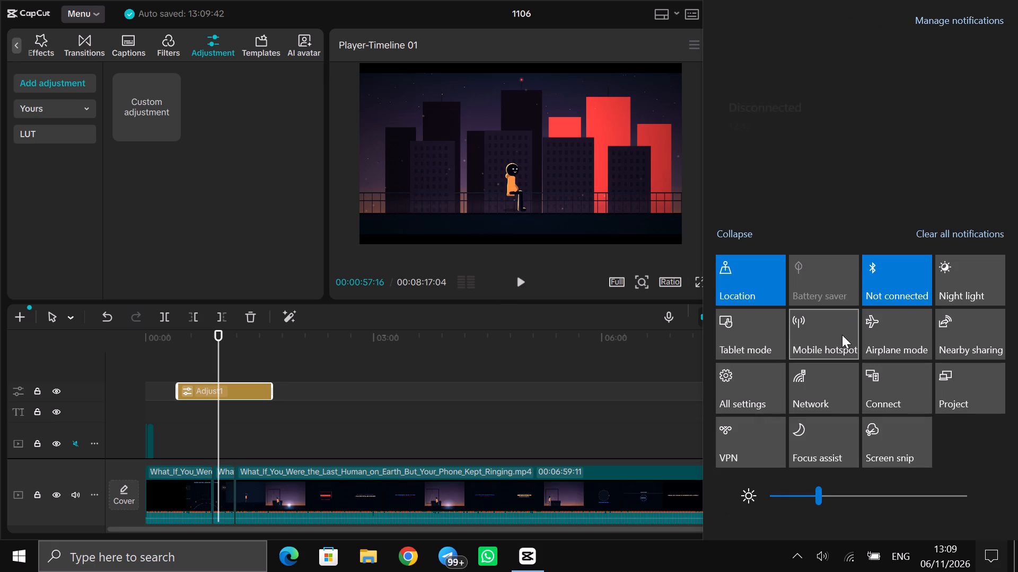
pyautogui.click(842, 335)
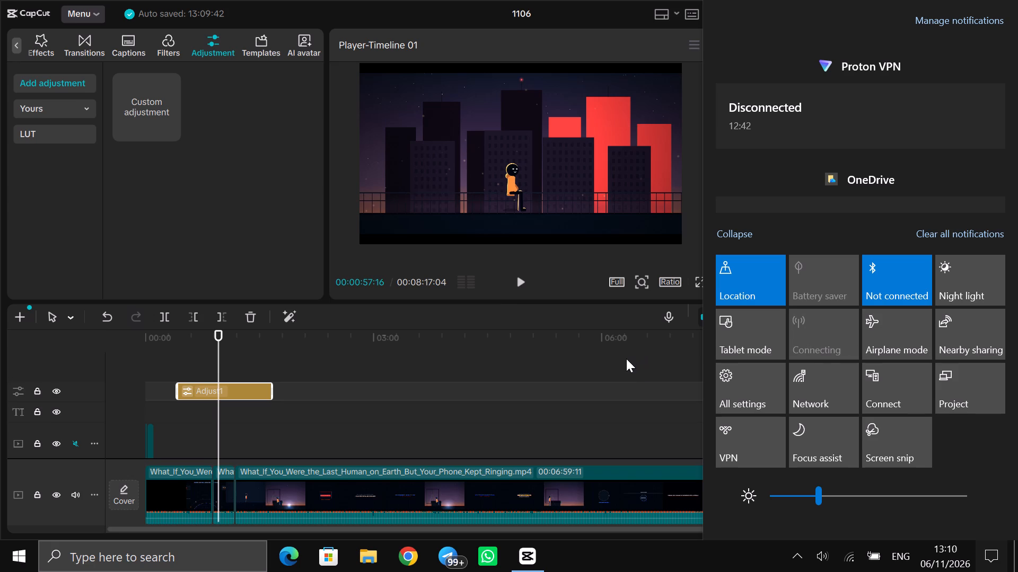
pyautogui.click(626, 359)
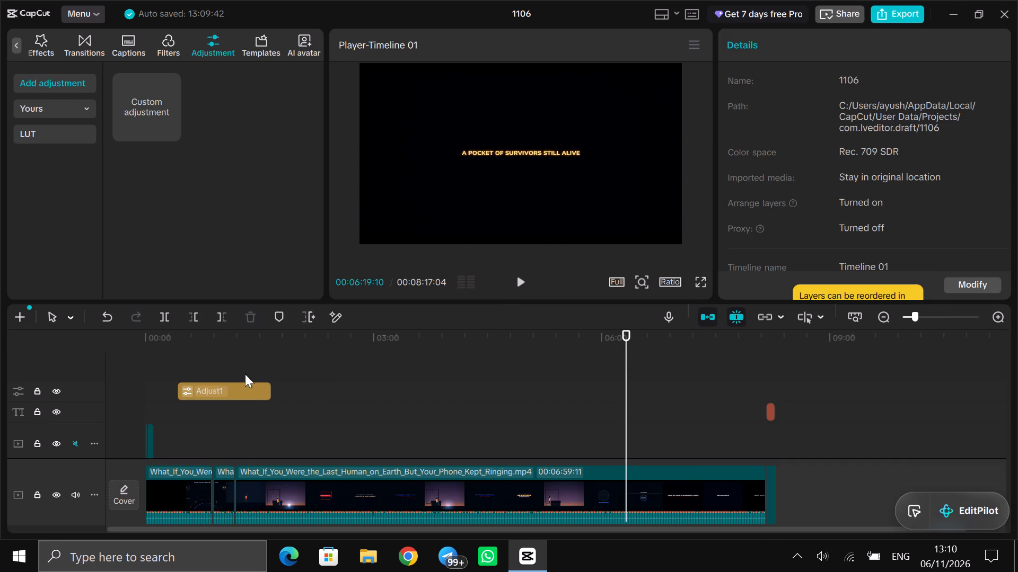
# Move the playhead to 00:01:15:28 and extend the end of the custom adjustment to about 00:01:56.
pyautogui.click(245, 374)
pyautogui.moveTo(245, 374); pyautogui.dragTo(279, 362)
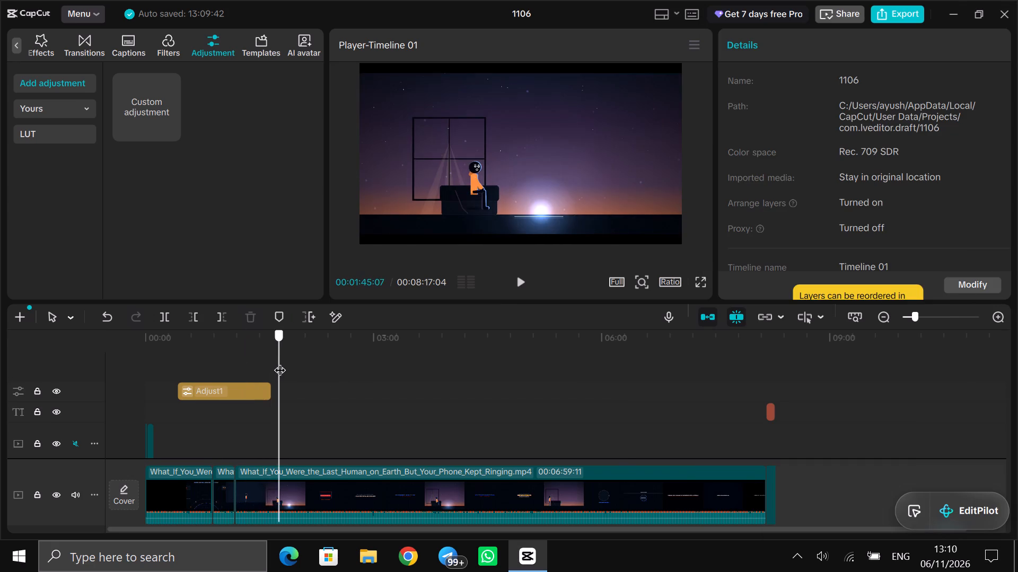
pyautogui.moveTo(279, 362); pyautogui.dragTo(253, 364)
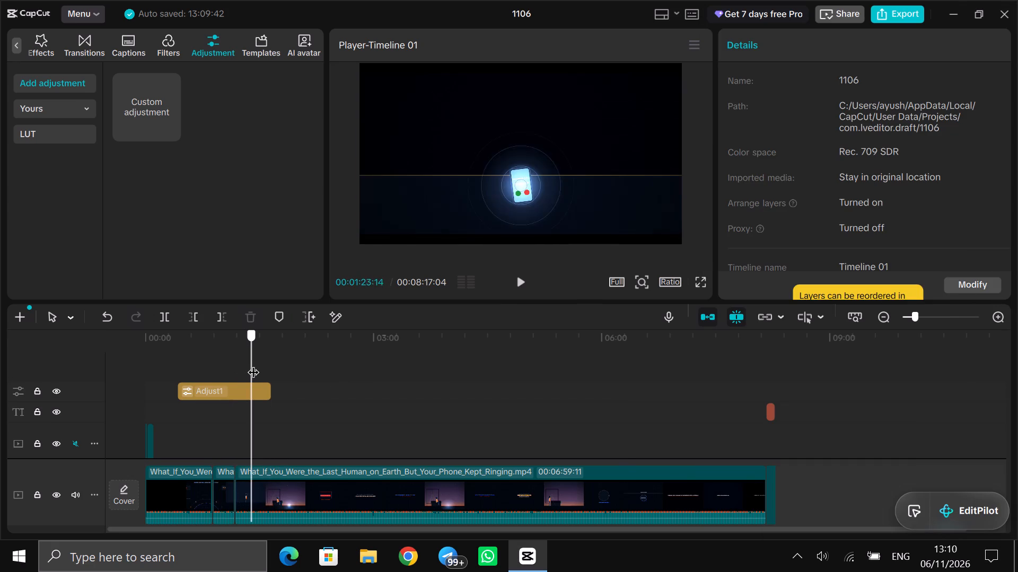
pyautogui.moveTo(253, 364); pyautogui.dragTo(242, 364)
pyautogui.click(253, 384)
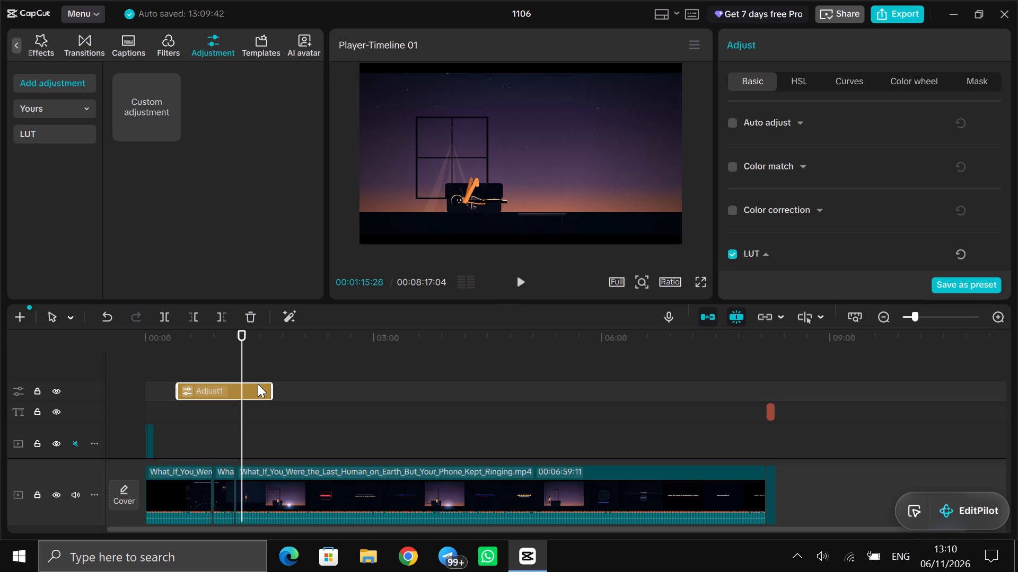
pyautogui.moveTo(271, 389); pyautogui.dragTo(323, 383)
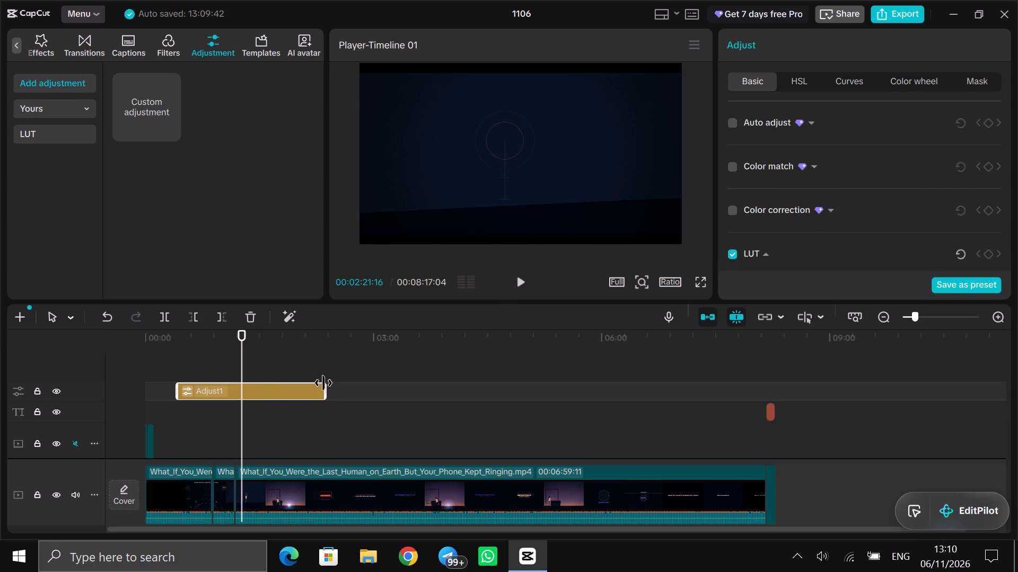
pyautogui.moveTo(323, 383); pyautogui.dragTo(296, 372)
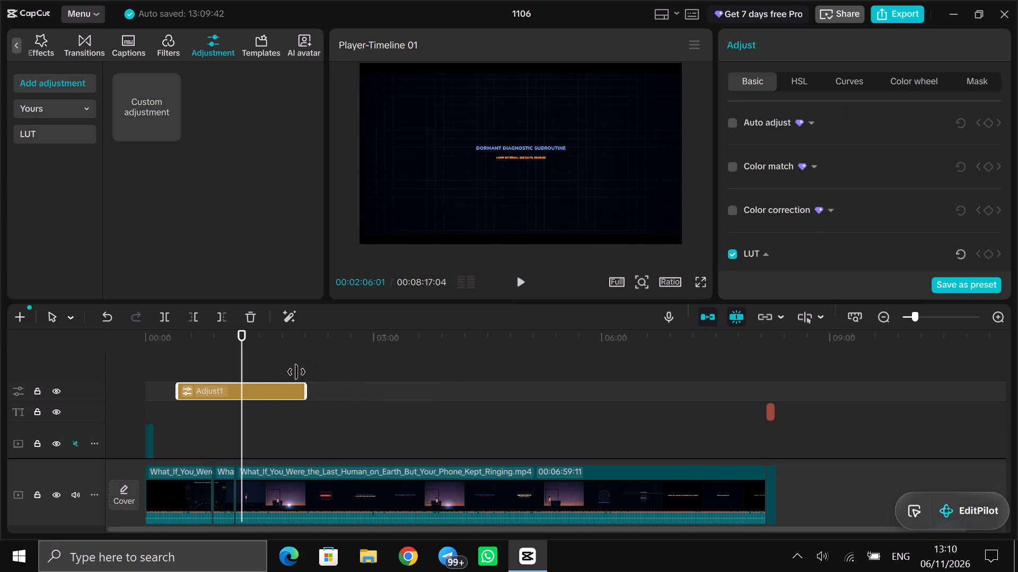
pyautogui.moveTo(296, 372); pyautogui.dragTo(289, 375)
# Set the adjustment's Temp to 5 and Tint to 5.
pyautogui.scroll(-3, 814, 200)
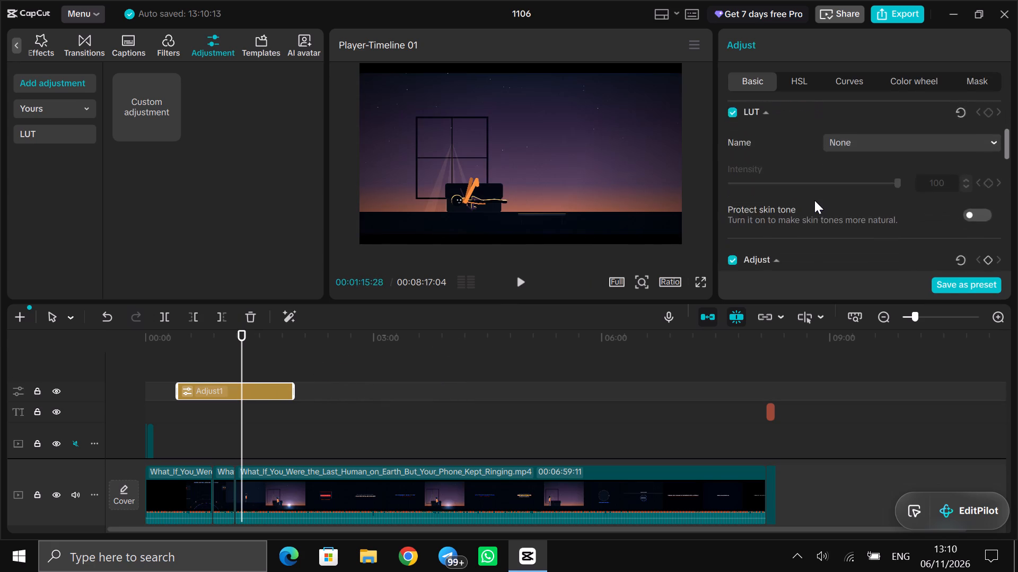
pyautogui.scroll(-4, 814, 200)
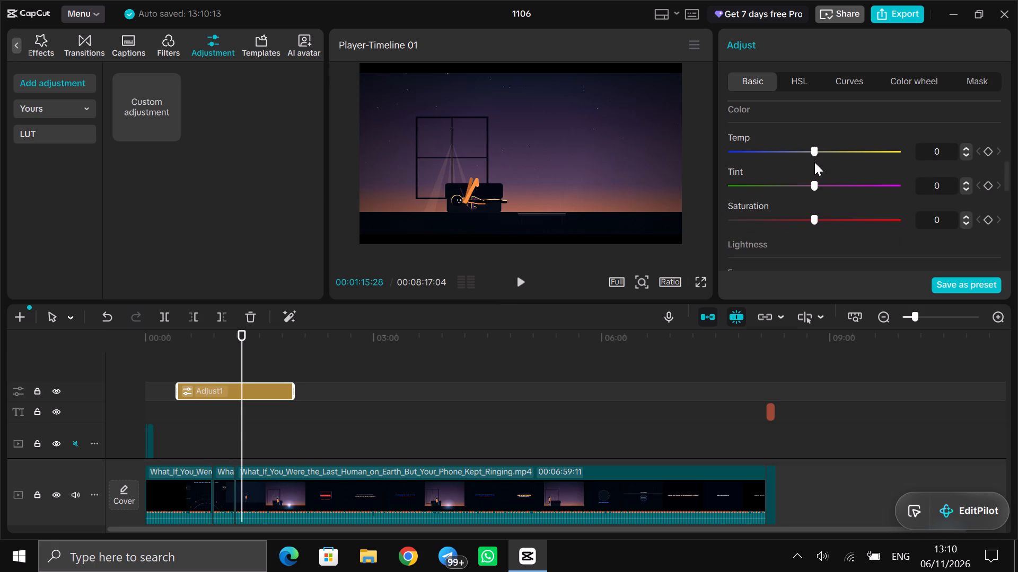
pyautogui.doubleClick(967, 148)
pyautogui.doubleClick(967, 148)
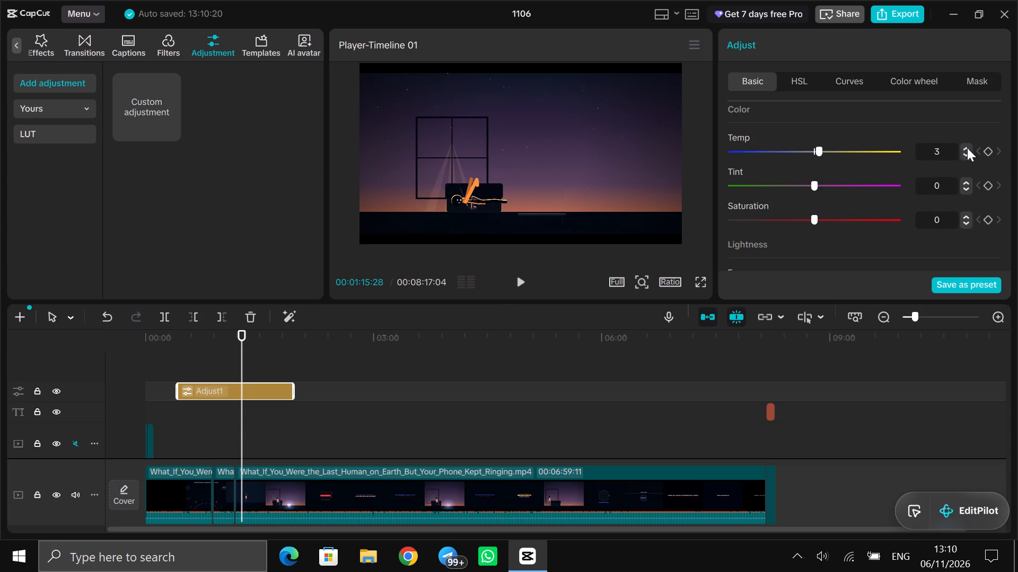
pyautogui.click(967, 148)
pyautogui.click(963, 182)
pyautogui.click(963, 182)
pyautogui.click(963, 182)
pyautogui.click(963, 182)
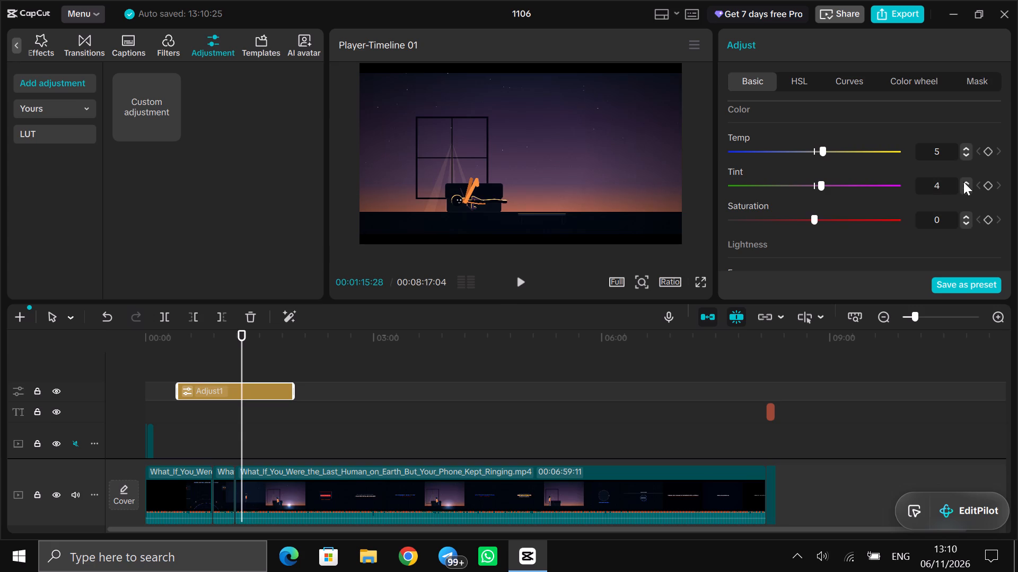
pyautogui.click(963, 182)
# Set the adjustment's Saturation to 5.
pyautogui.click(966, 218)
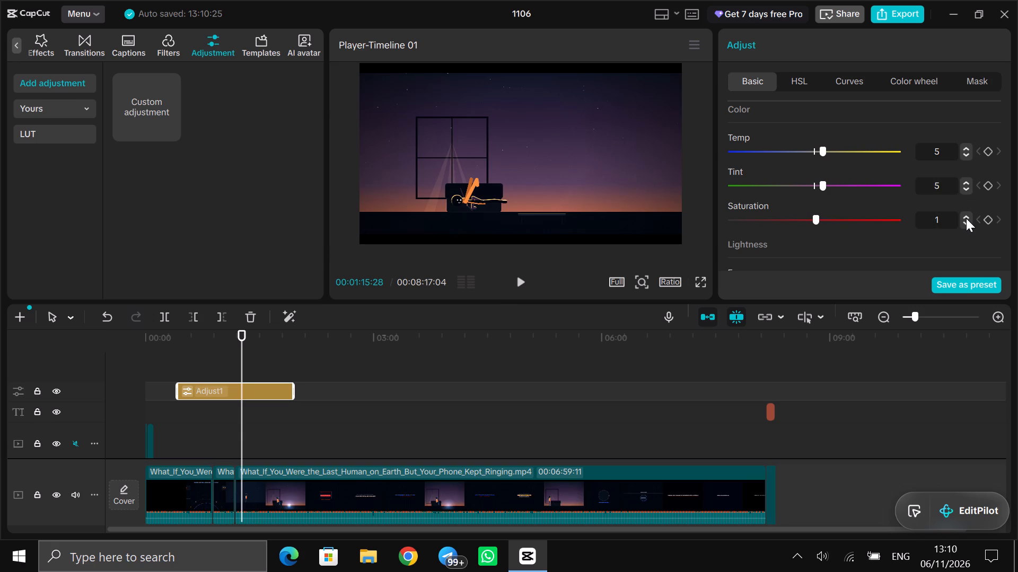
pyautogui.click(966, 218)
pyautogui.click(966, 218)
pyautogui.click(966, 218)
pyautogui.click(966, 218)
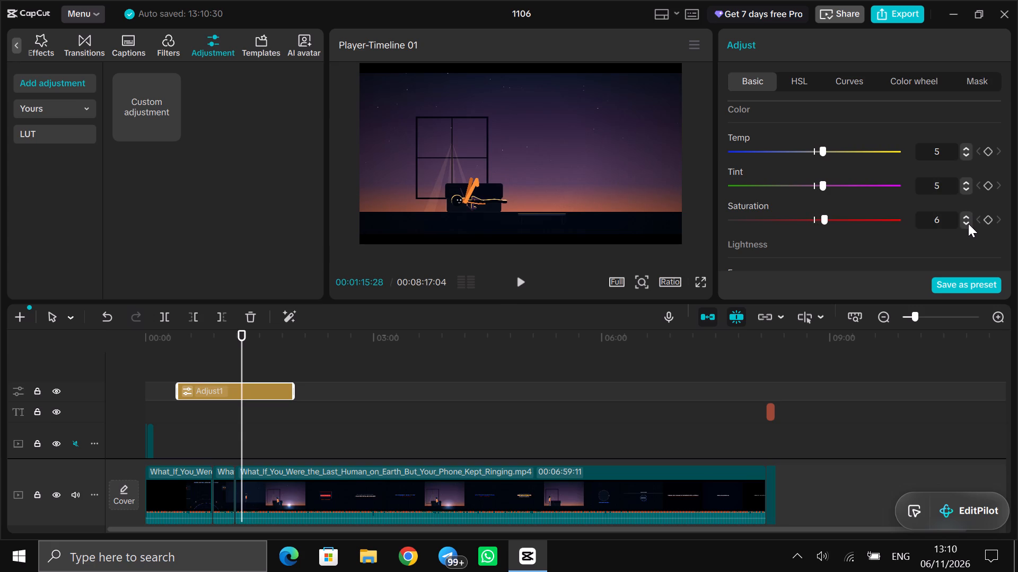
pyautogui.click(968, 224)
# Set the adjustment's lightness values: Exposure 3, Contrast 3 and Highlight 4.
pyautogui.scroll(-1, 926, 236)
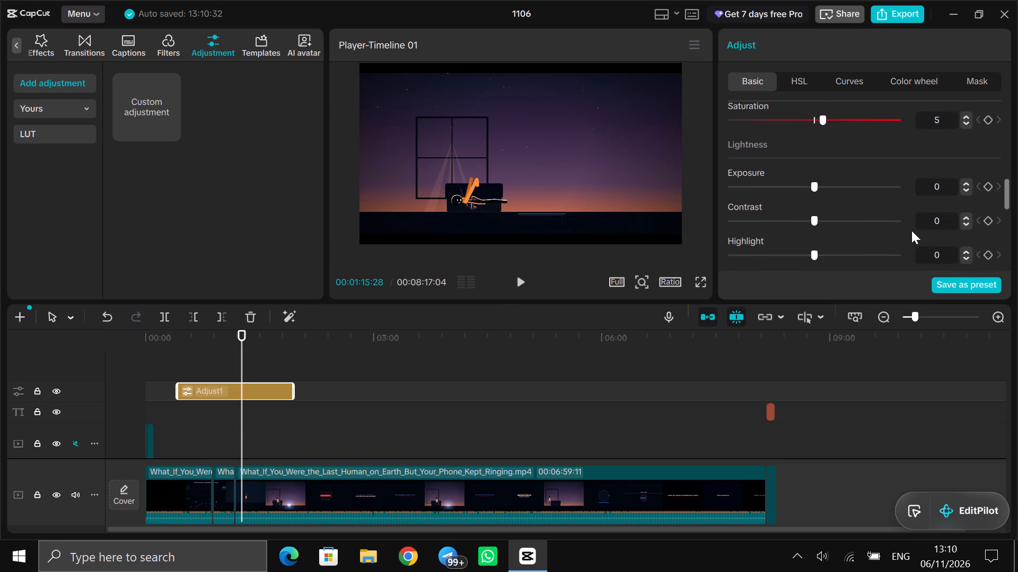
pyautogui.doubleClick(969, 183)
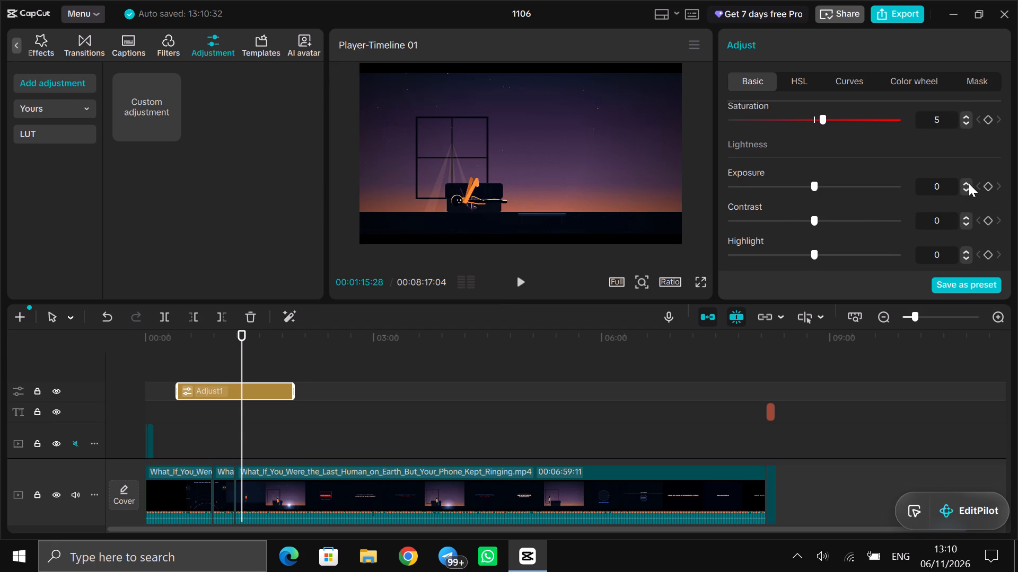
pyautogui.click(965, 183)
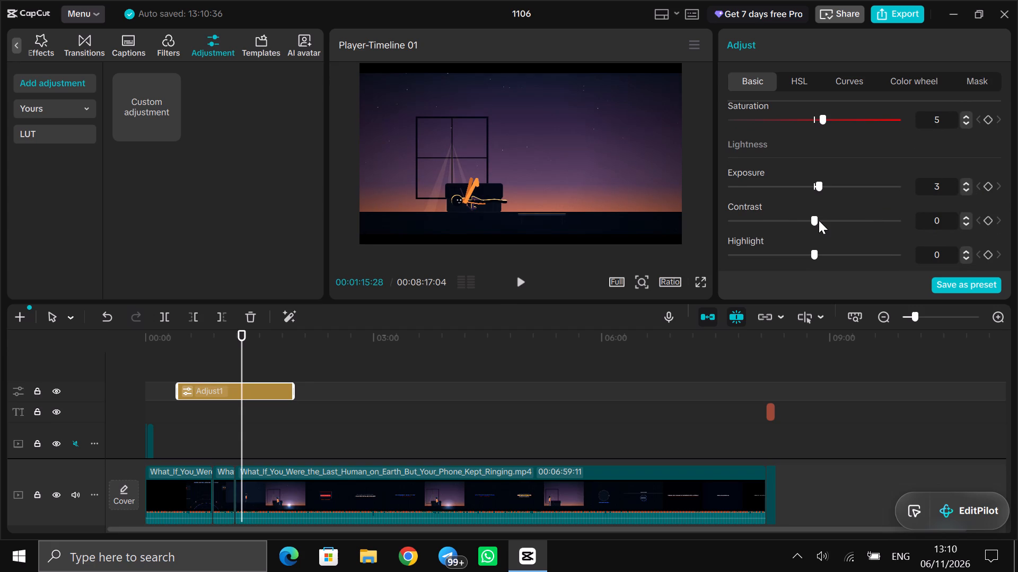
pyautogui.click(819, 220)
pyautogui.click(967, 225)
pyautogui.click(820, 254)
pyautogui.click(964, 258)
# Set the adjustment's Shadow to 1 and Brilliance to 4, leaving Whites and Blacks alone.
pyautogui.scroll(-1, 884, 251)
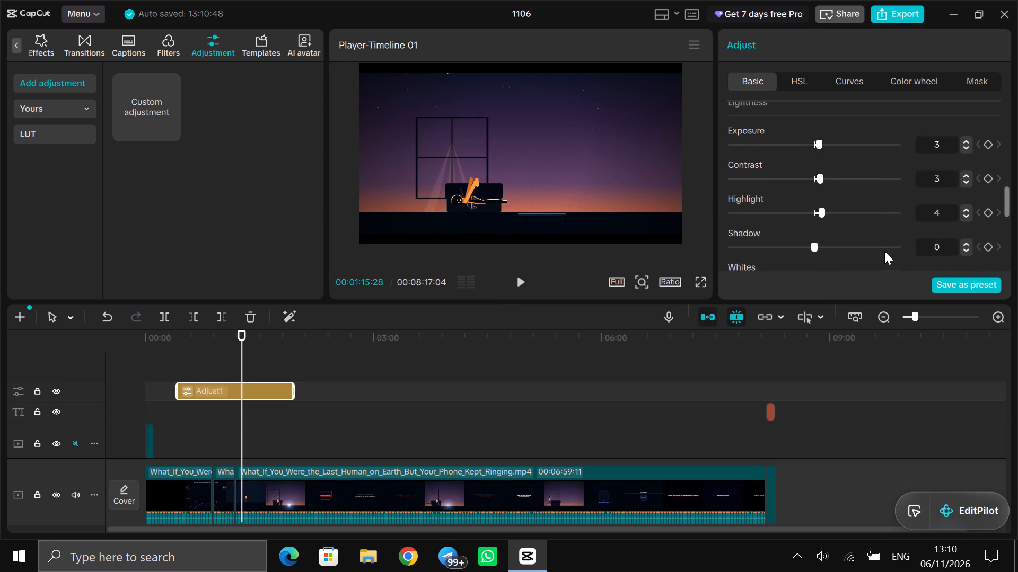
pyautogui.scroll(-1, 884, 251)
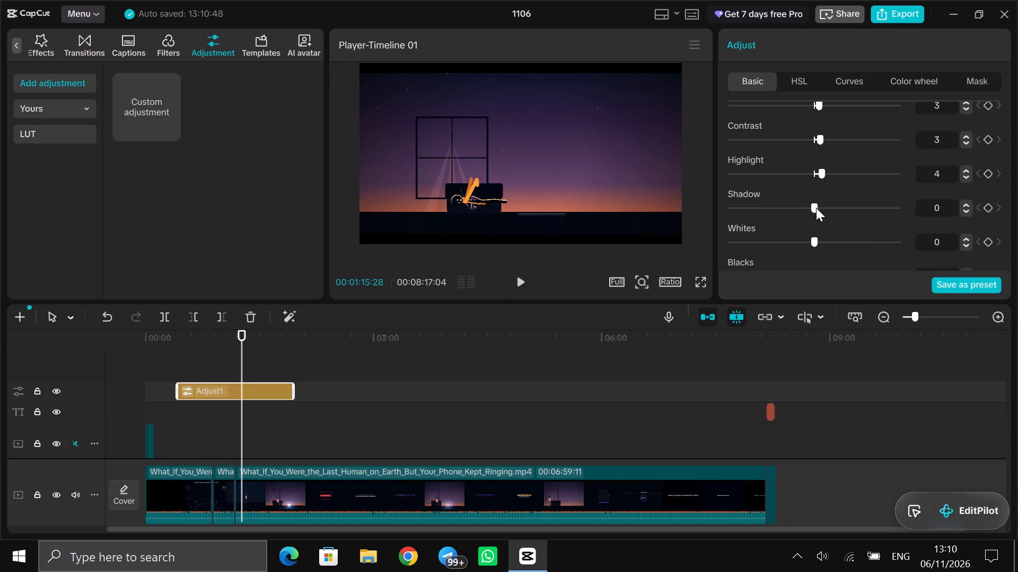
pyautogui.moveTo(816, 208); pyautogui.dragTo(868, 205)
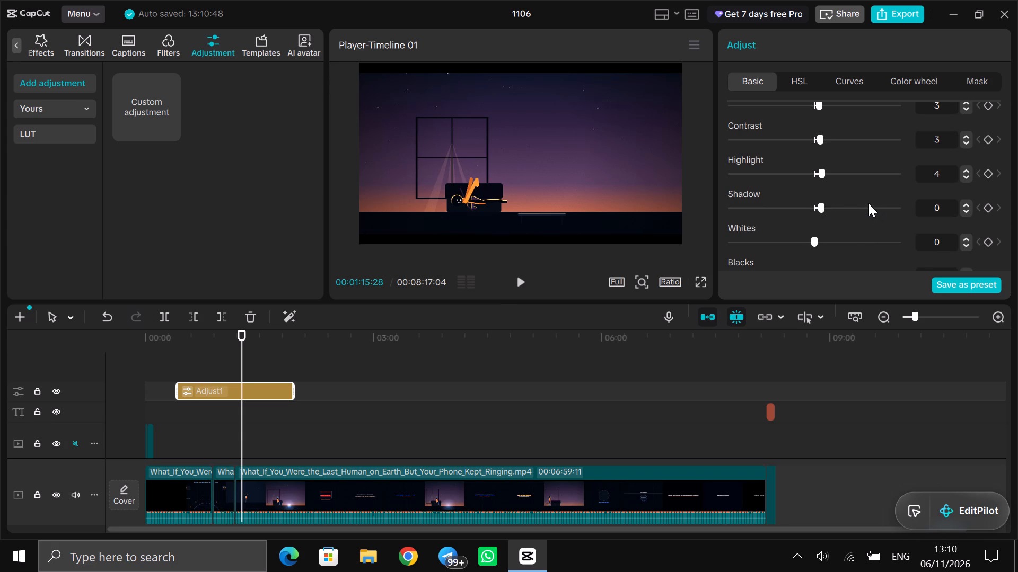
pyautogui.click(856, 208)
pyautogui.moveTo(854, 208); pyautogui.dragTo(856, 208)
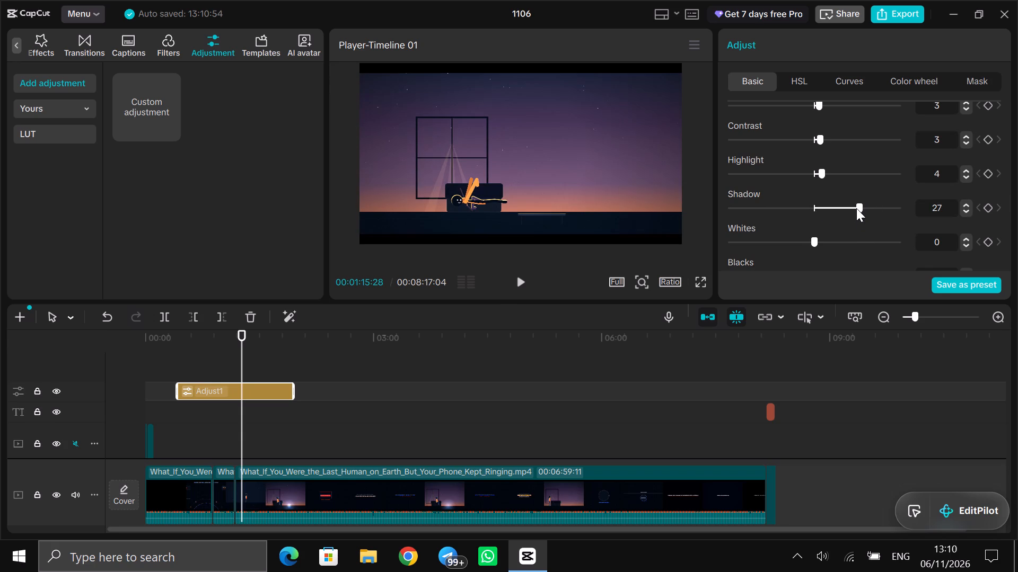
pyautogui.moveTo(856, 208); pyautogui.dragTo(815, 208)
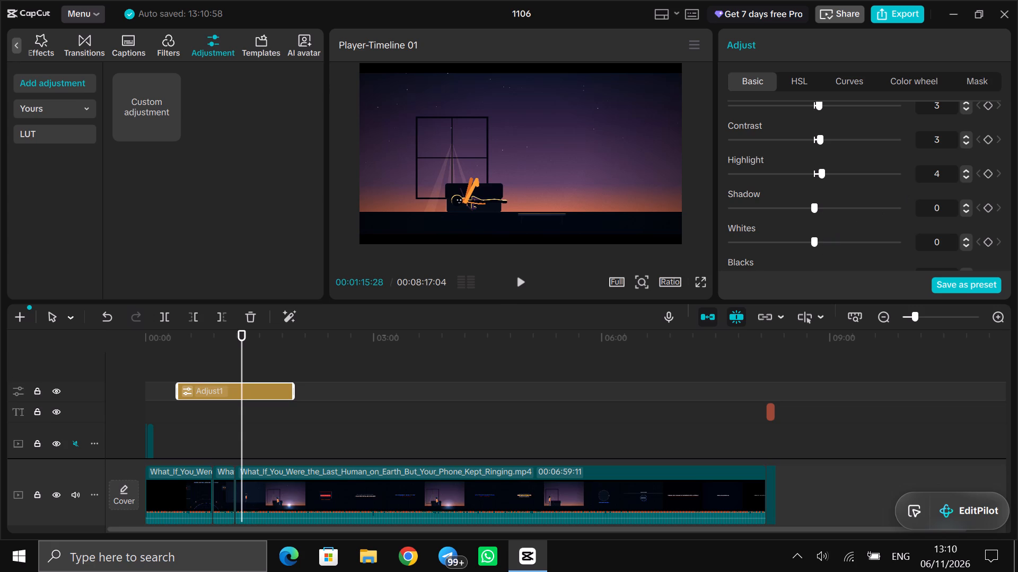
pyautogui.click(966, 205)
pyautogui.scroll(-2, 823, 239)
pyautogui.click(820, 193)
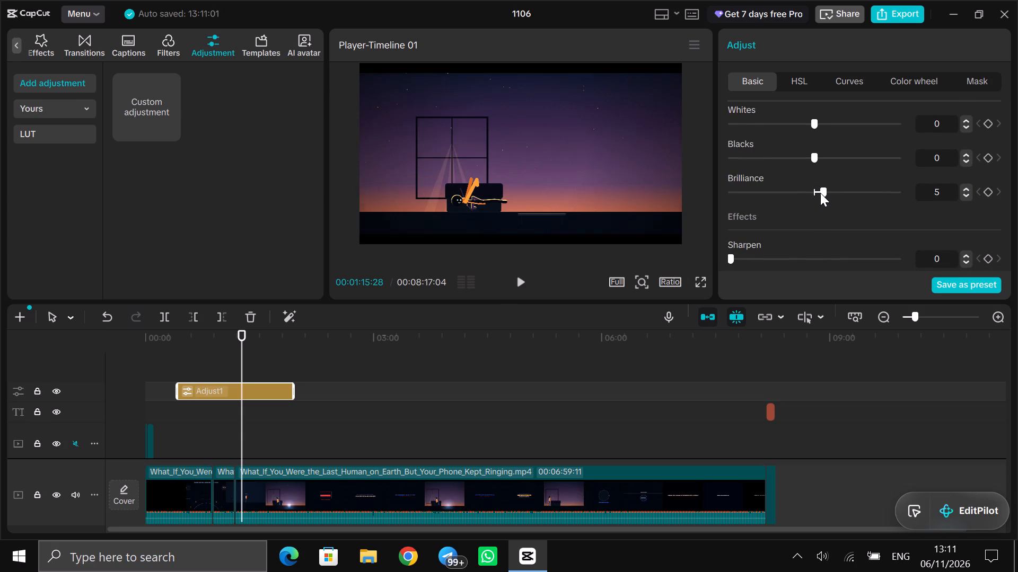
pyautogui.click(966, 195)
# Set the adjustment's Sharpen effect to 11 and its Clarity to 50.
pyautogui.click(739, 256)
pyautogui.moveTo(739, 256); pyautogui.dragTo(843, 276)
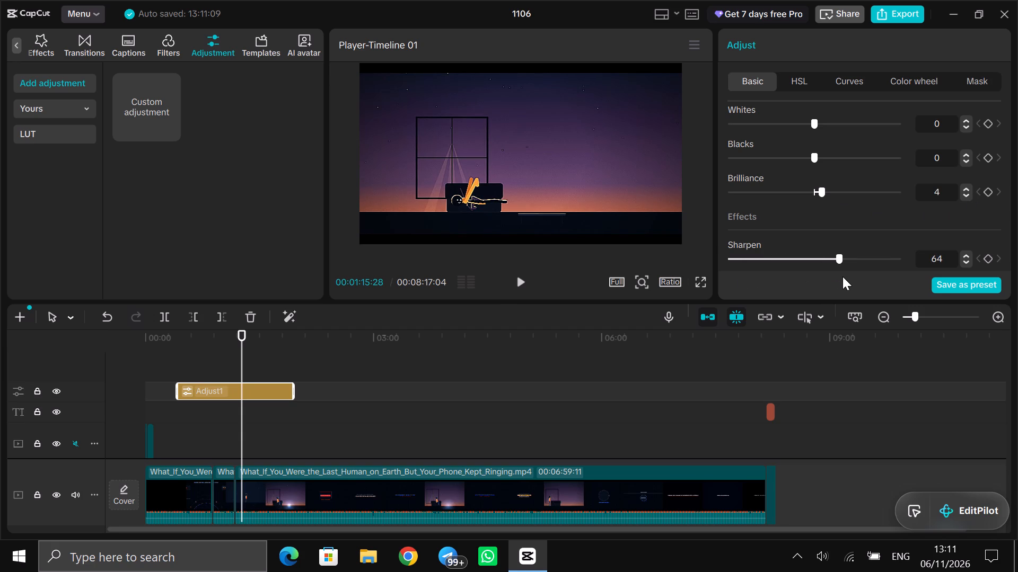
pyautogui.moveTo(843, 276); pyautogui.dragTo(881, 251)
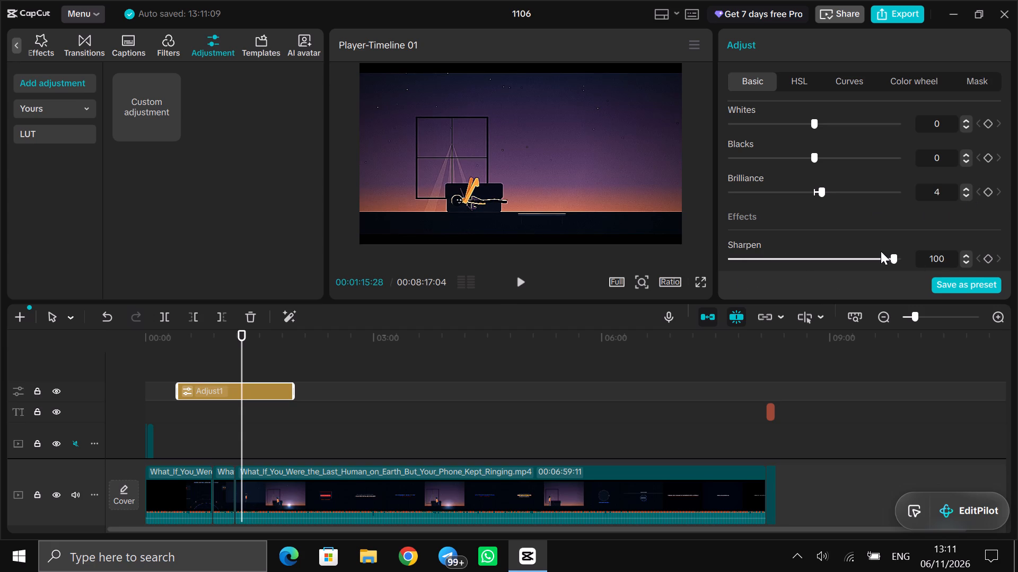
pyautogui.moveTo(881, 251); pyautogui.dragTo(754, 268)
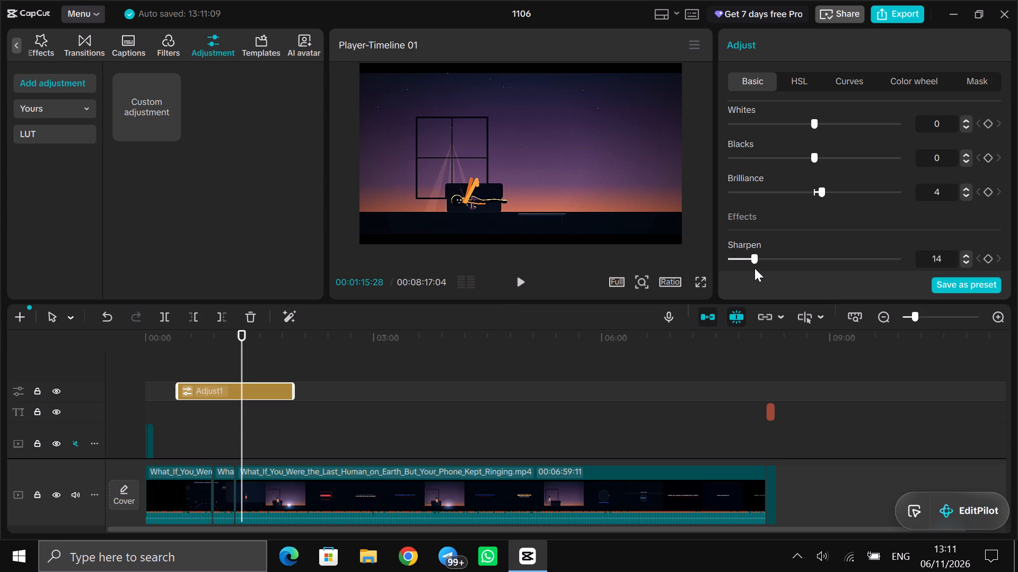
pyautogui.moveTo(754, 268); pyautogui.dragTo(750, 269)
pyautogui.scroll(-2, 750, 245)
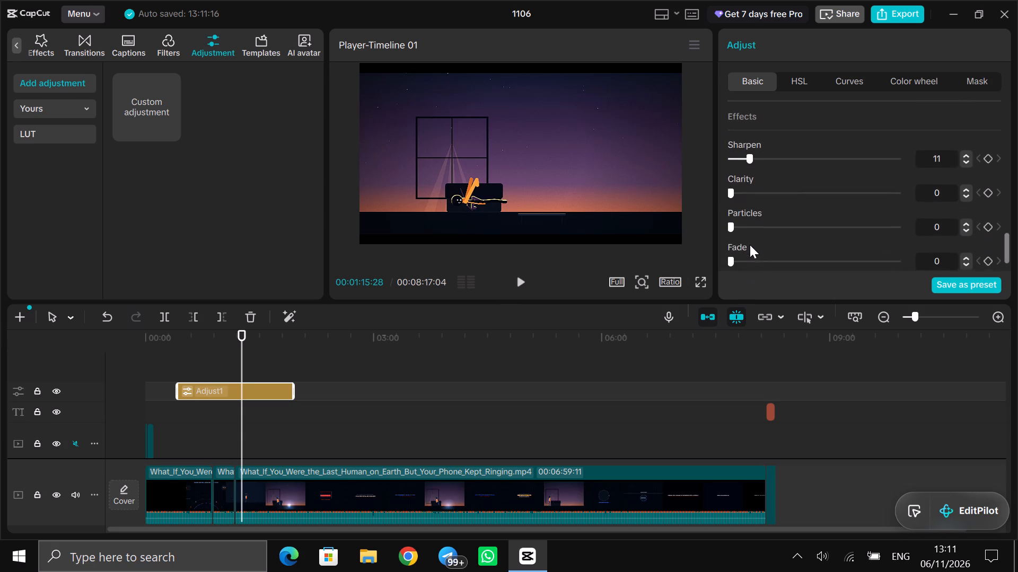
pyautogui.click(827, 198)
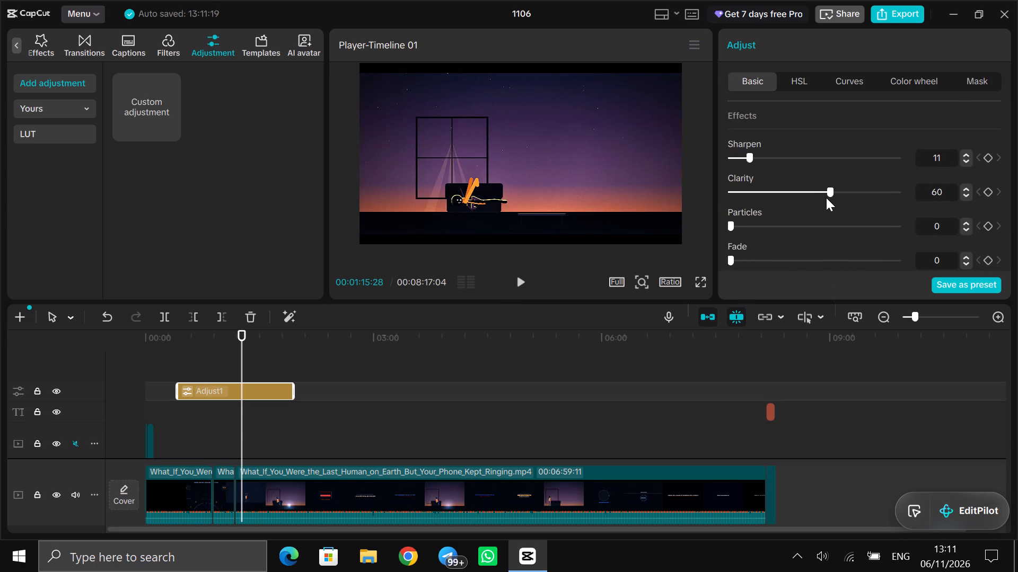
pyautogui.click(818, 192)
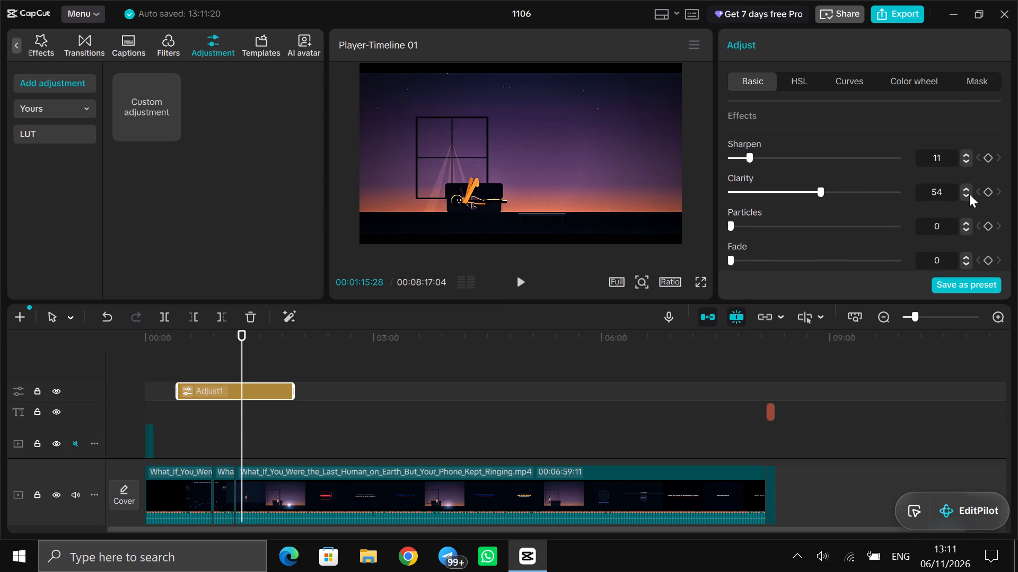
pyautogui.tripleClick(968, 194)
pyautogui.click(968, 194)
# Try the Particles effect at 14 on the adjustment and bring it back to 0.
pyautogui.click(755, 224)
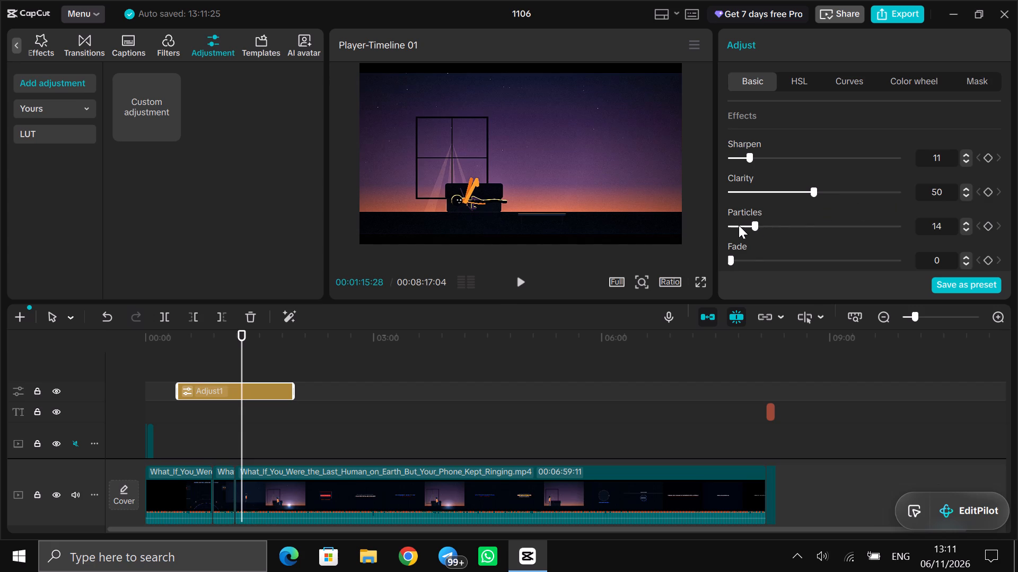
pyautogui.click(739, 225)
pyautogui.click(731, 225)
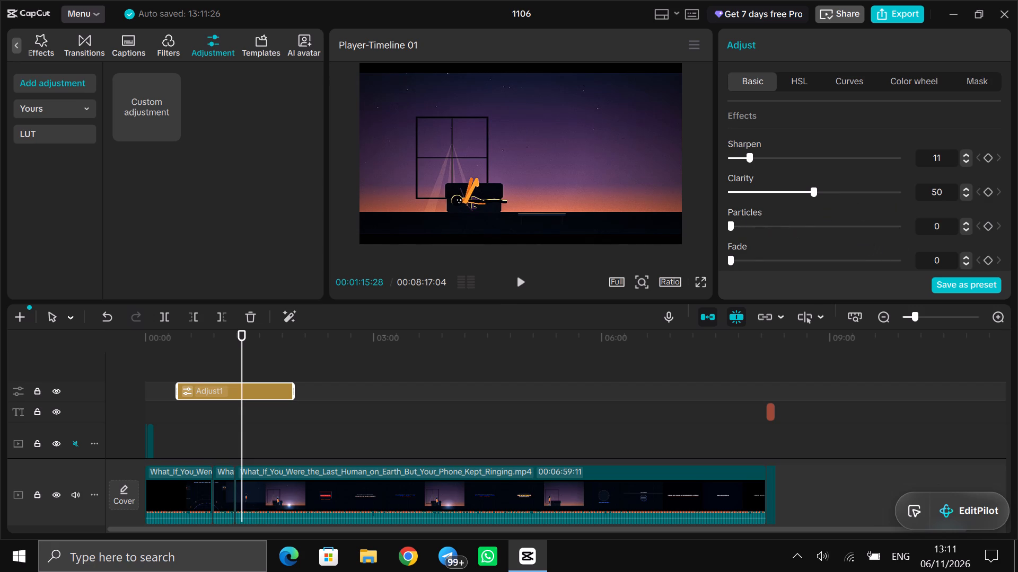
# Set the adjustment's Particles effect to 1 and its Vignette to 3, leaving Fade at 0.
pyautogui.doubleClick(966, 221)
pyautogui.click(966, 230)
pyautogui.scroll(-1, 844, 231)
pyautogui.click(967, 225)
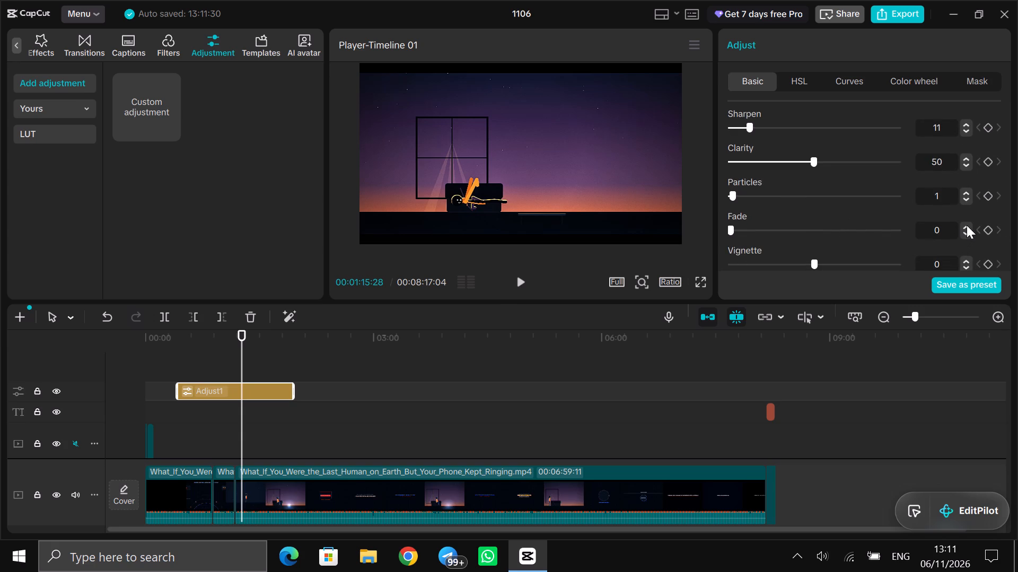
pyautogui.doubleClick(968, 234)
pyautogui.click(964, 258)
pyautogui.click(964, 258)
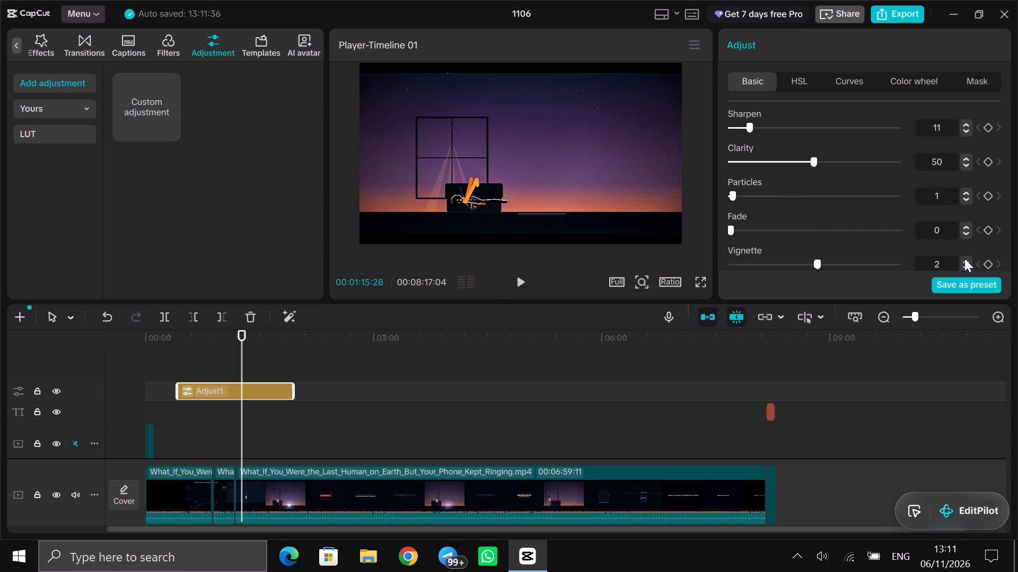
pyautogui.click(964, 258)
pyautogui.scroll(-1, 787, 244)
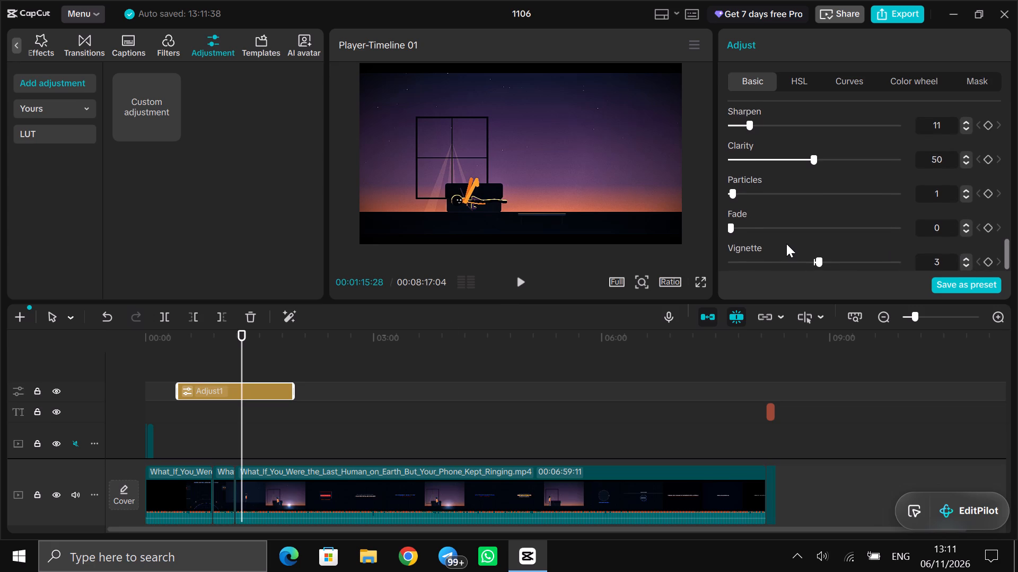
# Compare scenes inside and outside the adjustment's range, including a full-screen look at the incoming encrypted call scene.
pyautogui.click(282, 361)
pyautogui.moveTo(282, 359); pyautogui.dragTo(282, 359)
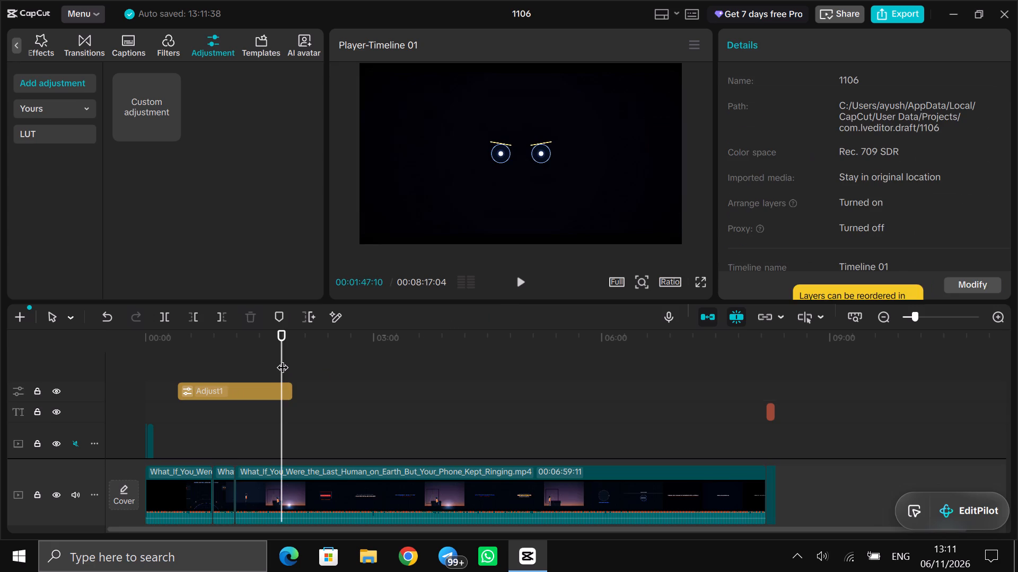
pyautogui.moveTo(282, 359); pyautogui.dragTo(265, 364)
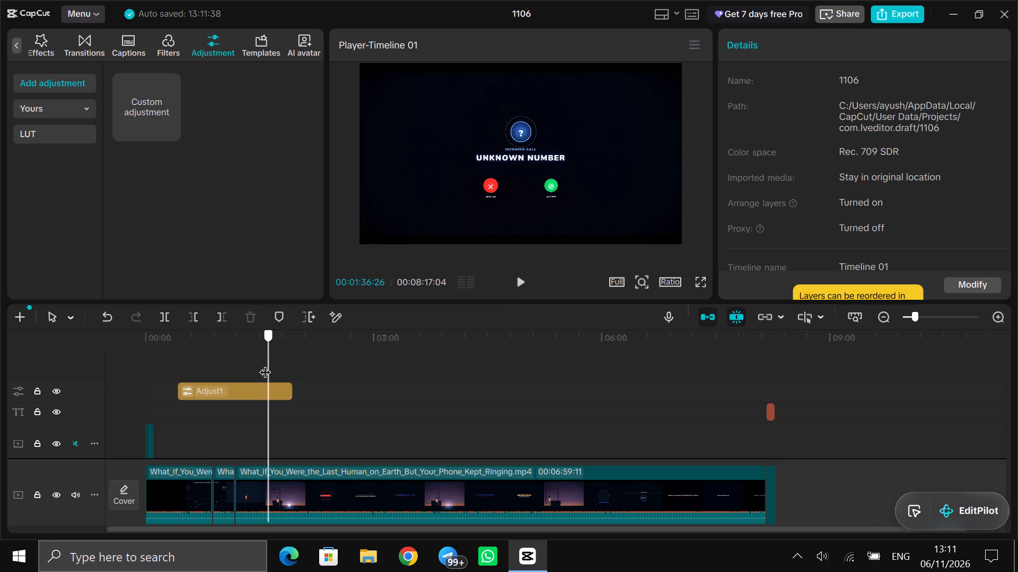
pyautogui.moveTo(265, 364); pyautogui.dragTo(382, 365)
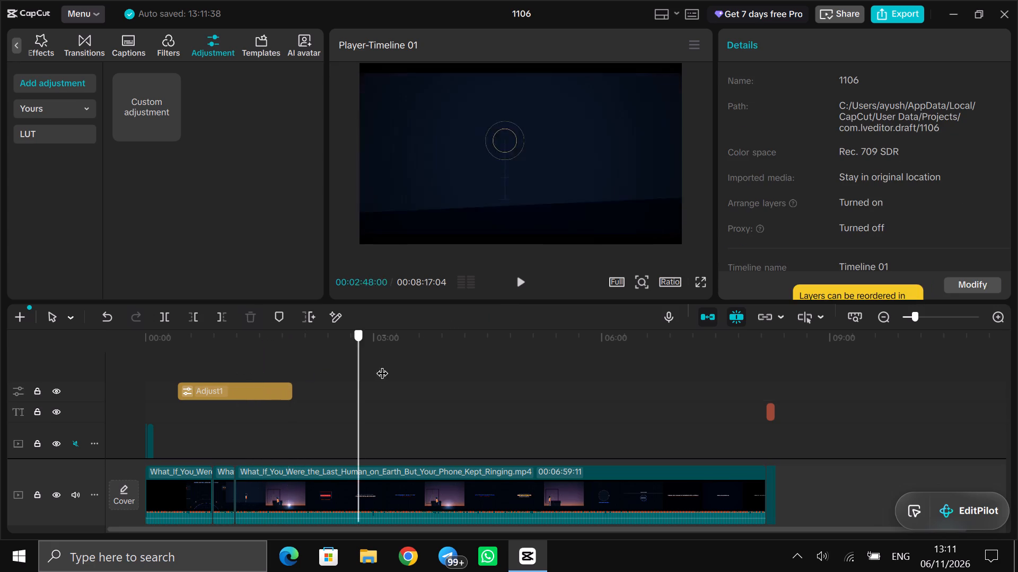
pyautogui.moveTo(382, 365); pyautogui.dragTo(459, 353)
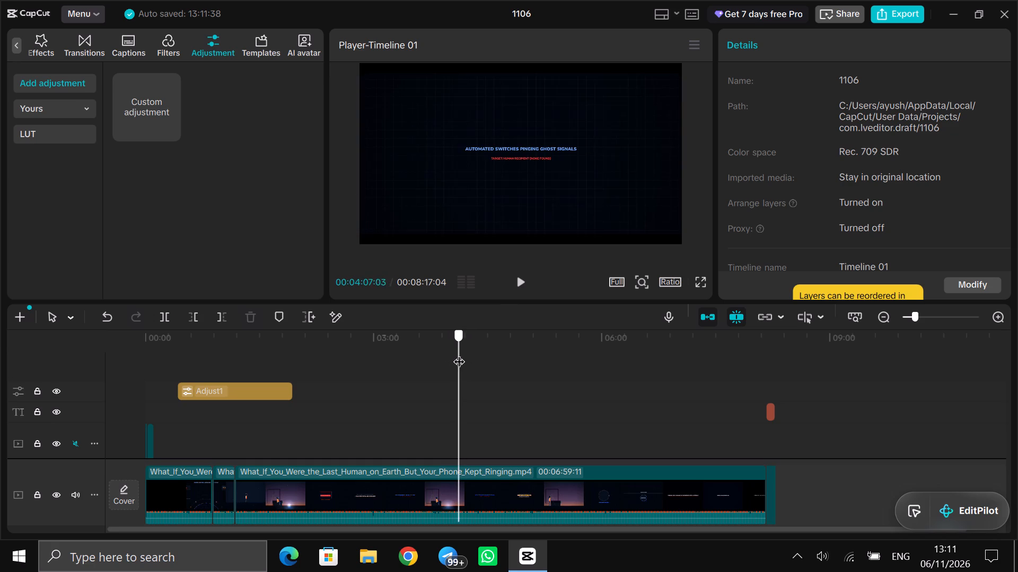
pyautogui.moveTo(459, 353); pyautogui.dragTo(450, 352)
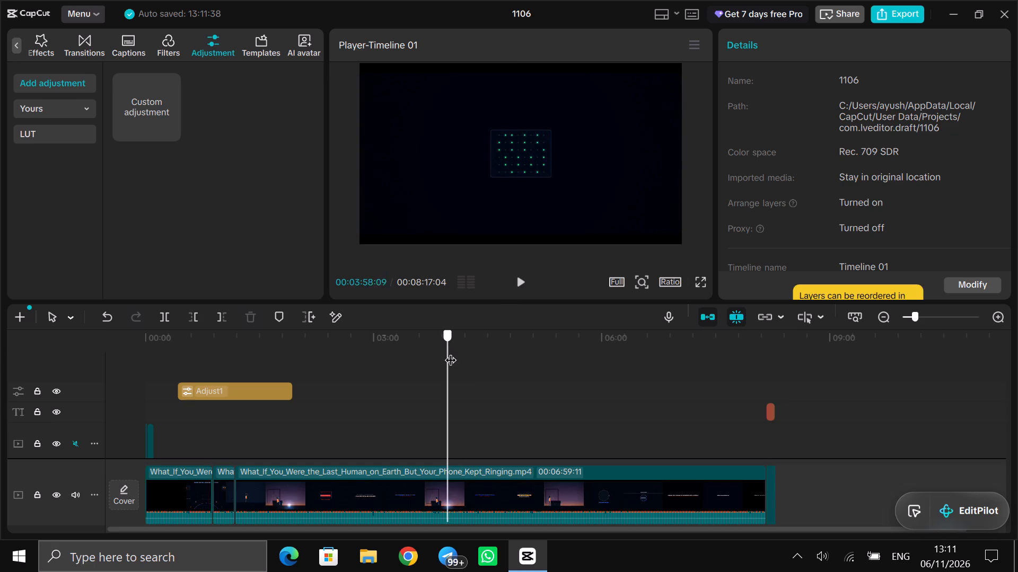
pyautogui.moveTo(450, 352); pyautogui.dragTo(436, 348)
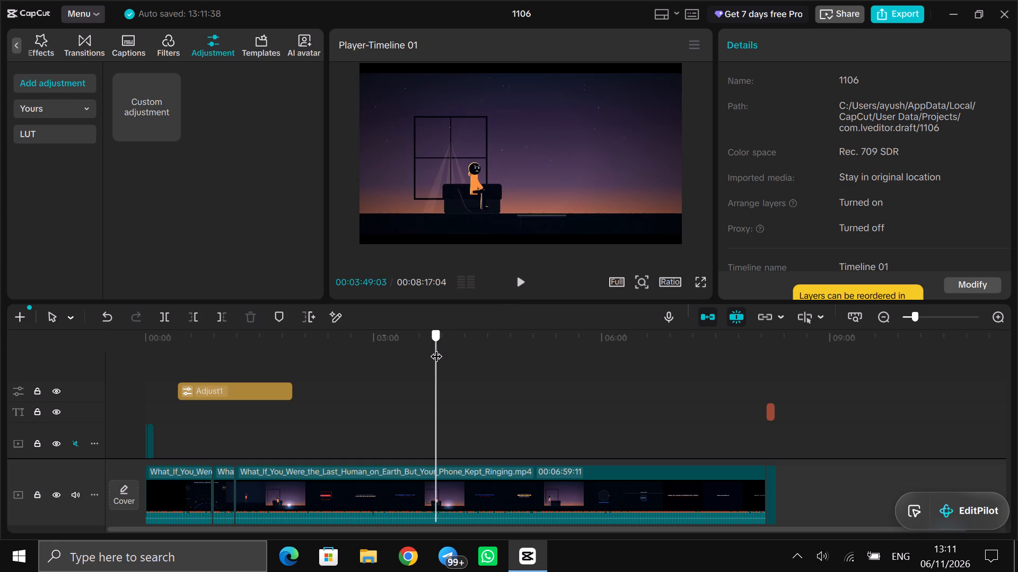
pyautogui.moveTo(436, 348); pyautogui.dragTo(245, 352)
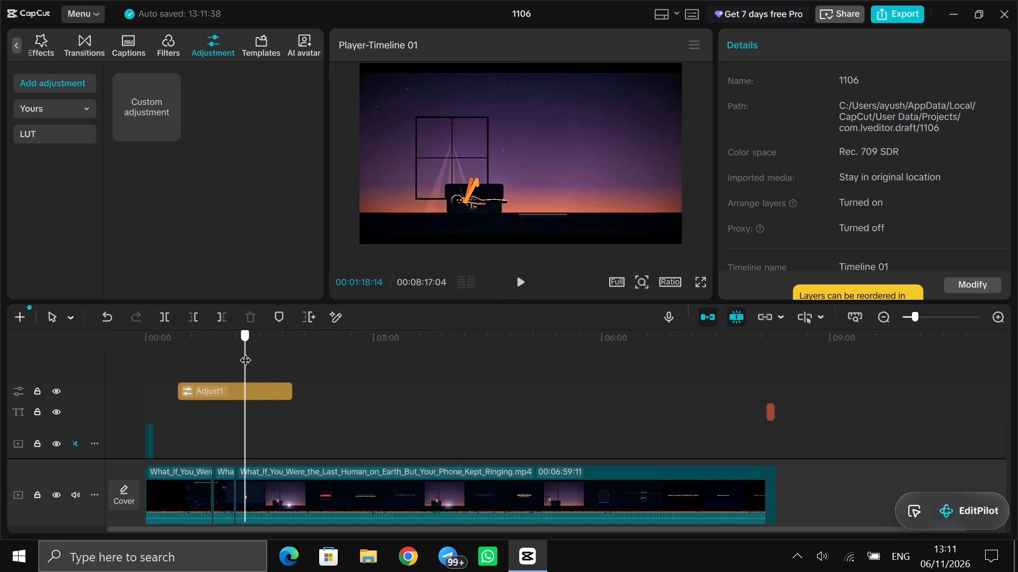
pyautogui.moveTo(245, 352); pyautogui.dragTo(267, 344)
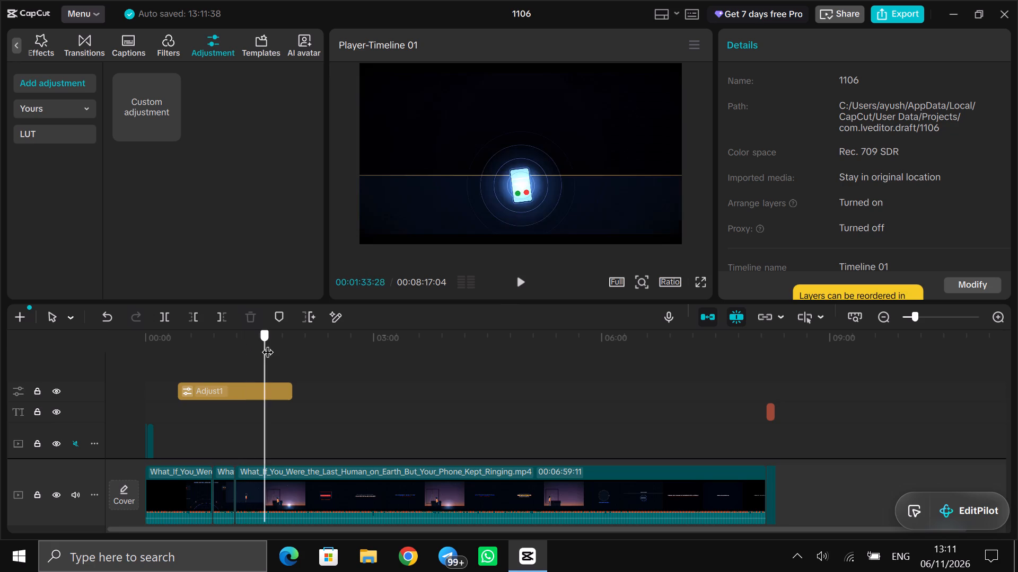
pyautogui.moveTo(267, 344); pyautogui.dragTo(270, 342)
pyautogui.click(270, 342)
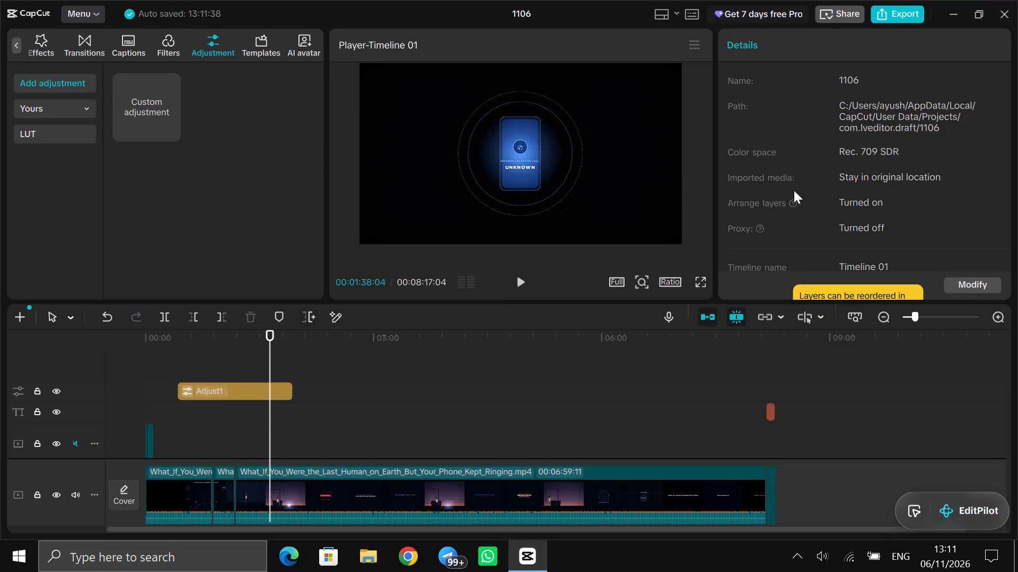
pyautogui.click(696, 280)
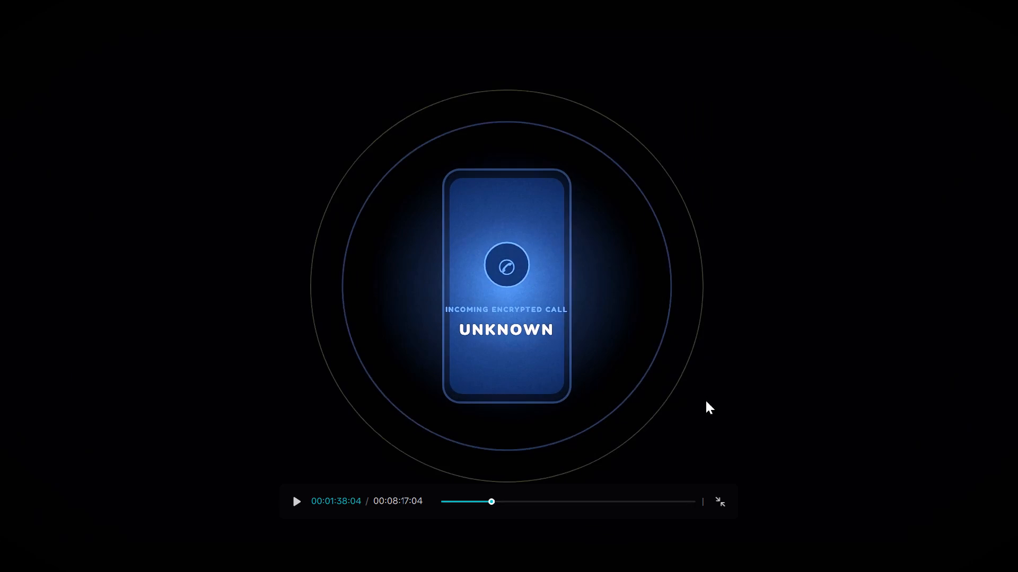
pyautogui.click(719, 502)
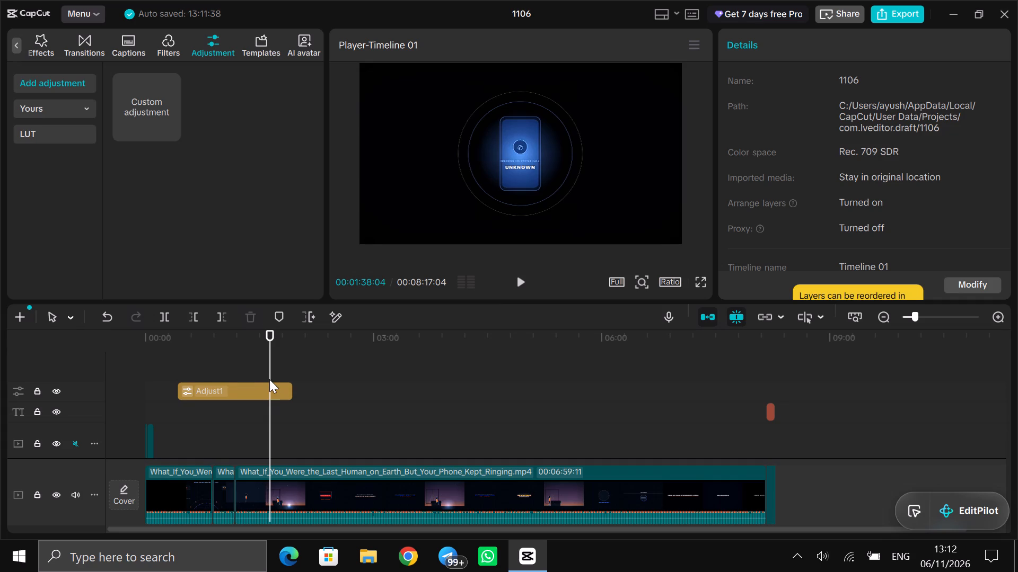
# Extend the start of the adjustment clip back to the very beginning of the timeline.
pyautogui.click(223, 390)
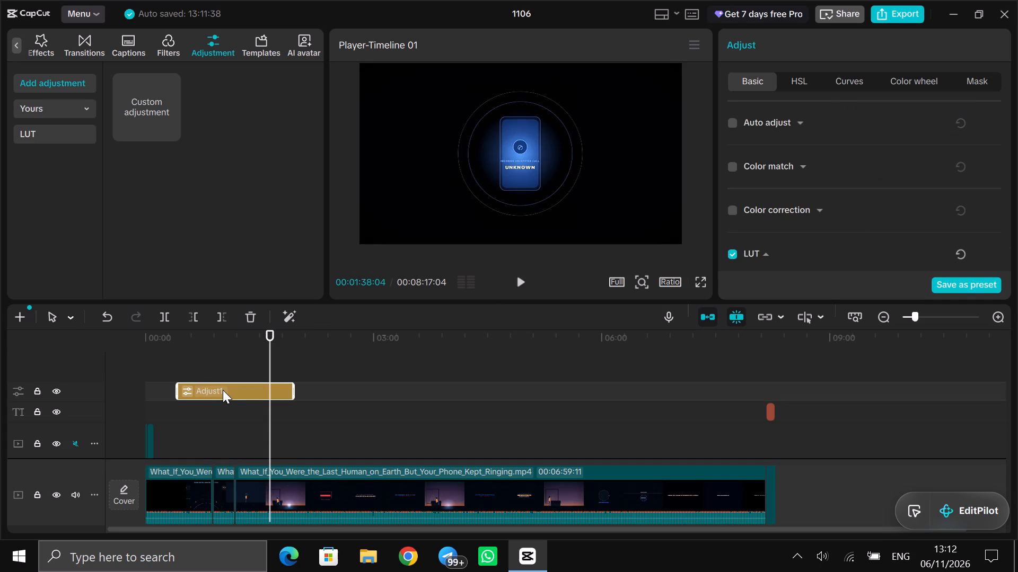
pyautogui.moveTo(178, 392); pyautogui.dragTo(175, 393)
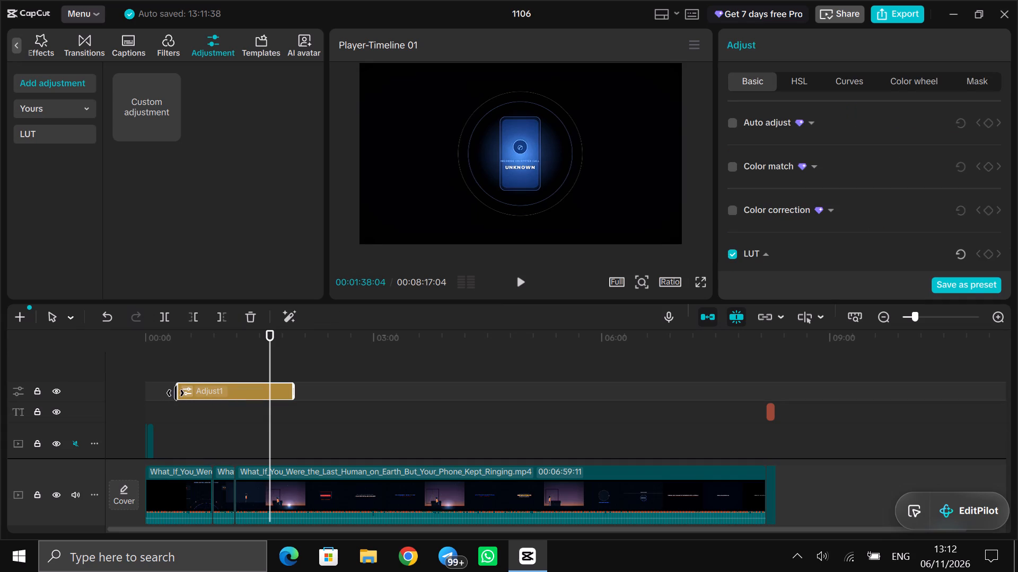
pyautogui.moveTo(175, 393); pyautogui.dragTo(139, 393)
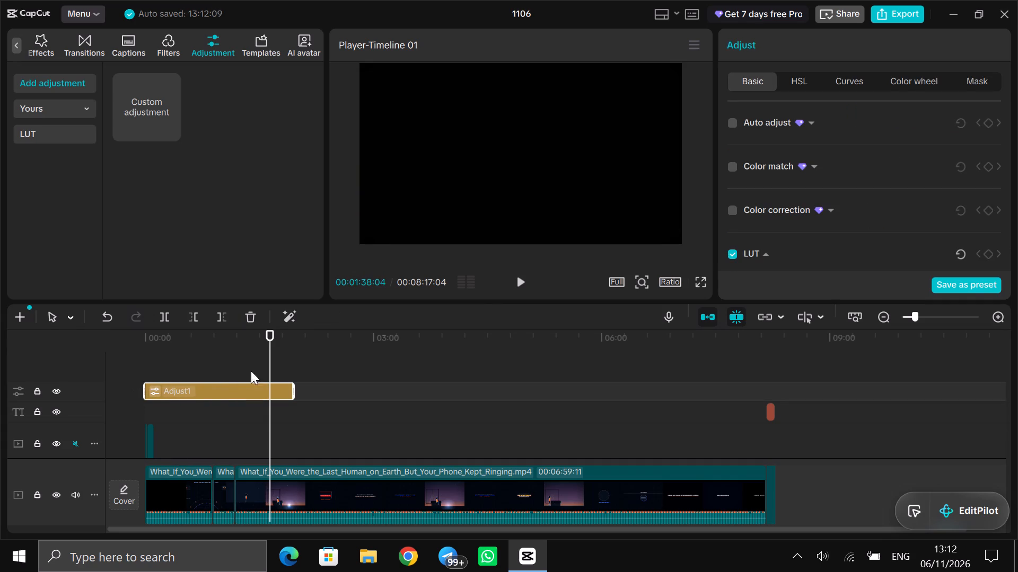
pyautogui.click(173, 368)
pyautogui.moveTo(173, 368); pyautogui.dragTo(160, 372)
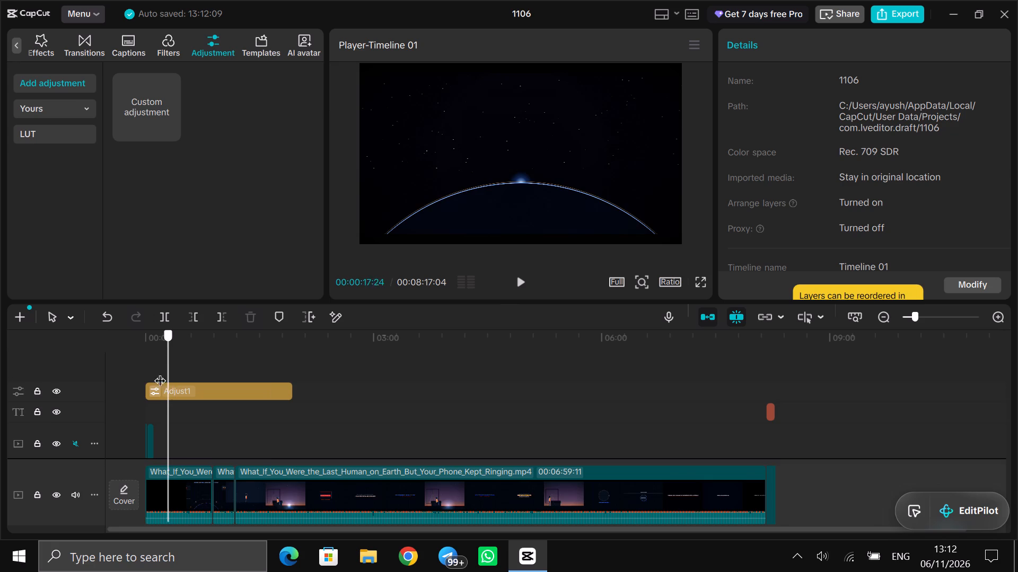
pyautogui.moveTo(160, 372); pyautogui.dragTo(134, 377)
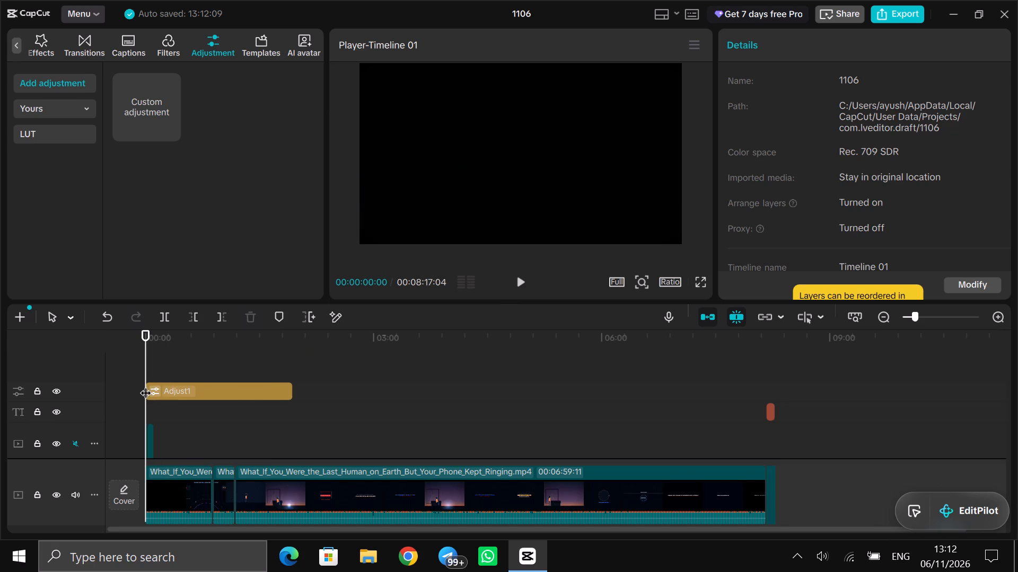
pyautogui.moveTo(145, 385); pyautogui.dragTo(138, 386)
pyautogui.click(153, 384)
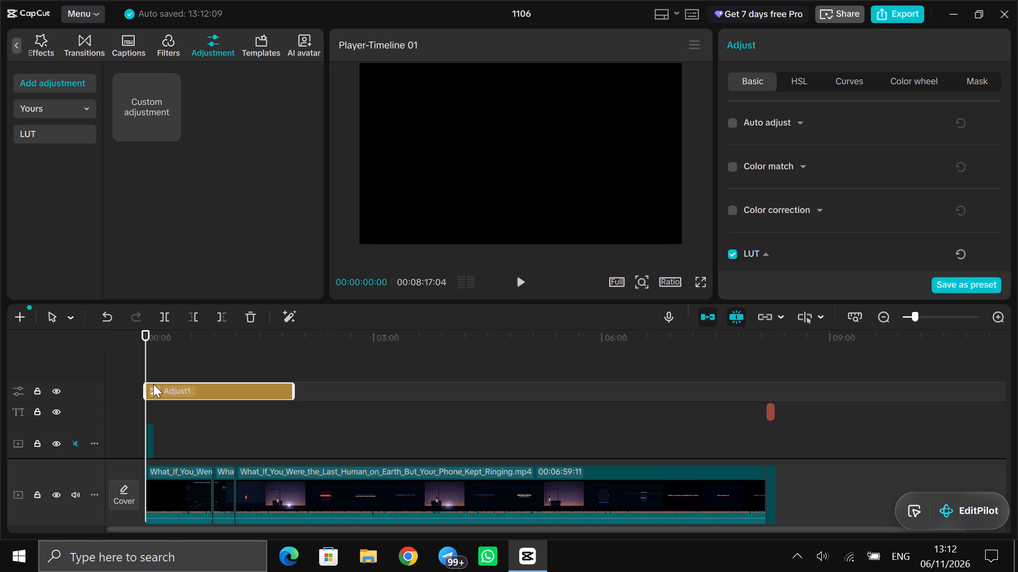
pyautogui.moveTo(144, 385); pyautogui.dragTo(136, 386)
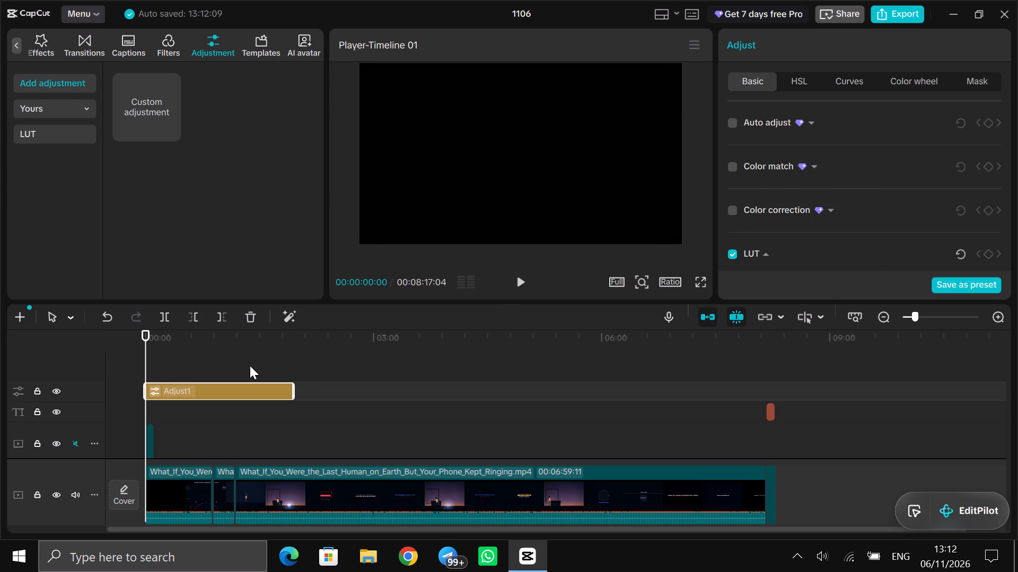
# Shorten the adjustment clip from its end so it covers only the opening overlay, about 7 seconds.
pyautogui.moveTo(296, 387); pyautogui.dragTo(250, 399)
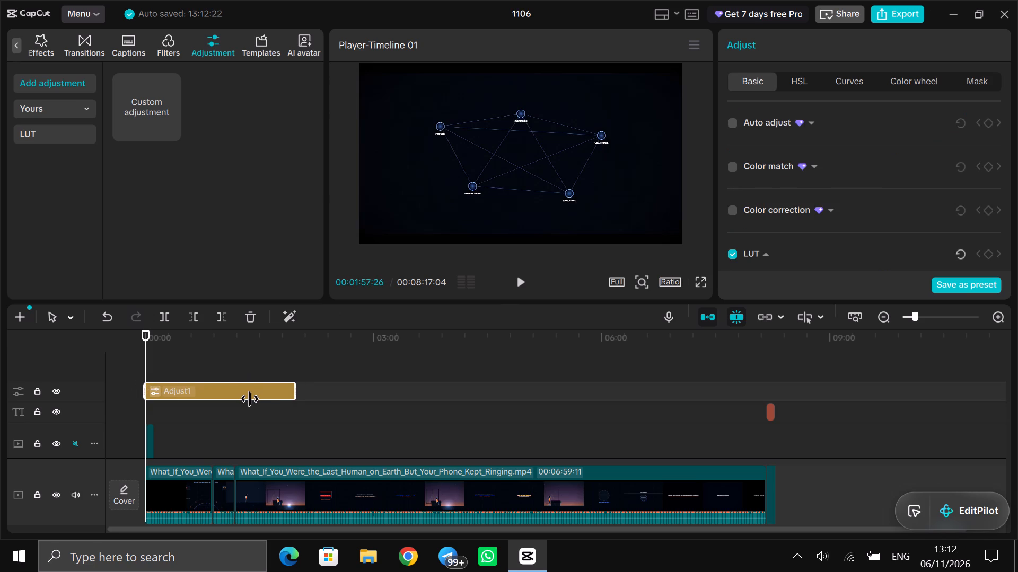
pyautogui.moveTo(250, 399); pyautogui.dragTo(172, 405)
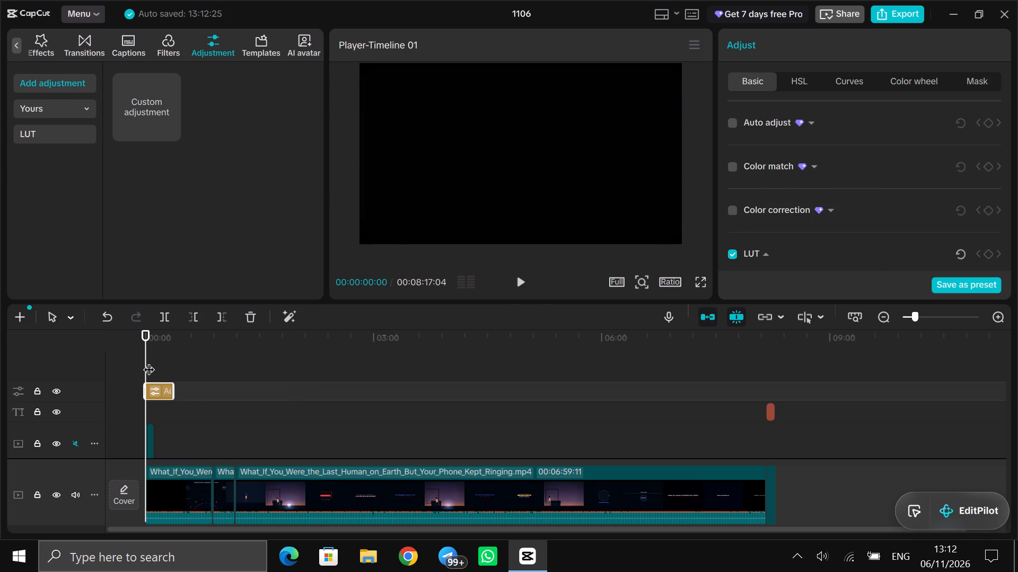
pyautogui.click(518, 279)
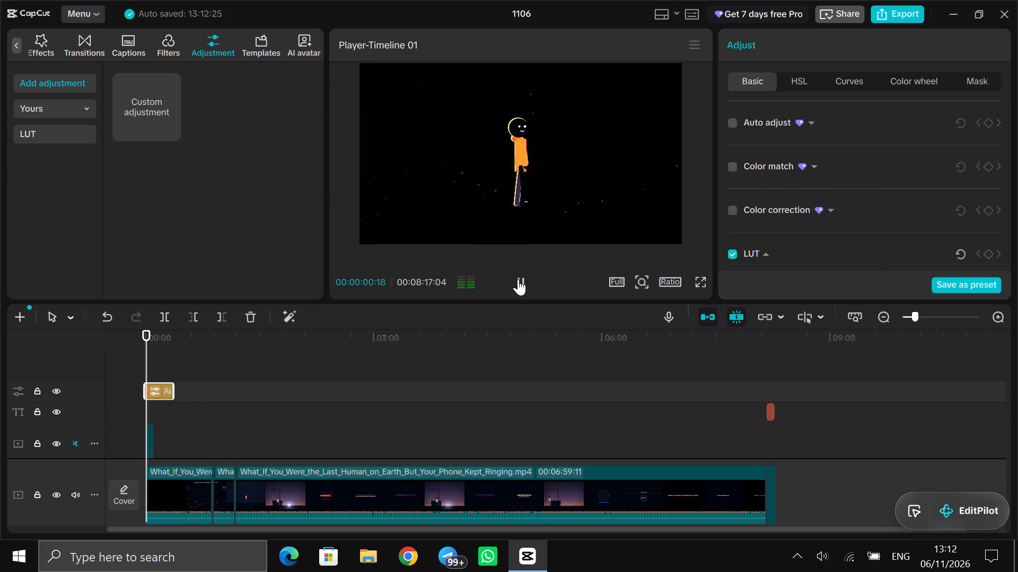
pyautogui.click(518, 279)
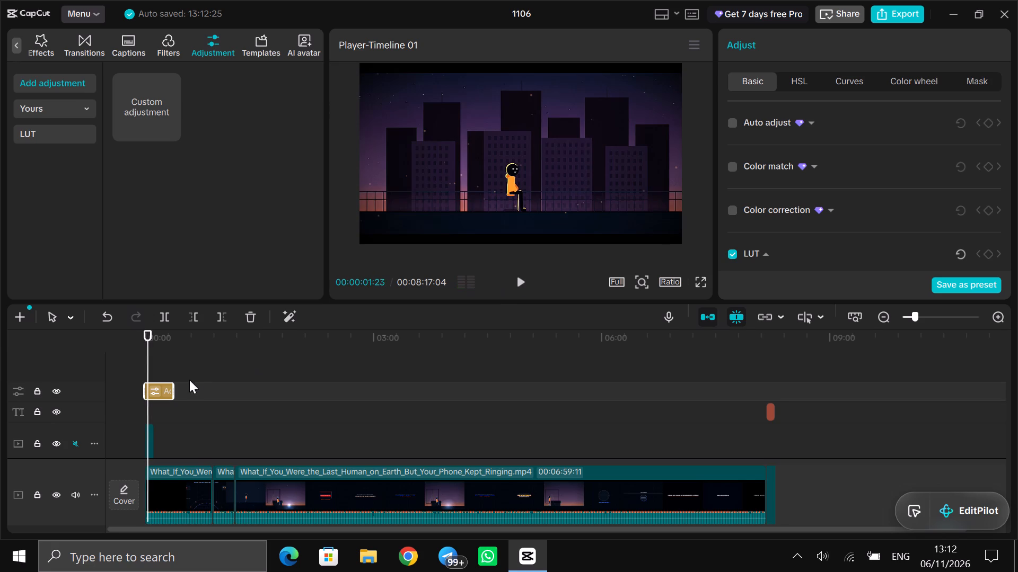
pyautogui.moveTo(171, 394); pyautogui.dragTo(155, 394)
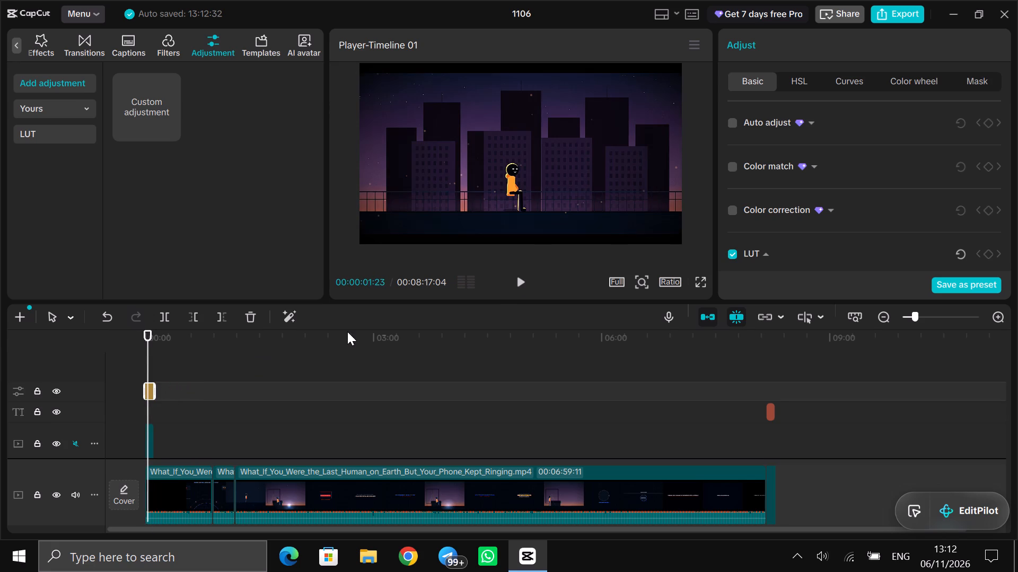
# Play the opening past the adjustment's end and fine-trim that end to line up with the opening overlay clip.
pyautogui.click(520, 276)
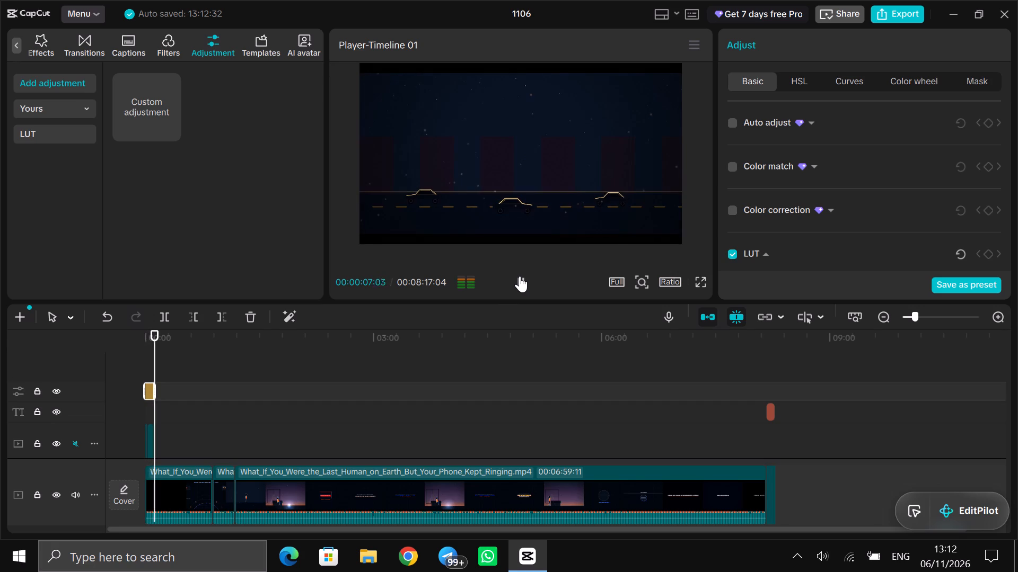
pyautogui.click(520, 276)
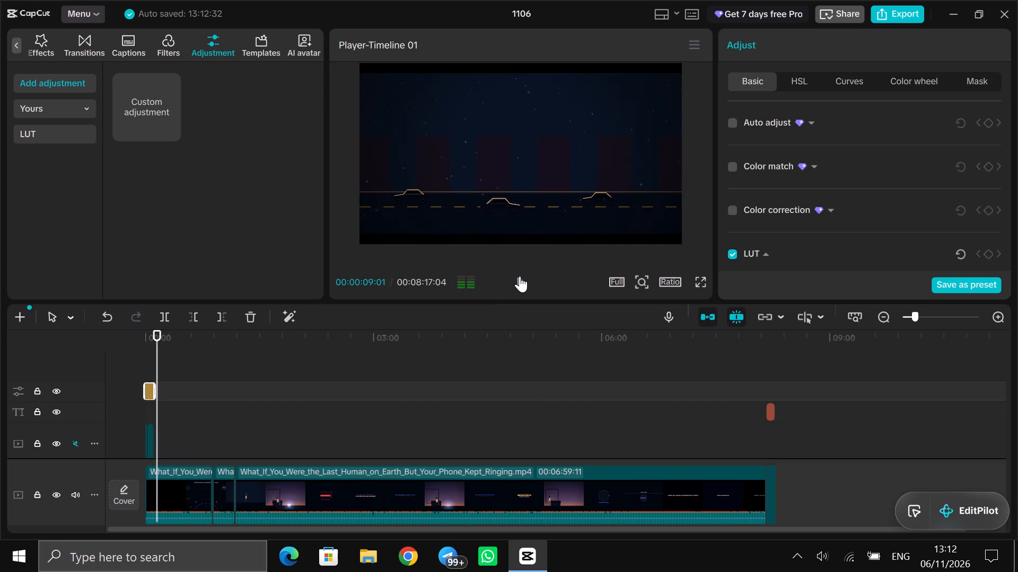
pyautogui.click(152, 370)
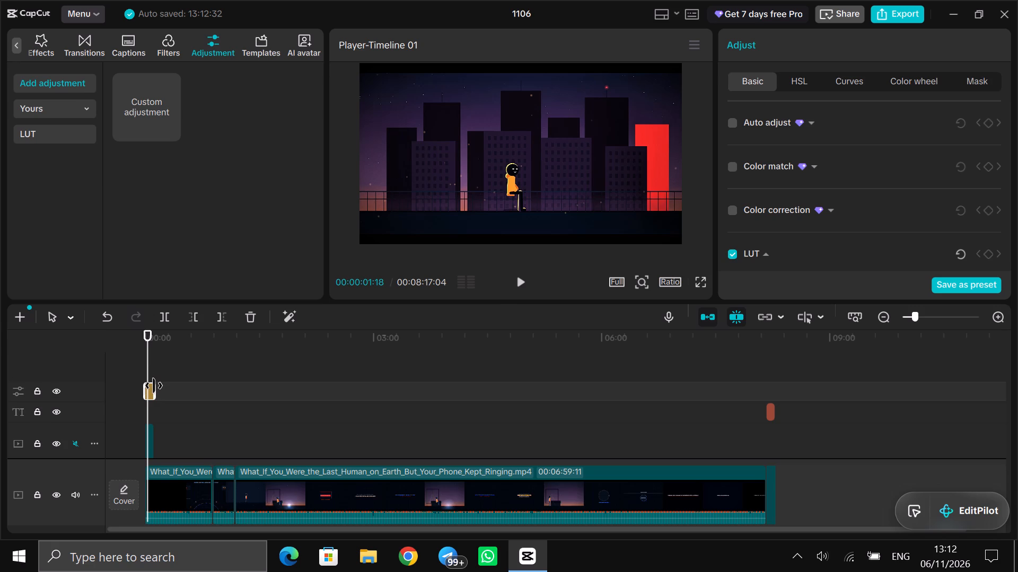
pyautogui.moveTo(154, 386); pyautogui.dragTo(151, 382)
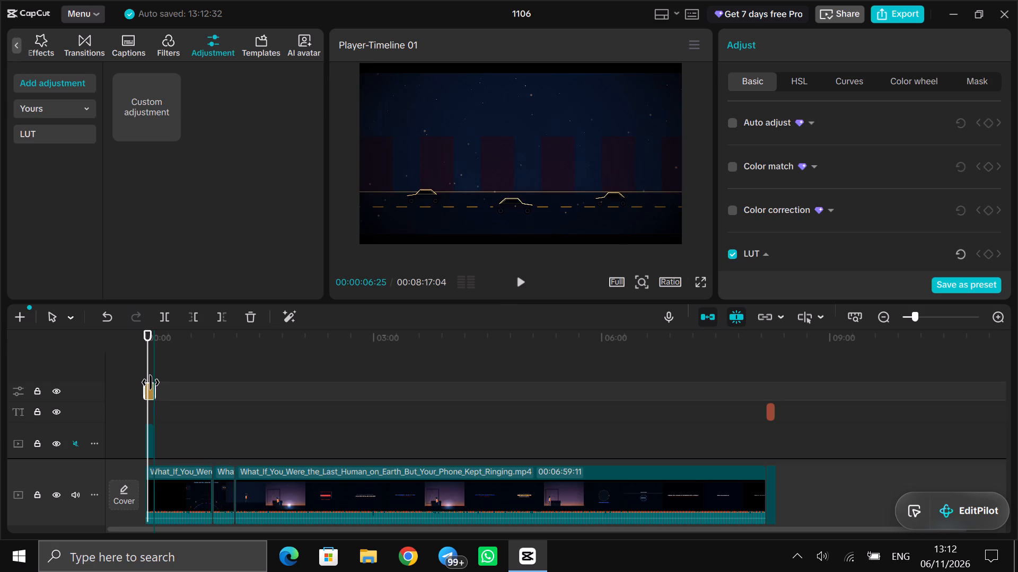
pyautogui.moveTo(151, 382); pyautogui.dragTo(148, 378)
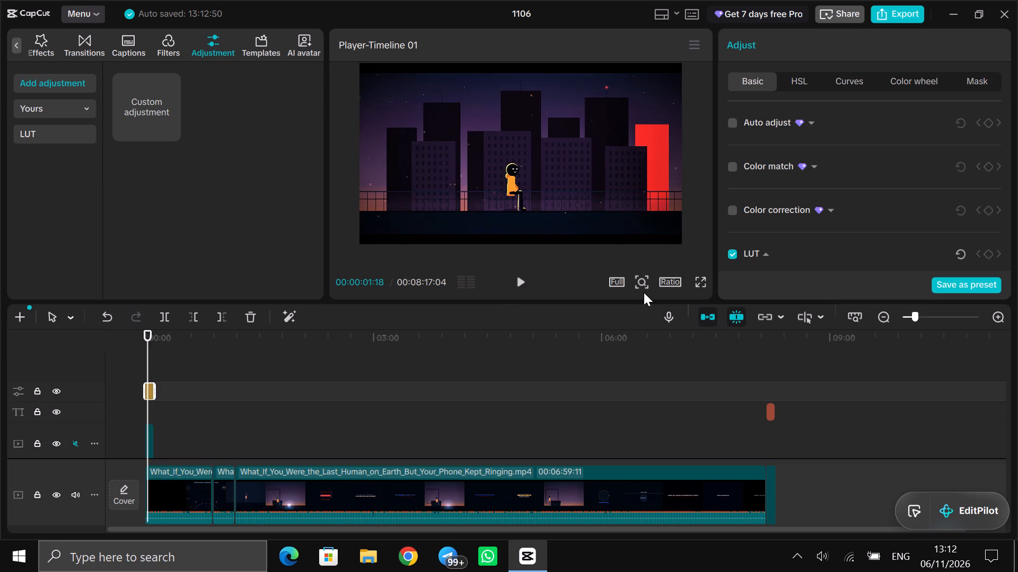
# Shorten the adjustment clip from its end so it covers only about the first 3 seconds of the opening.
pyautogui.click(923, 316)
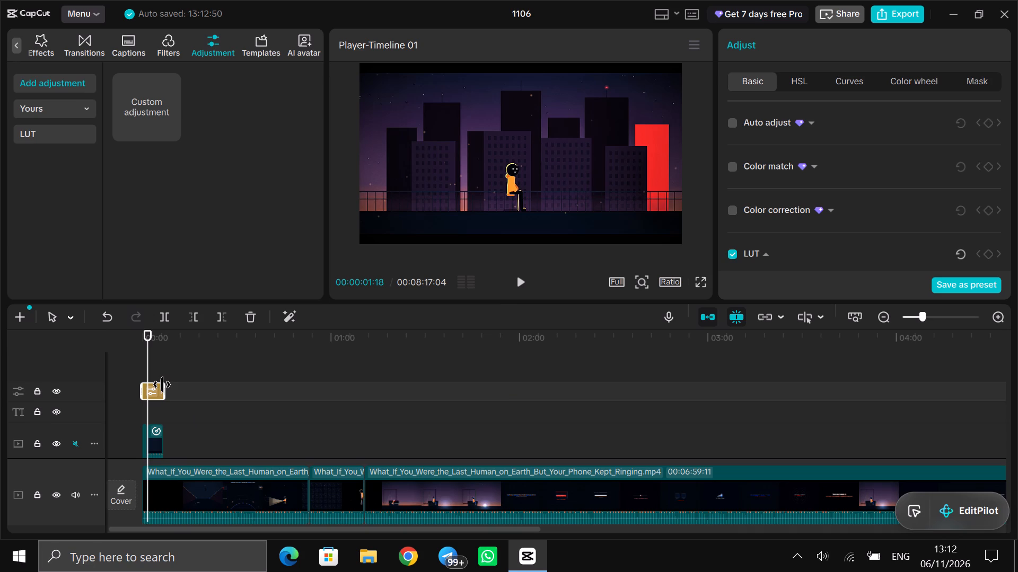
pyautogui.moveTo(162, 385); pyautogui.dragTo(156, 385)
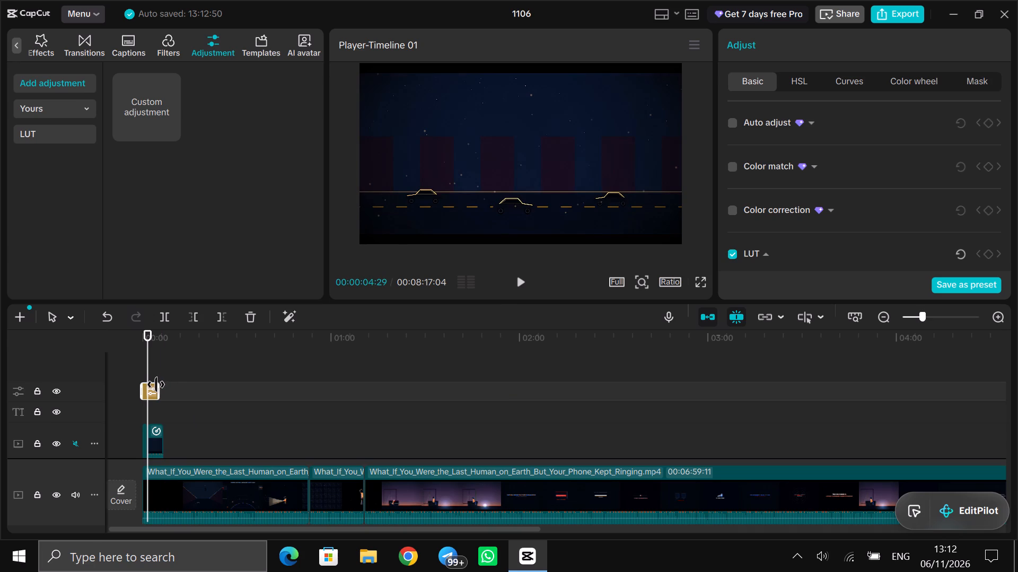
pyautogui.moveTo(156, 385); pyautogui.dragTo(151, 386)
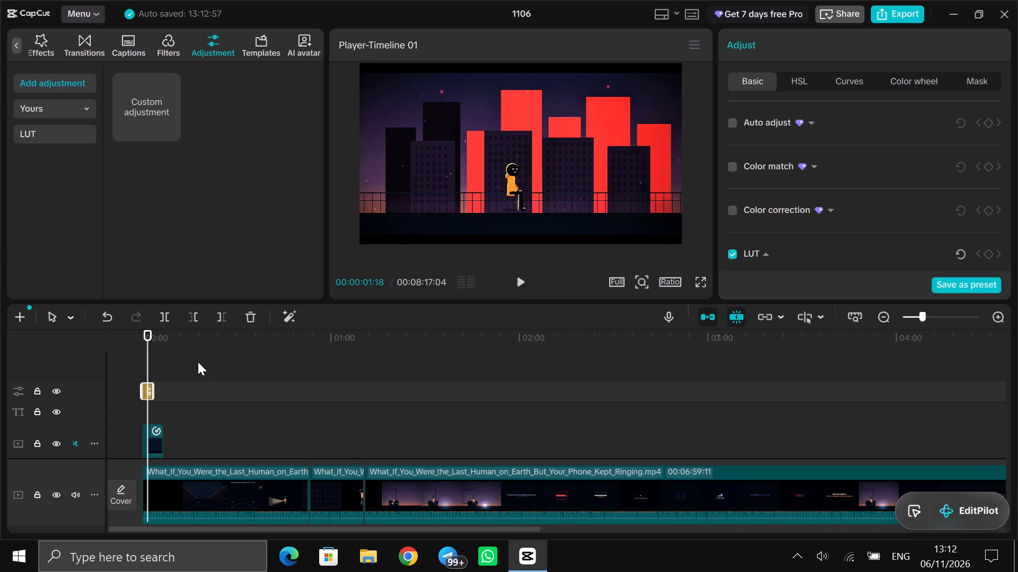
# Play and scrub back and forth across the adjustment's end to compare the city scene with and without the adjustment.
pyautogui.click(523, 283)
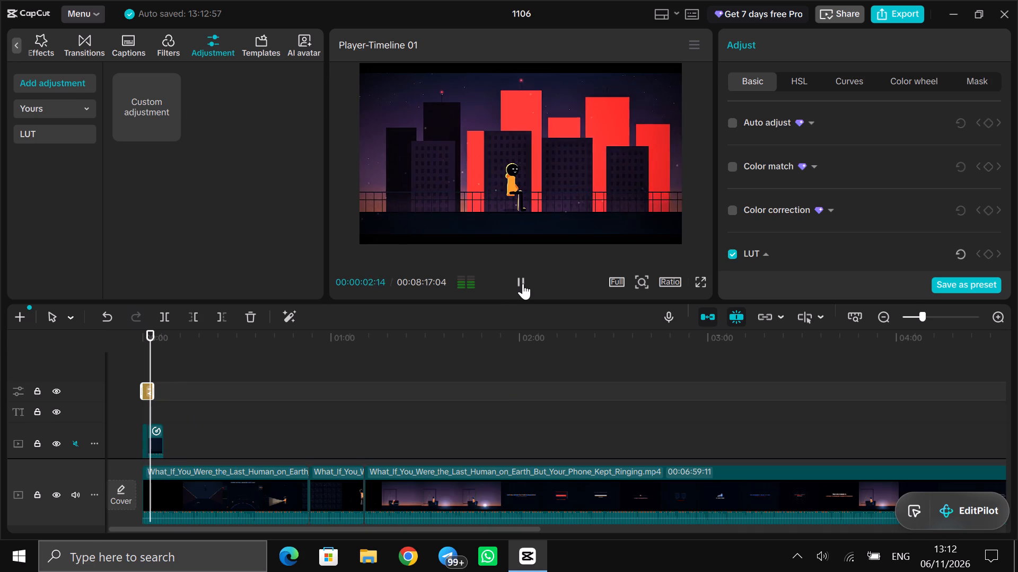
pyautogui.click(523, 283)
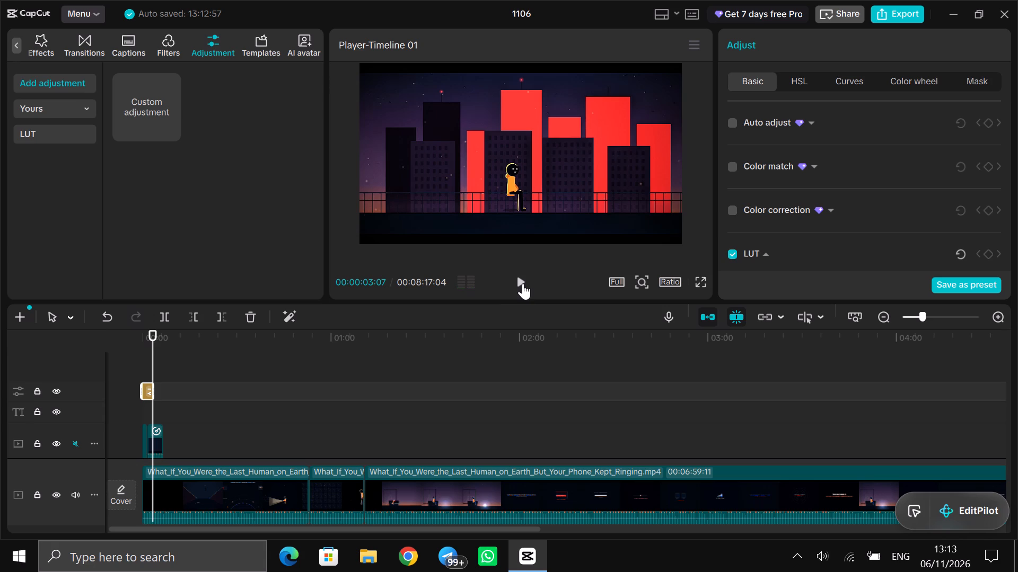
pyautogui.click(523, 283)
pyautogui.click(523, 283)
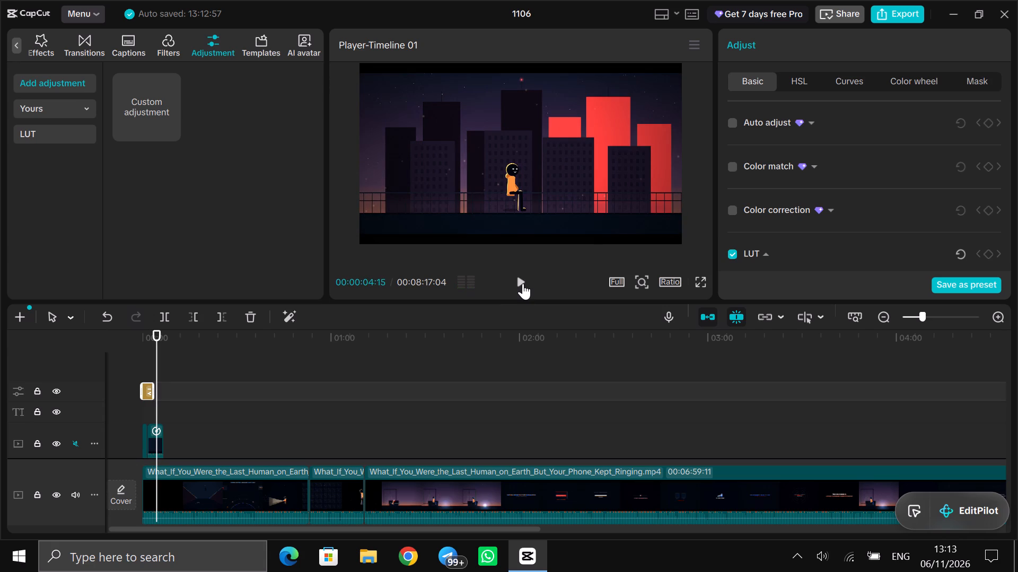
pyautogui.moveTo(157, 361); pyautogui.dragTo(153, 367)
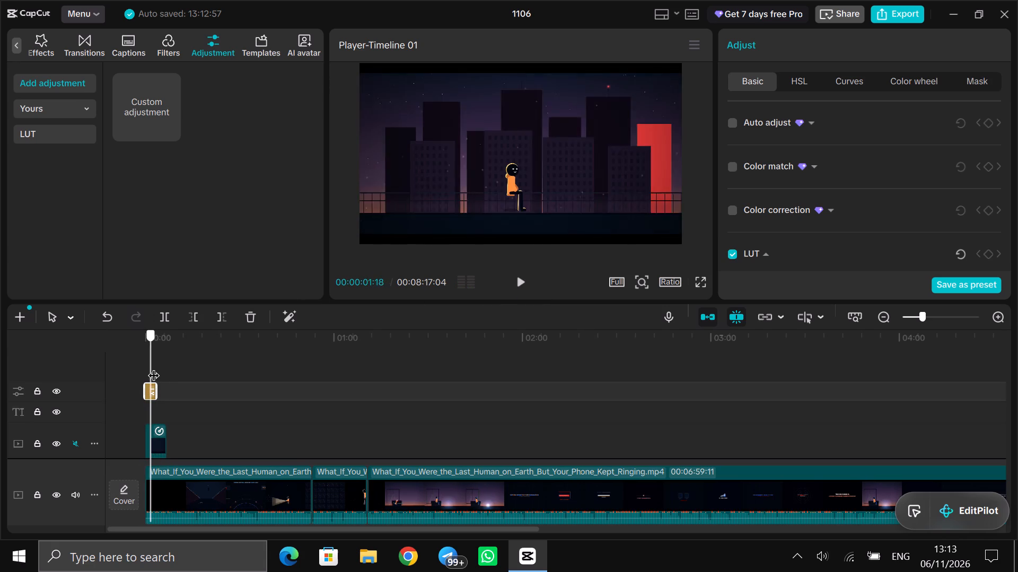
pyautogui.moveTo(153, 367); pyautogui.dragTo(152, 366)
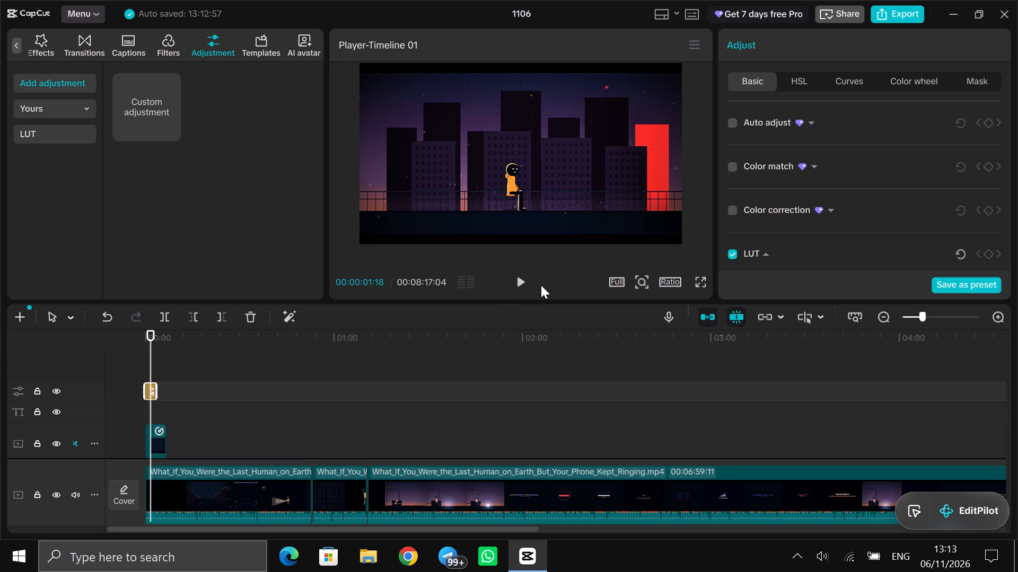
pyautogui.click(519, 280)
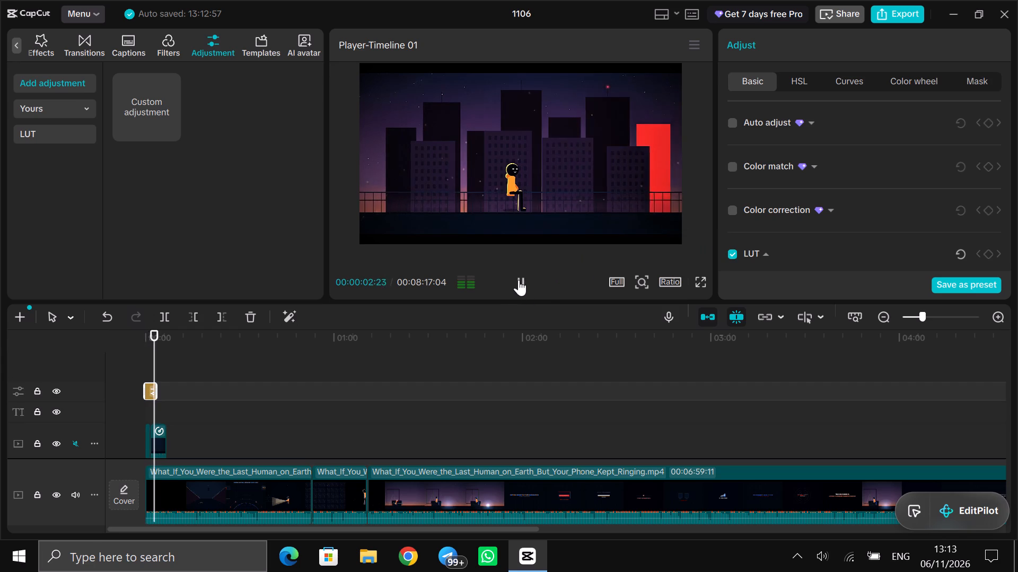
pyautogui.click(519, 280)
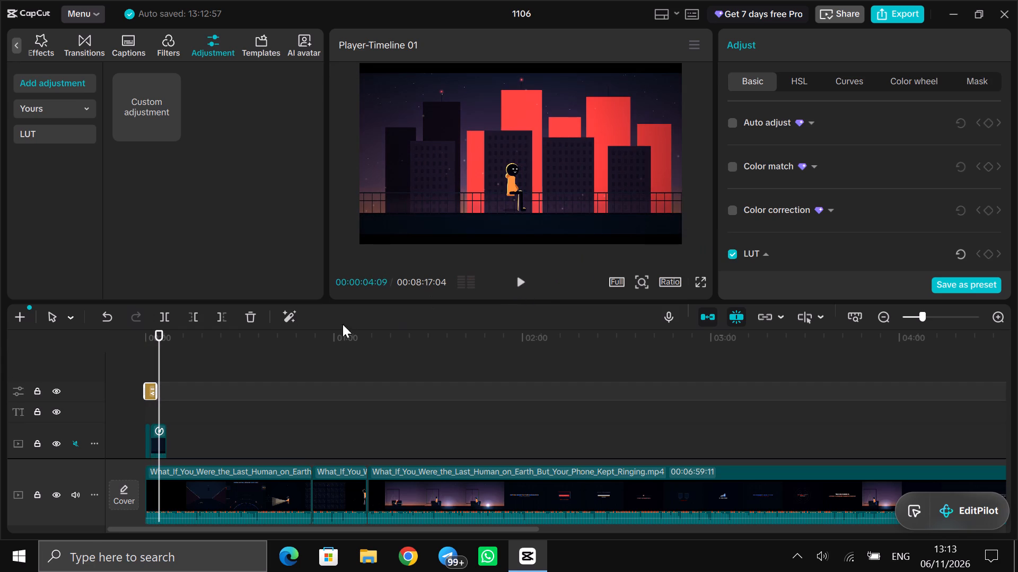
pyautogui.moveTo(161, 366); pyautogui.dragTo(156, 364)
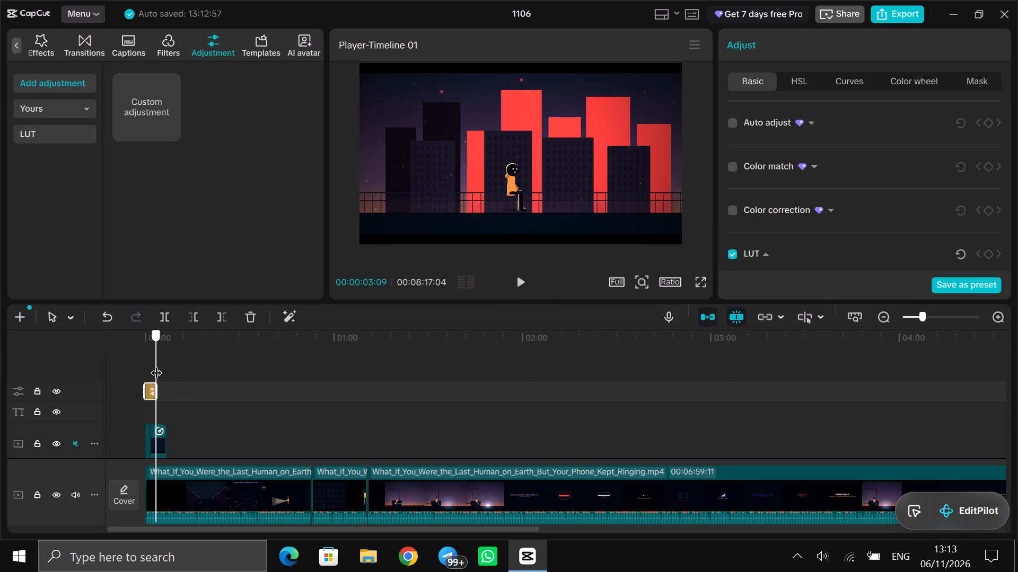
pyautogui.moveTo(156, 364); pyautogui.dragTo(161, 361)
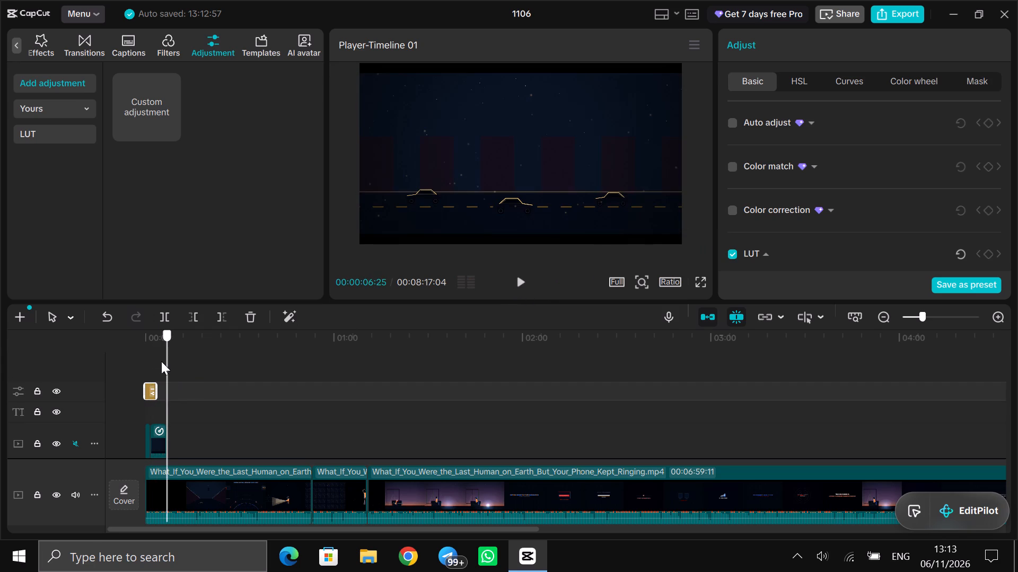
pyautogui.moveTo(161, 361); pyautogui.dragTo(166, 361)
pyautogui.moveTo(166, 361); pyautogui.dragTo(159, 362)
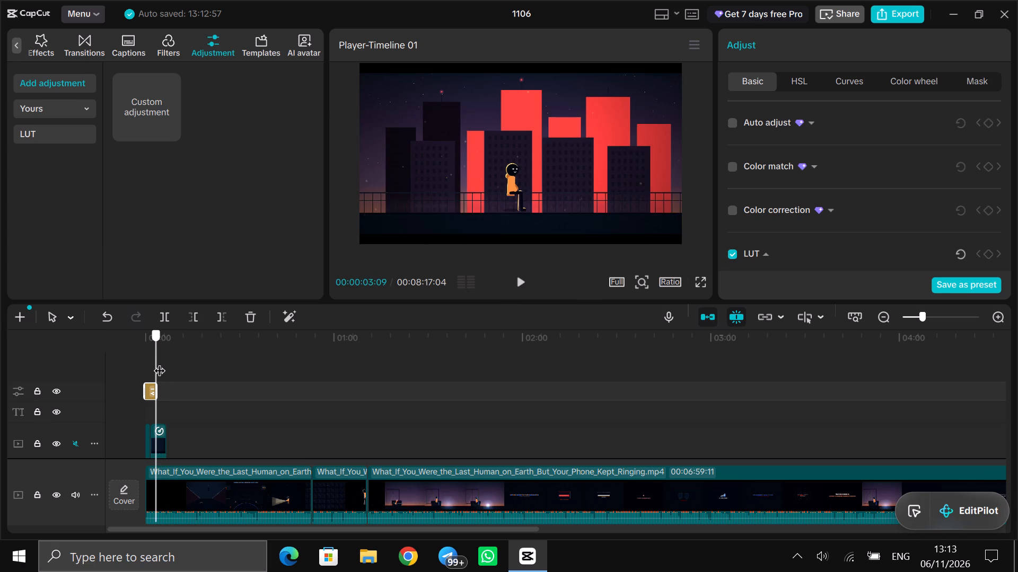
pyautogui.moveTo(159, 362); pyautogui.dragTo(155, 363)
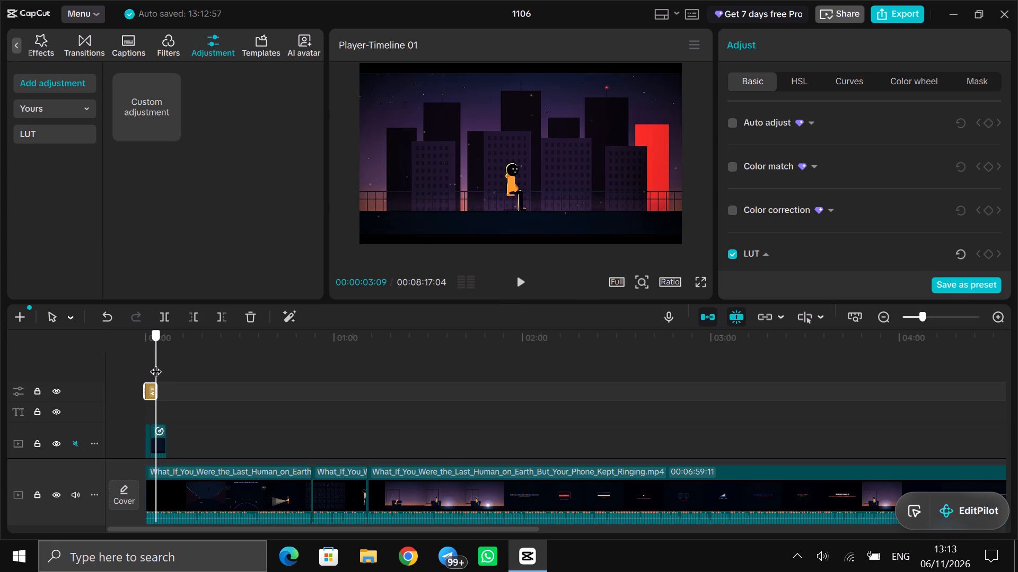
pyautogui.moveTo(155, 363); pyautogui.dragTo(153, 363)
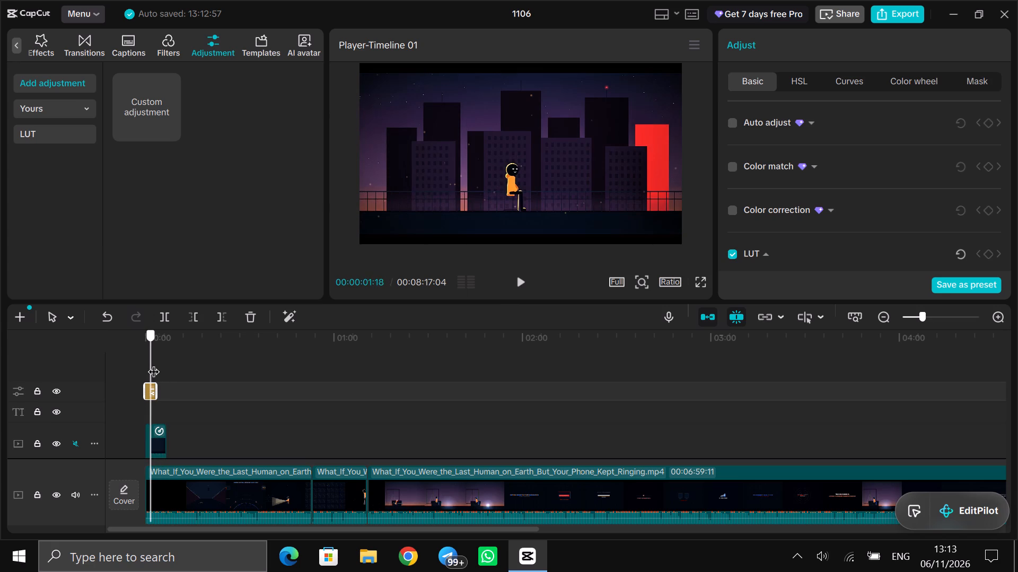
pyautogui.moveTo(153, 363); pyautogui.dragTo(156, 364)
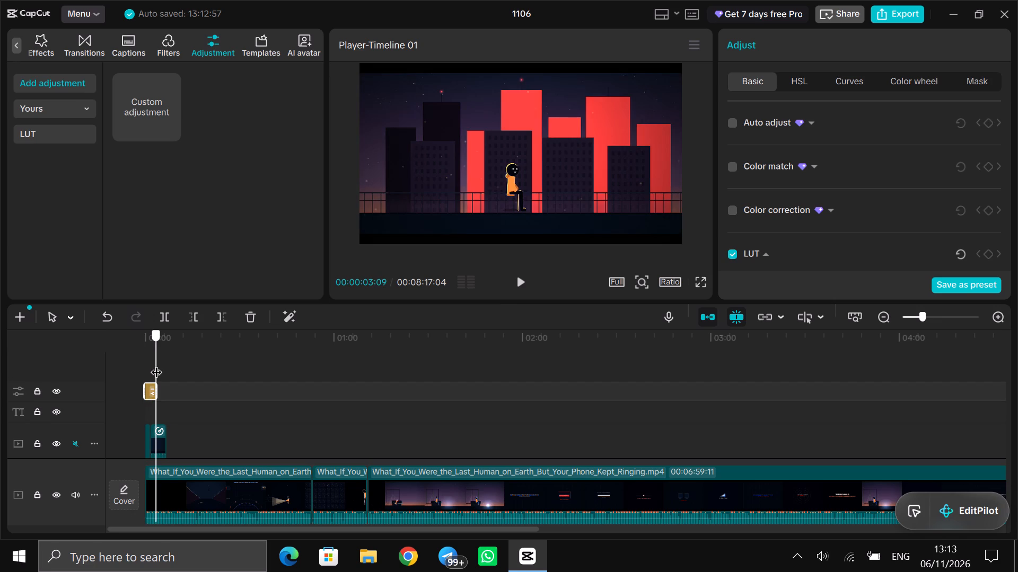
pyautogui.moveTo(156, 364); pyautogui.dragTo(153, 364)
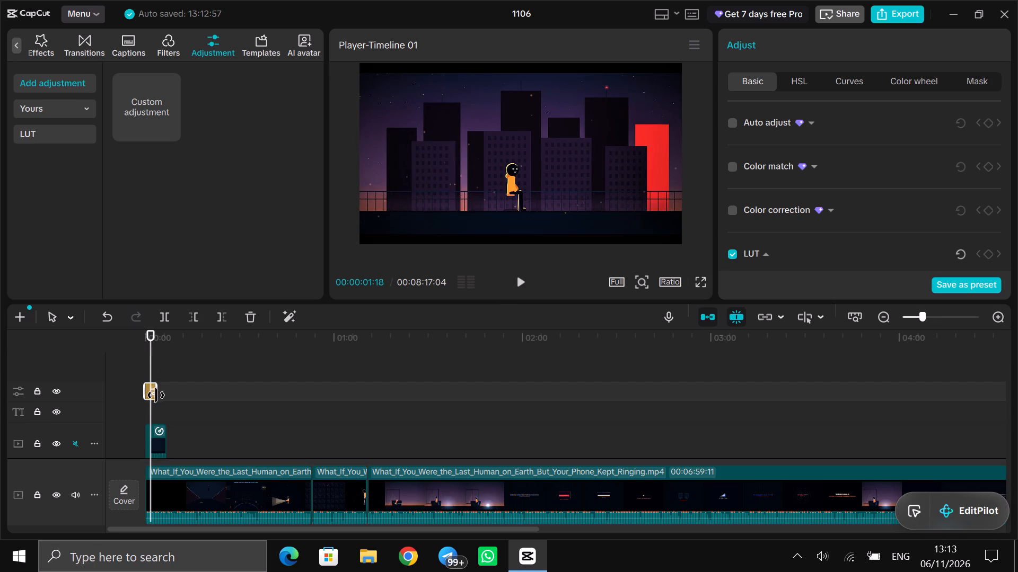
# Set the adjustment clip's Clarity to 100.
pyautogui.click(156, 392)
pyautogui.scroll(-10, 785, 179)
pyautogui.scroll(9, 785, 179)
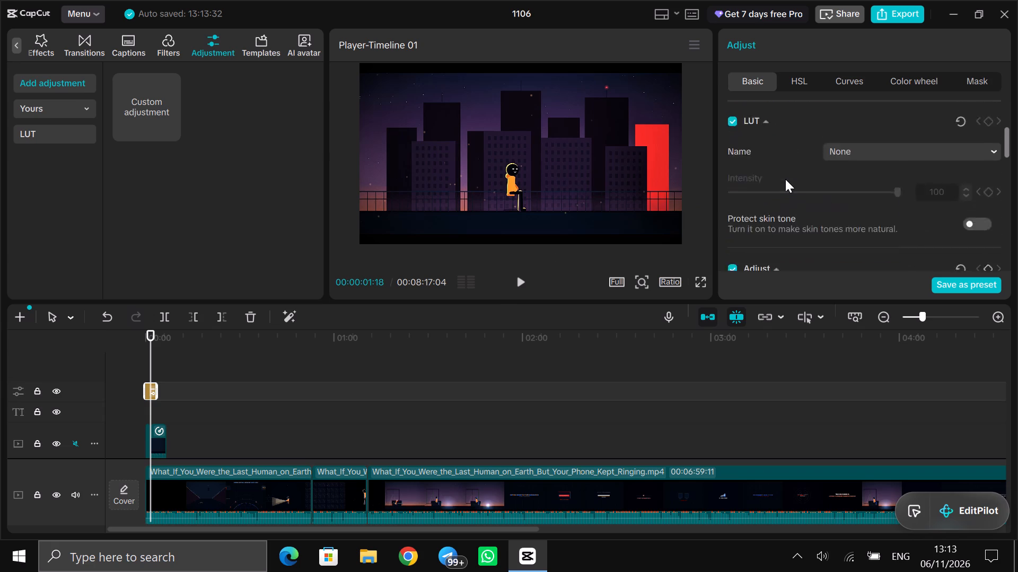
pyautogui.scroll(-20, 785, 179)
pyautogui.scroll(-15, 785, 179)
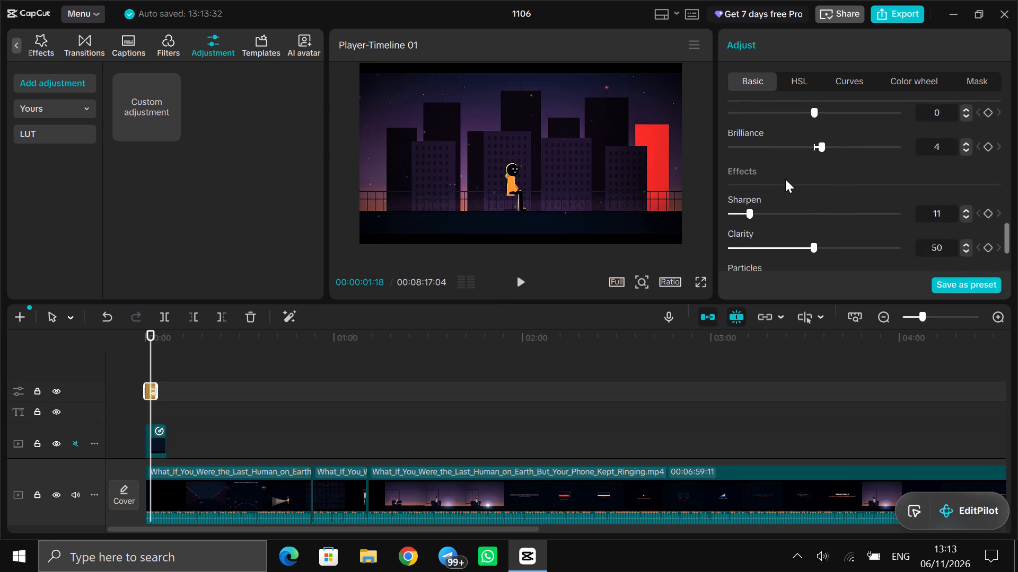
pyautogui.scroll(-3, 785, 179)
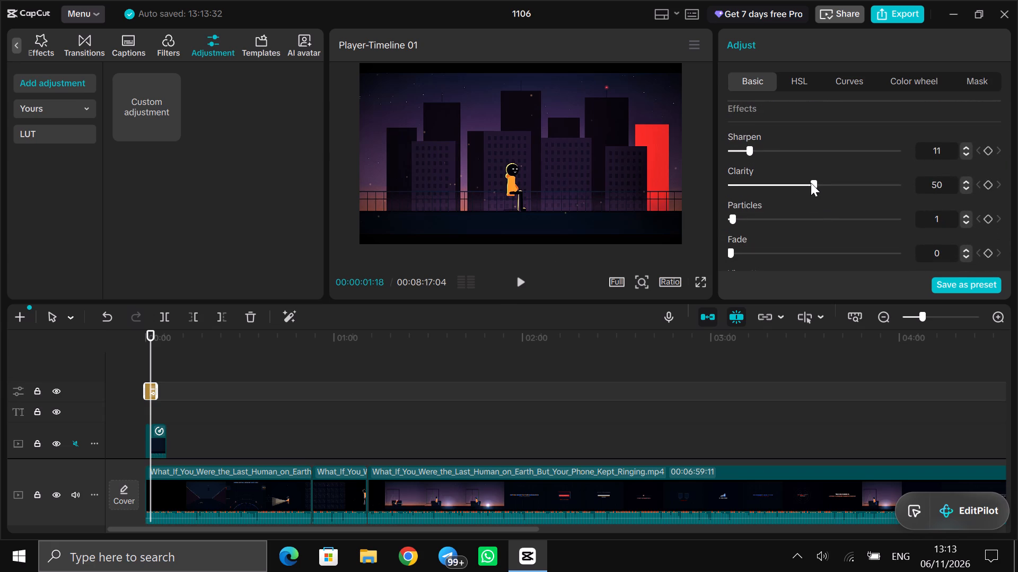
pyautogui.moveTo(811, 183); pyautogui.dragTo(920, 192)
pyautogui.moveTo(920, 192); pyautogui.dragTo(917, 192)
# Play the opening twice across the adjustment's end to compare the city scene with and without the stronger clarity.
pyautogui.click(520, 284)
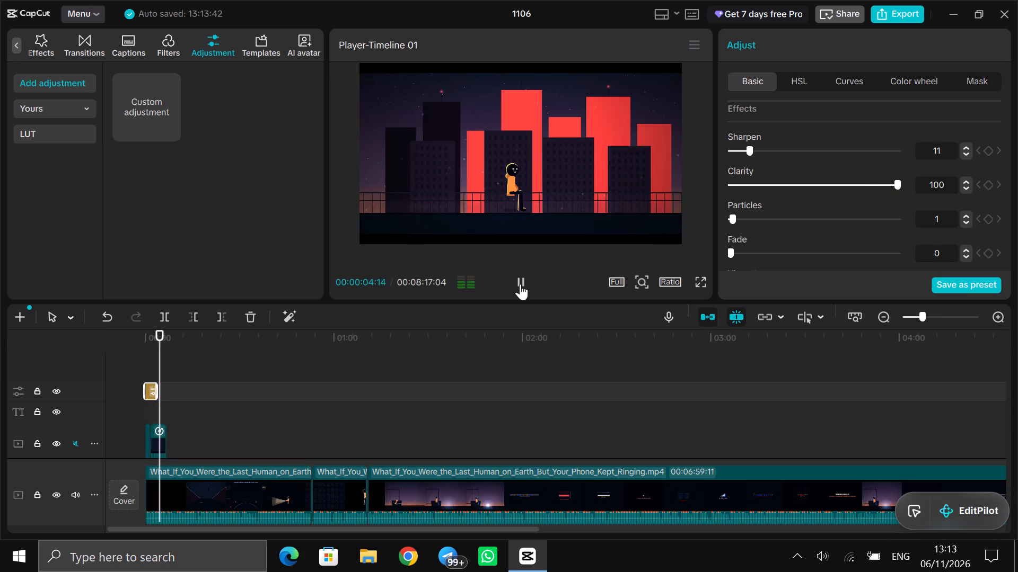
pyautogui.click(520, 284)
pyautogui.click(153, 357)
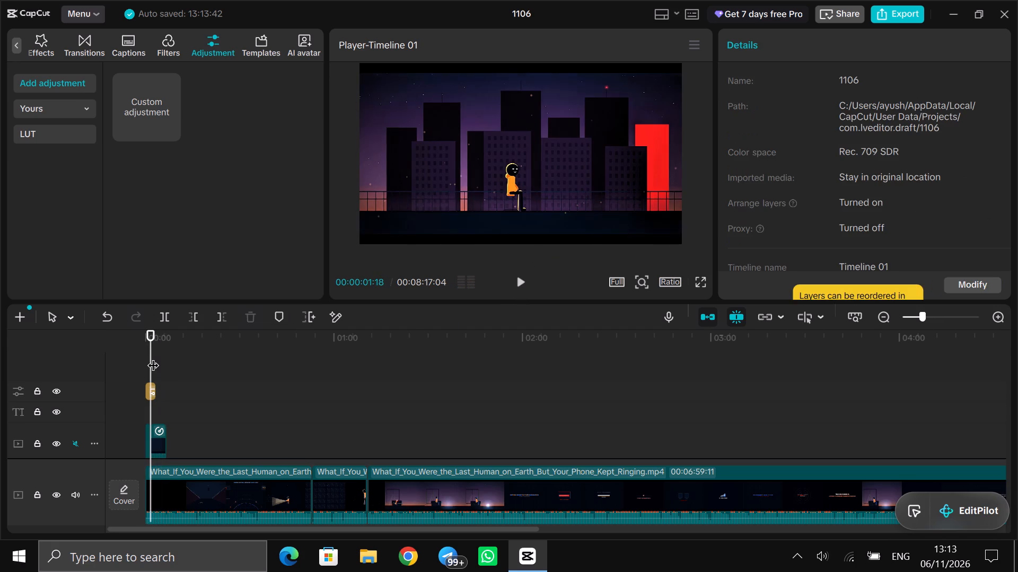
pyautogui.click(526, 281)
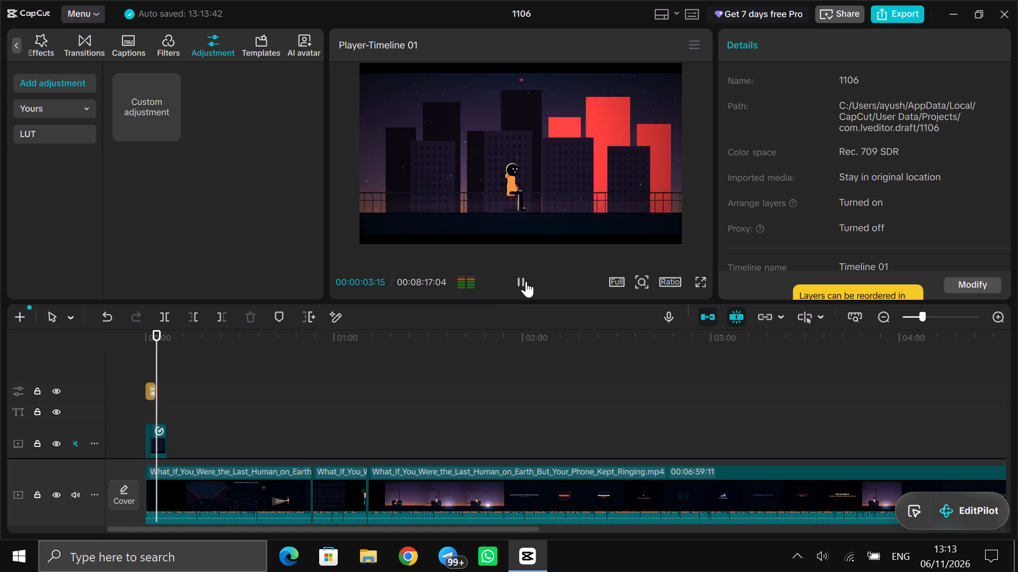
pyautogui.click(526, 281)
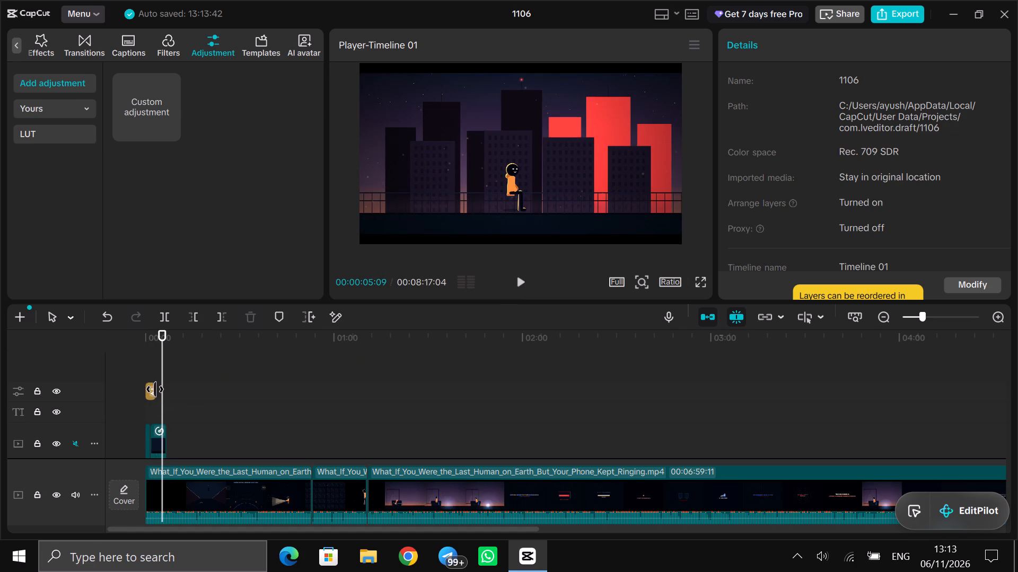
# Extend the end of the adjustment clip to the end of the video at 00:08:17:04, level with the "Subscribe" text.
pyautogui.moveTo(155, 389); pyautogui.dragTo(590, 414)
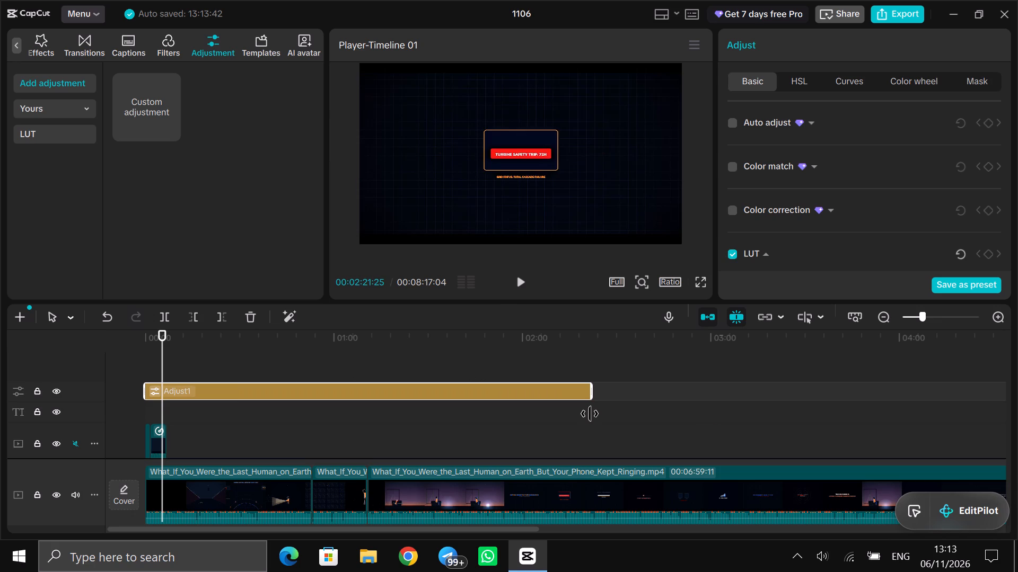
pyautogui.moveTo(590, 414); pyautogui.dragTo(1017, 430)
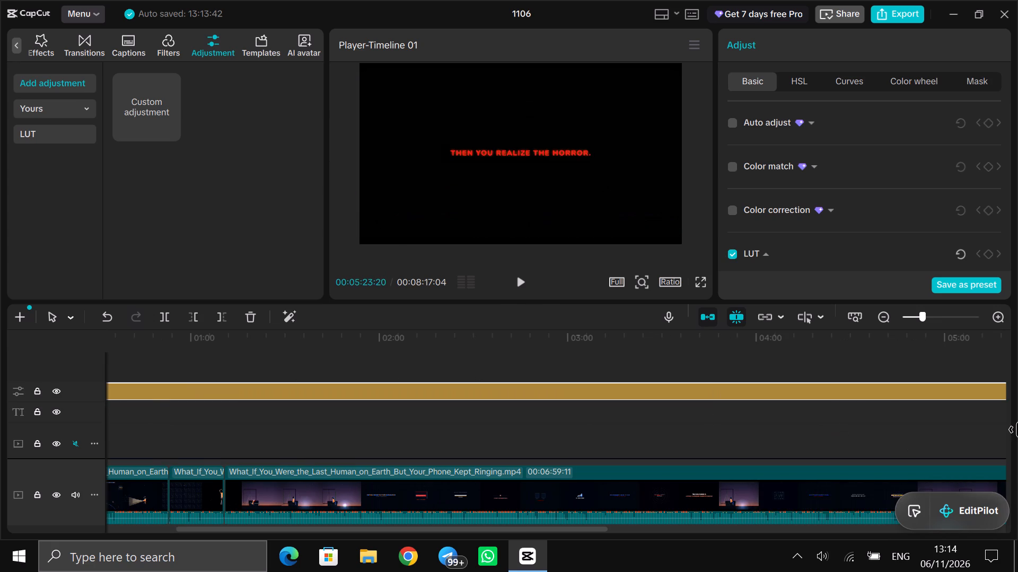
pyautogui.moveTo(1017, 430); pyautogui.dragTo(1013, 460)
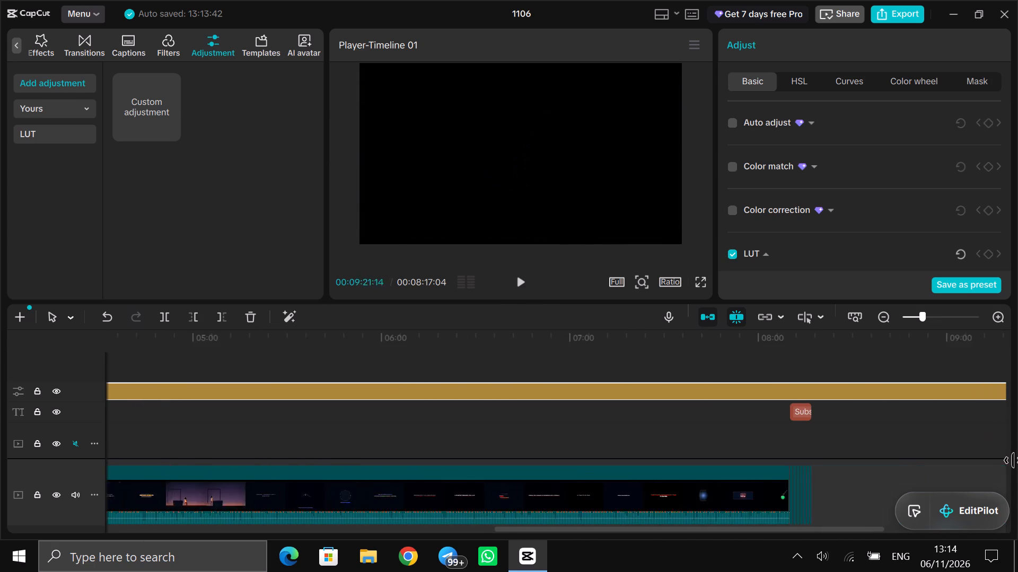
pyautogui.moveTo(1013, 460); pyautogui.dragTo(332, 443)
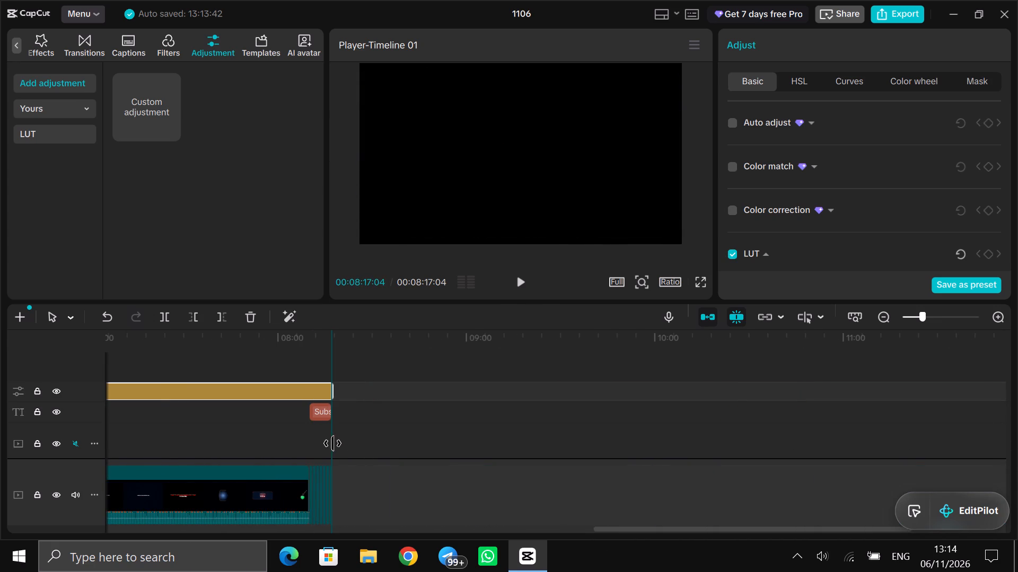
pyautogui.moveTo(332, 443); pyautogui.dragTo(332, 444)
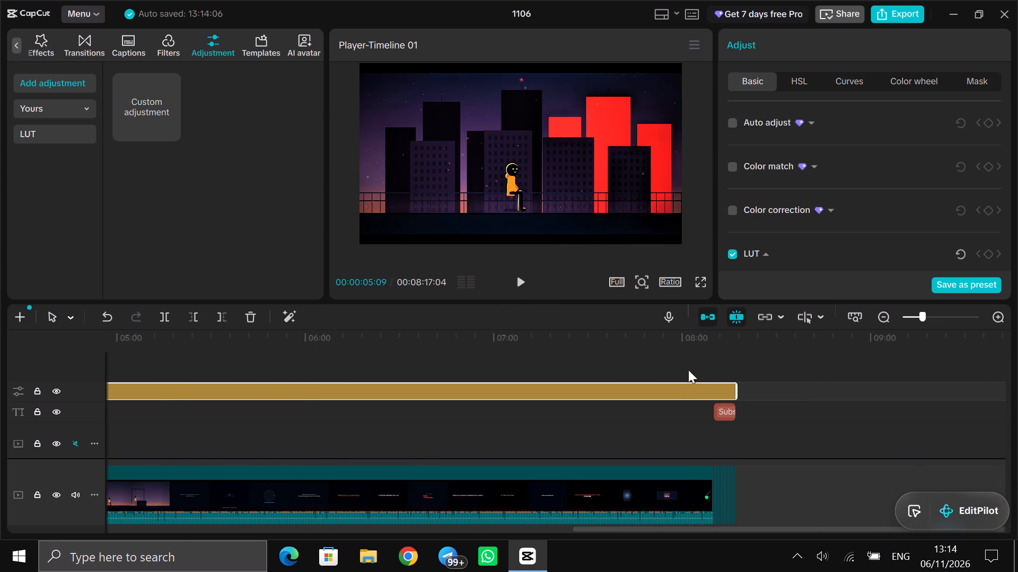
# Play the ending through the "Subscribe" text and go back to the incoming call scene to check the adjusted look.
pyautogui.click(688, 364)
pyautogui.click(520, 279)
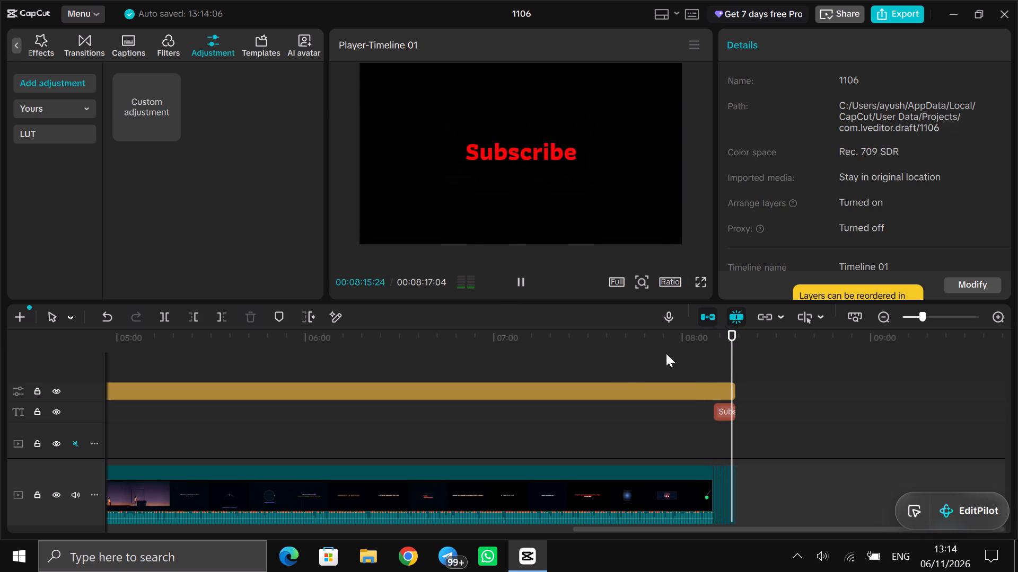
pyautogui.click(636, 351)
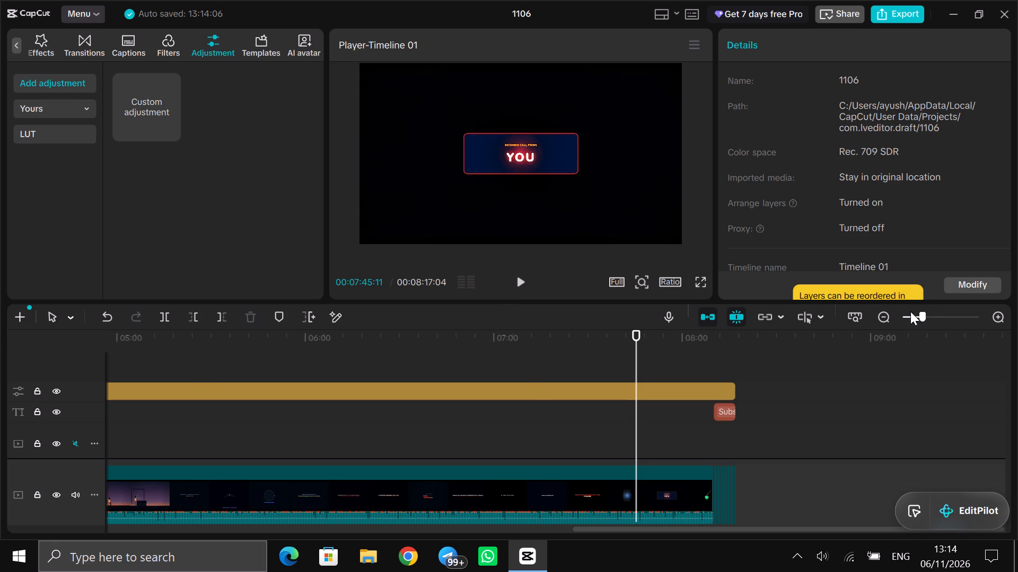
# Zoom out to the whole timeline and scrub through the video back to the start, examining the adjusted look of the scenes.
pyautogui.click(911, 315)
pyautogui.click(454, 351)
pyautogui.moveTo(454, 351); pyautogui.dragTo(453, 351)
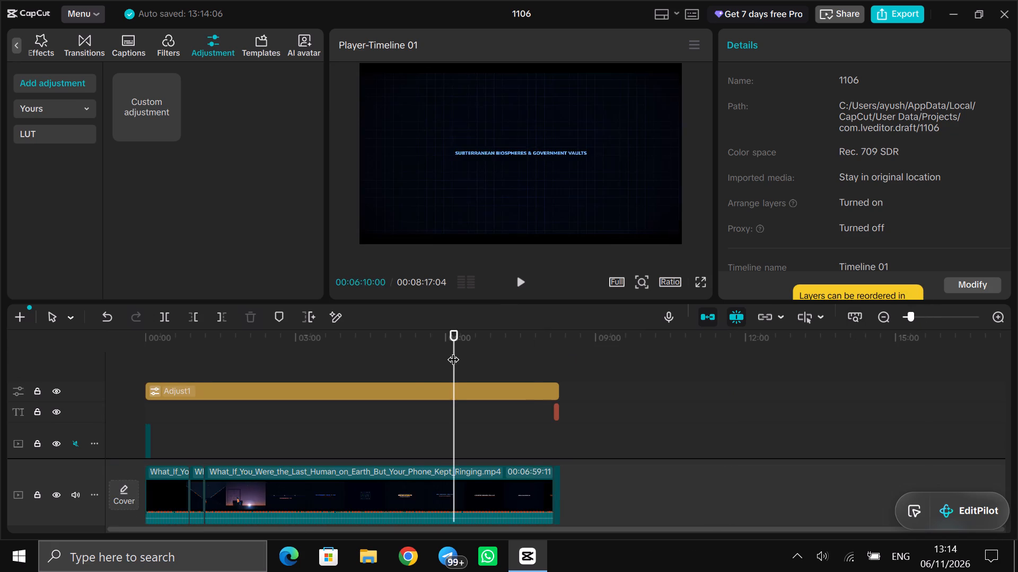
pyautogui.moveTo(453, 351); pyautogui.dragTo(293, 334)
pyautogui.moveTo(293, 334); pyautogui.dragTo(292, 334)
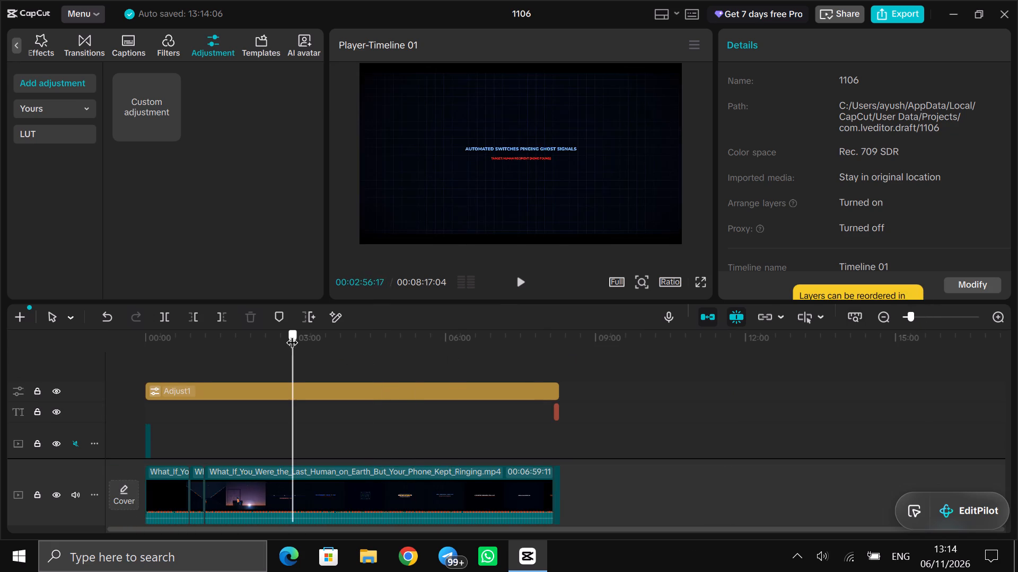
pyautogui.moveTo(292, 334); pyautogui.dragTo(208, 341)
pyautogui.moveTo(208, 341); pyautogui.dragTo(151, 339)
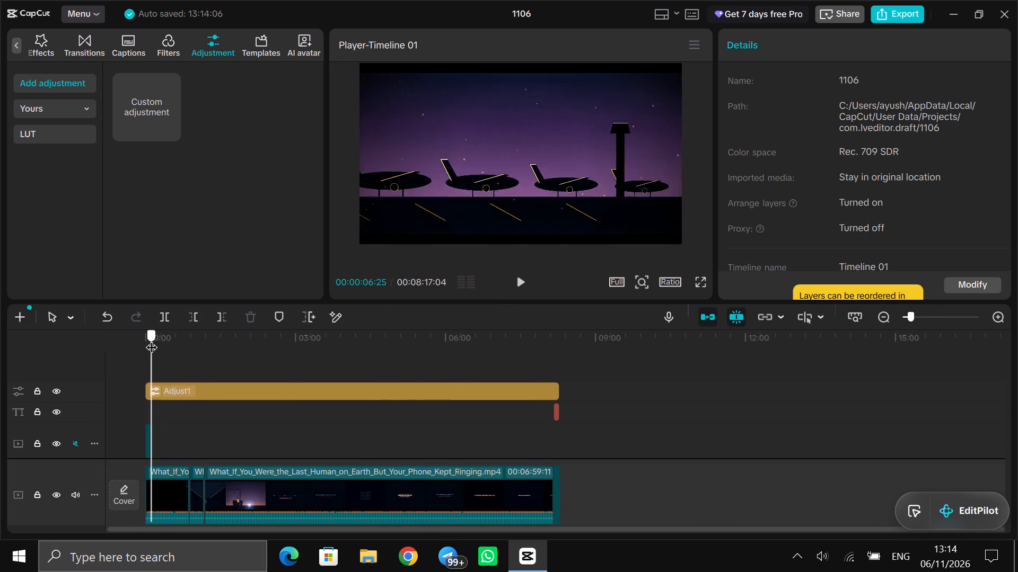
pyautogui.moveTo(151, 339); pyautogui.dragTo(142, 339)
pyautogui.scroll(-2, 285, 381)
pyautogui.scroll(-2, 398, 449)
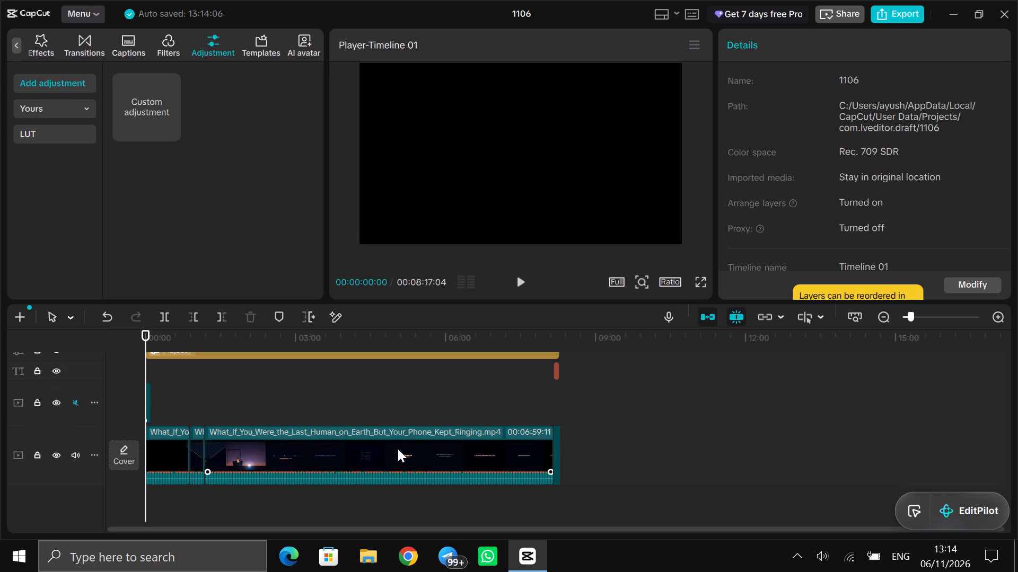
pyautogui.click(286, 395)
pyautogui.moveTo(286, 395); pyautogui.dragTo(232, 394)
pyautogui.moveTo(232, 394); pyautogui.dragTo(229, 390)
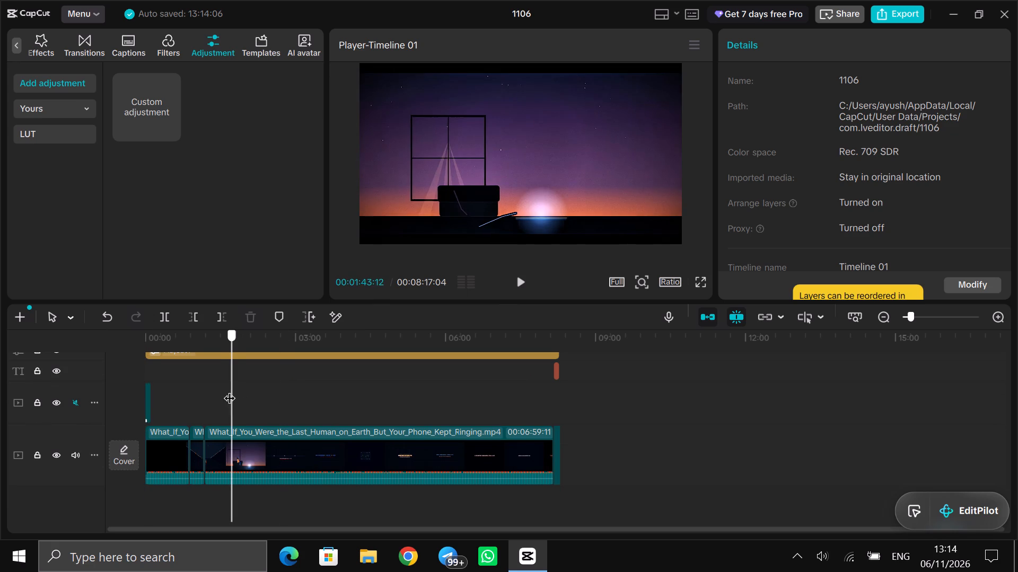
pyautogui.moveTo(229, 390); pyautogui.dragTo(121, 371)
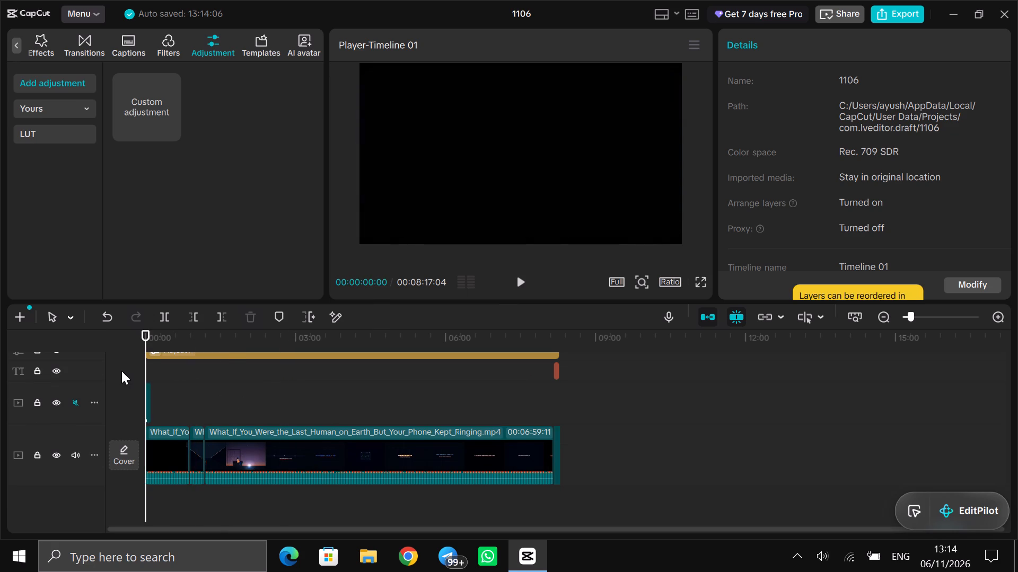
# Browse the Featured filters and preview Airy Clean and Scarlet Glow on the video's opening.
pyautogui.click(175, 49)
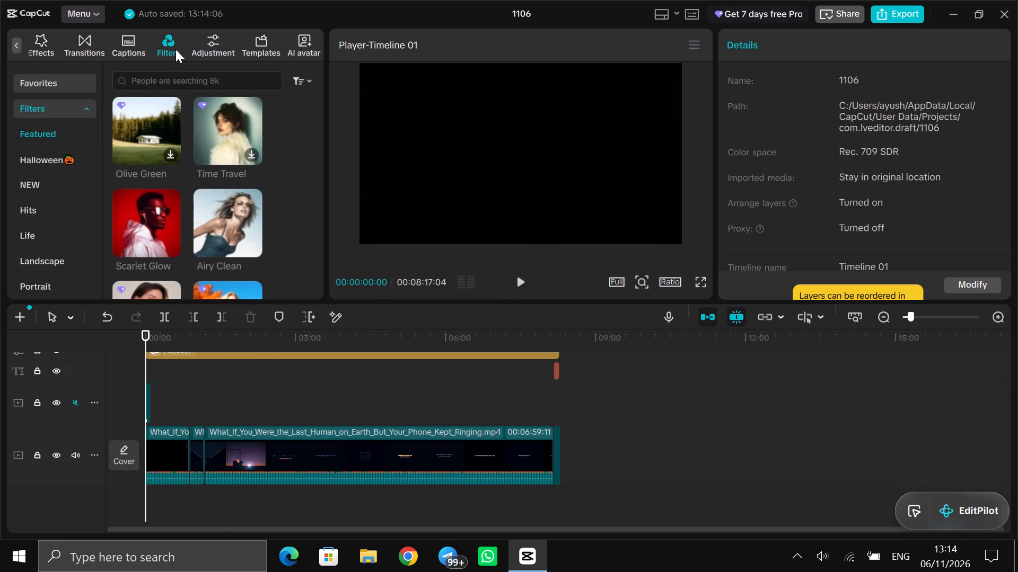
pyautogui.scroll(-1, 249, 249)
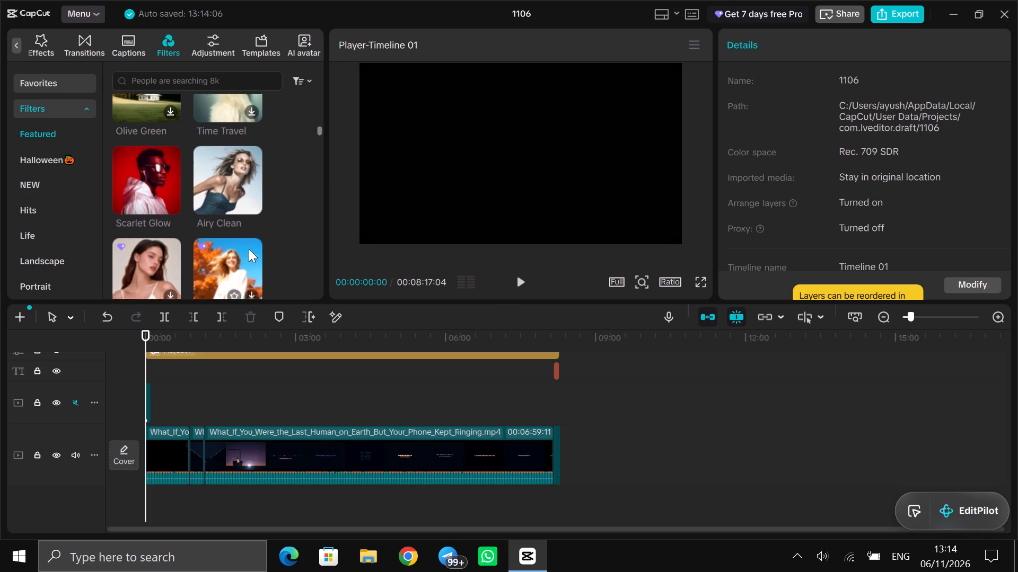
pyautogui.scroll(-2, 249, 249)
pyautogui.scroll(4, 249, 249)
pyautogui.scroll(-1, 249, 249)
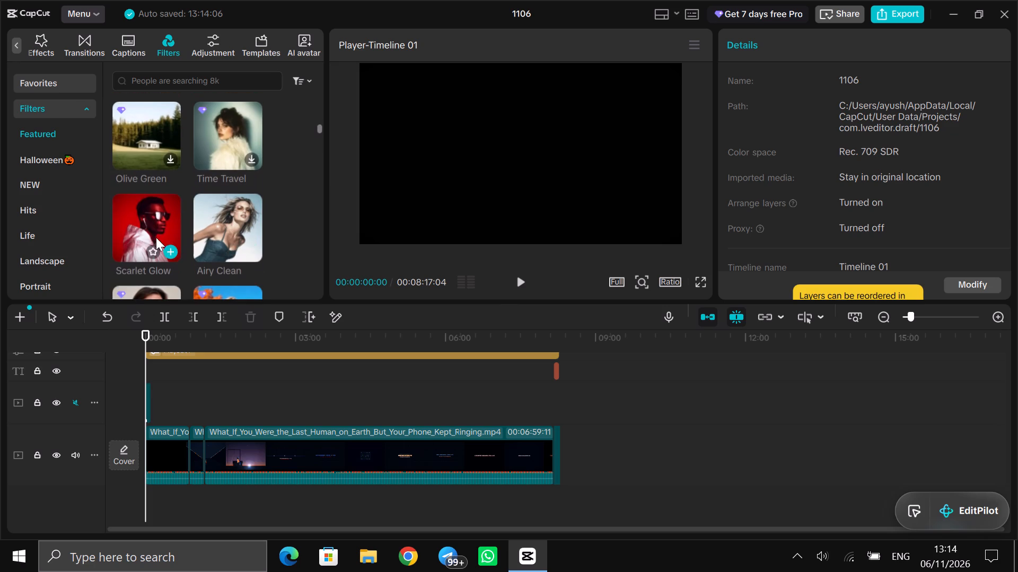
pyautogui.click(213, 219)
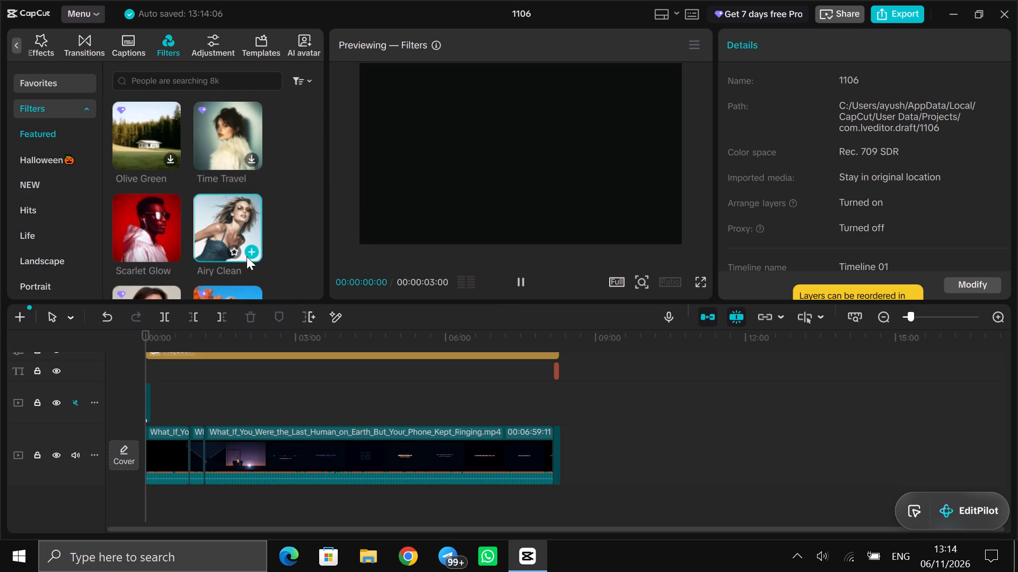
pyautogui.scroll(2, 336, 306)
pyautogui.scroll(2, 336, 395)
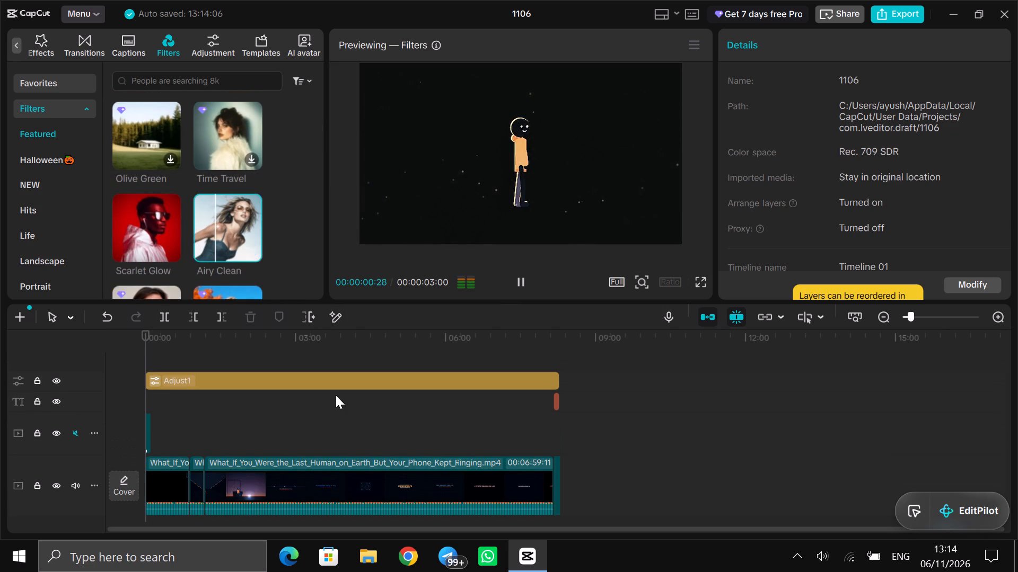
pyautogui.scroll(1, 301, 351)
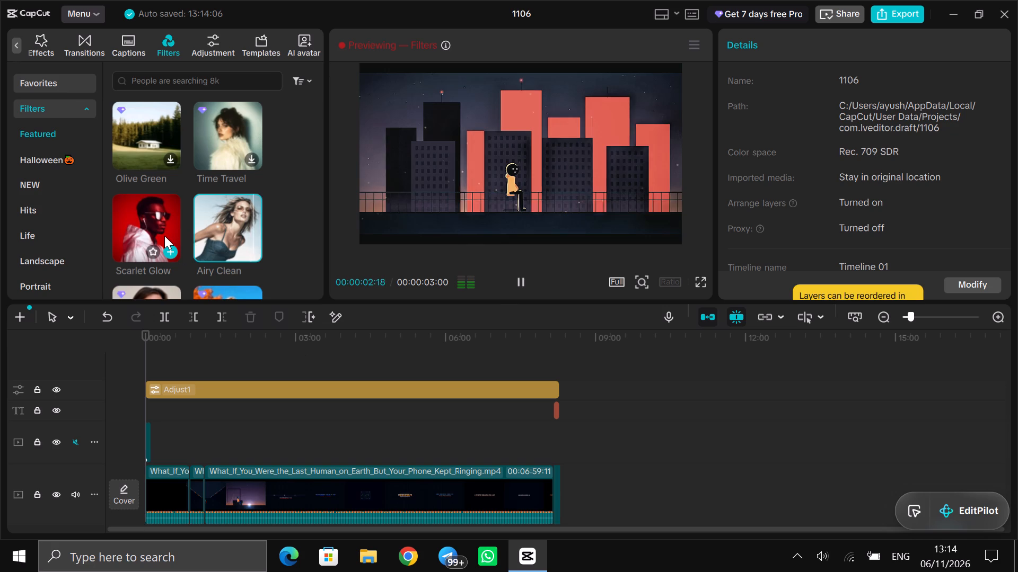
pyautogui.click(164, 236)
# Look further through the Featured filters and try the Cherry Bomb, Classy Noir and Golden Fall filters on the opening.
pyautogui.scroll(-1, 251, 249)
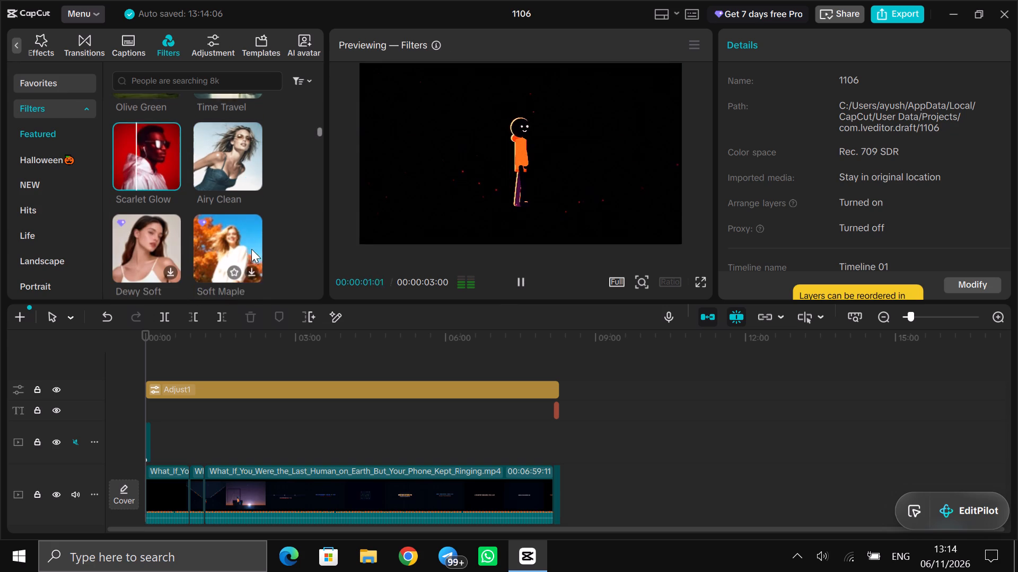
pyautogui.scroll(-1, 251, 249)
pyautogui.scroll(-2, 214, 225)
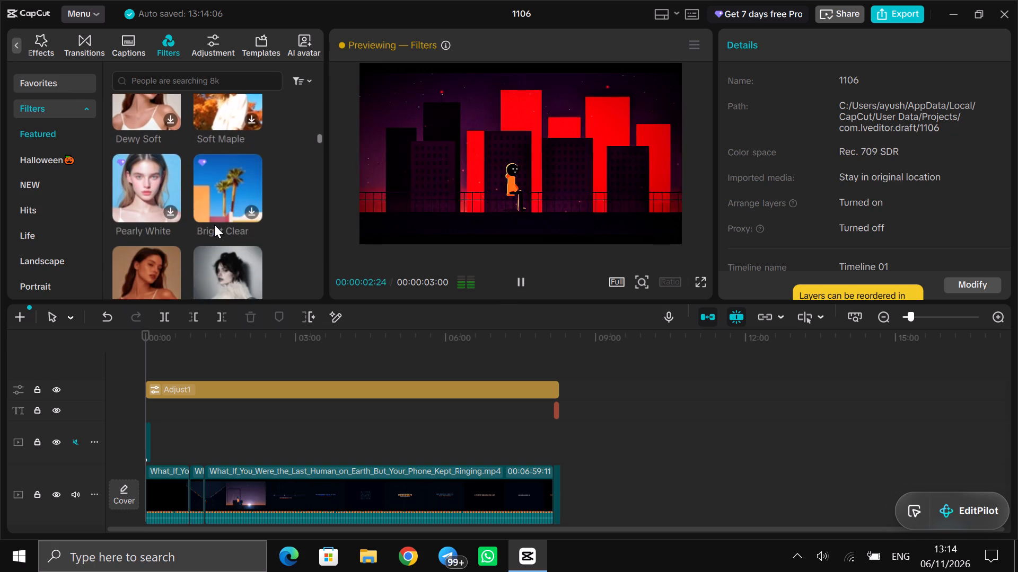
pyautogui.scroll(-3, 236, 178)
pyautogui.scroll(1, 236, 178)
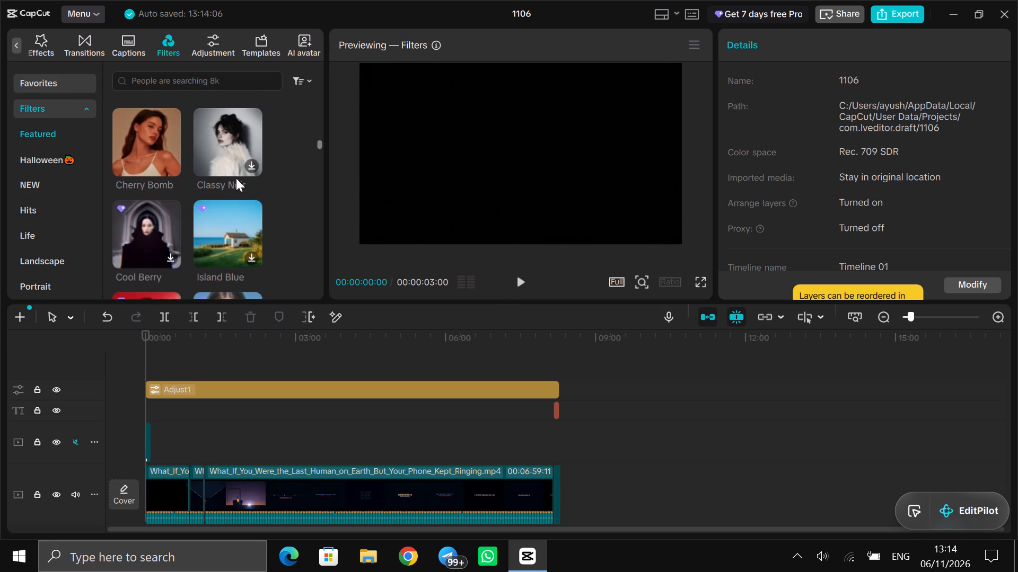
pyautogui.scroll(1, 236, 178)
pyautogui.click(159, 162)
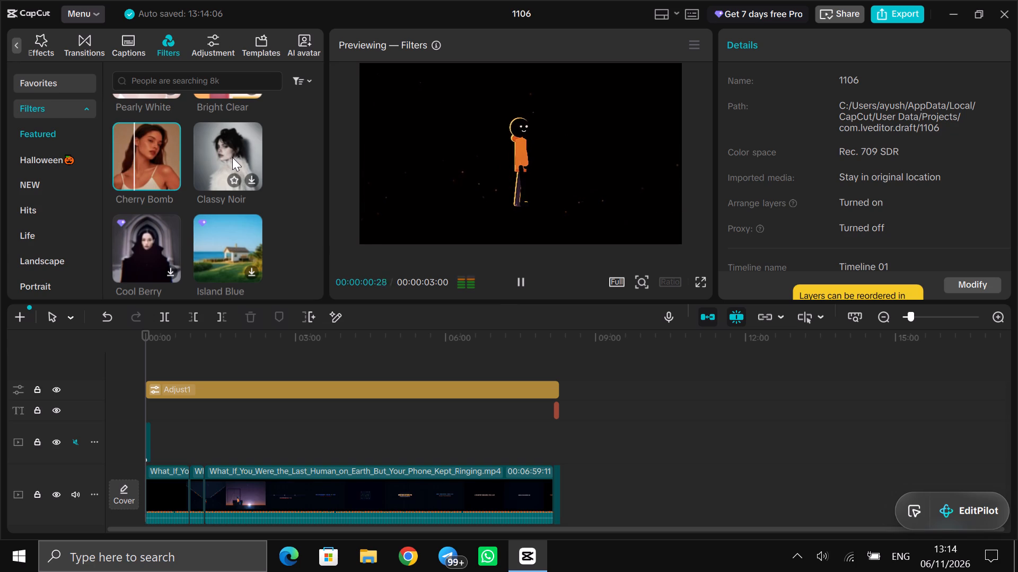
pyautogui.click(232, 157)
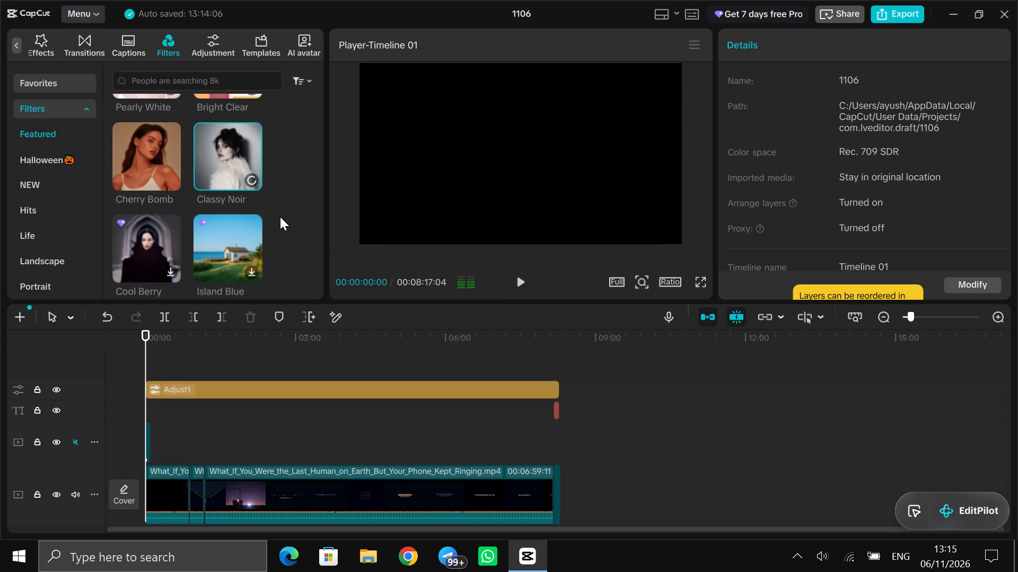
pyautogui.scroll(-2, 274, 212)
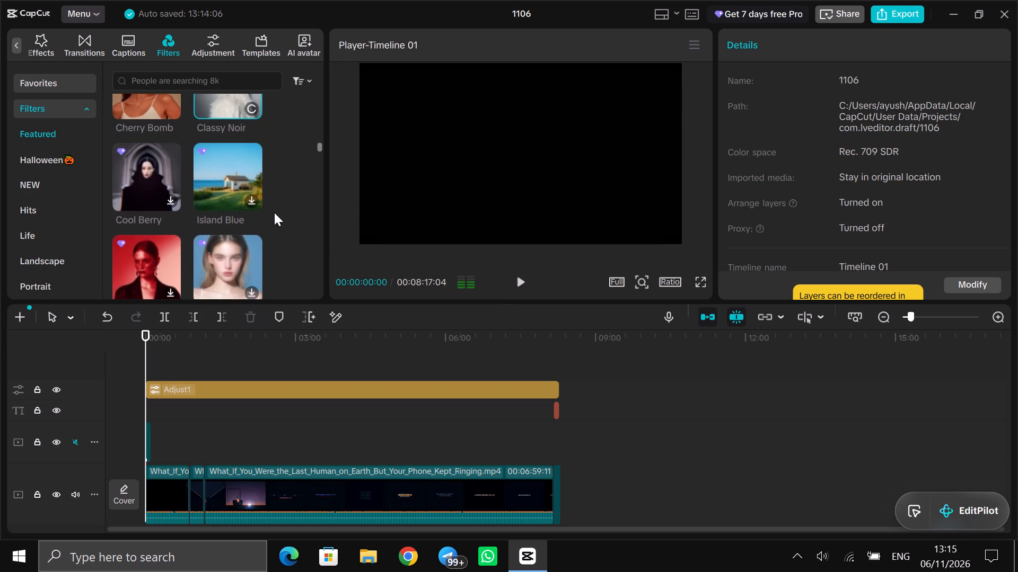
pyautogui.scroll(-1, 274, 212)
pyautogui.click(163, 208)
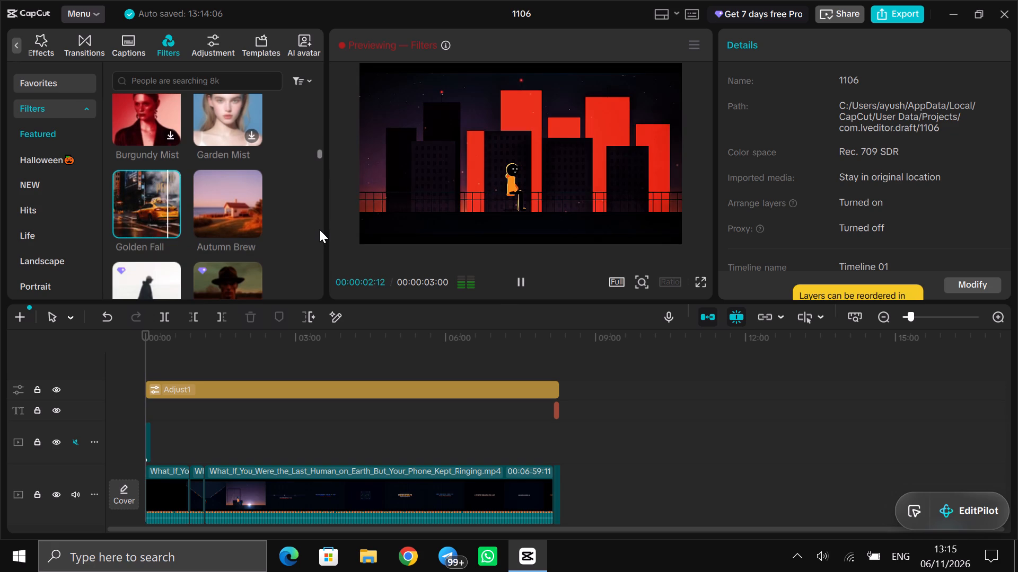
# Go to the city scene at 00:00:01:18, compare previews of the Autumn Brew and Golden Fall filters, and end the filter preview.
pyautogui.click(153, 360)
pyautogui.moveTo(153, 360); pyautogui.dragTo(148, 354)
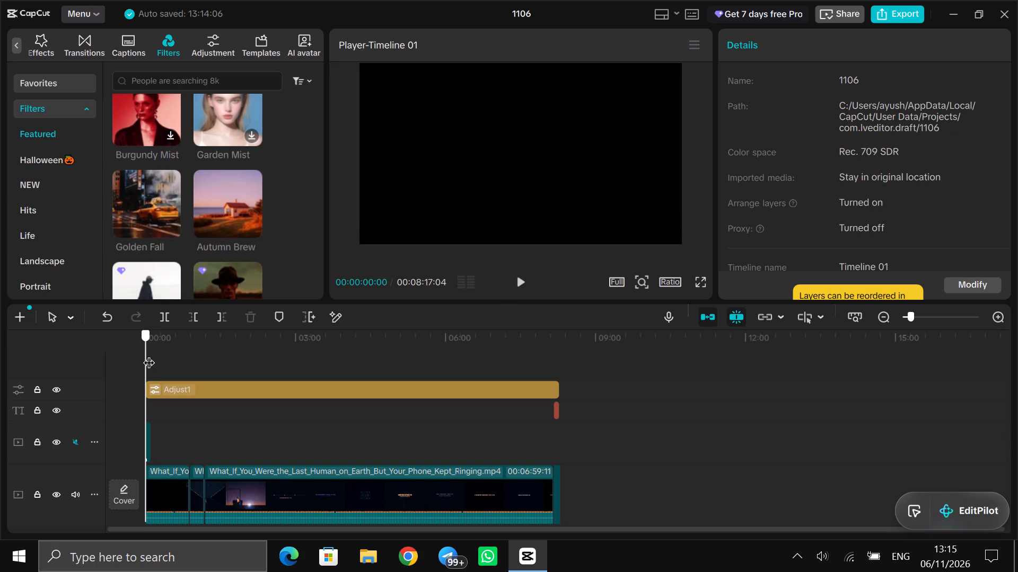
pyautogui.moveTo(148, 354); pyautogui.dragTo(151, 354)
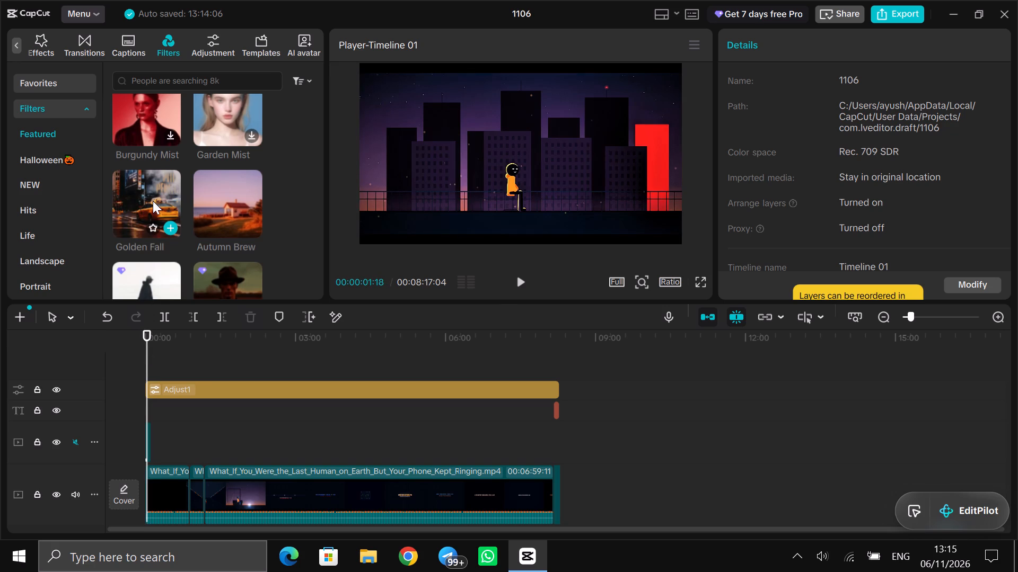
pyautogui.click(227, 194)
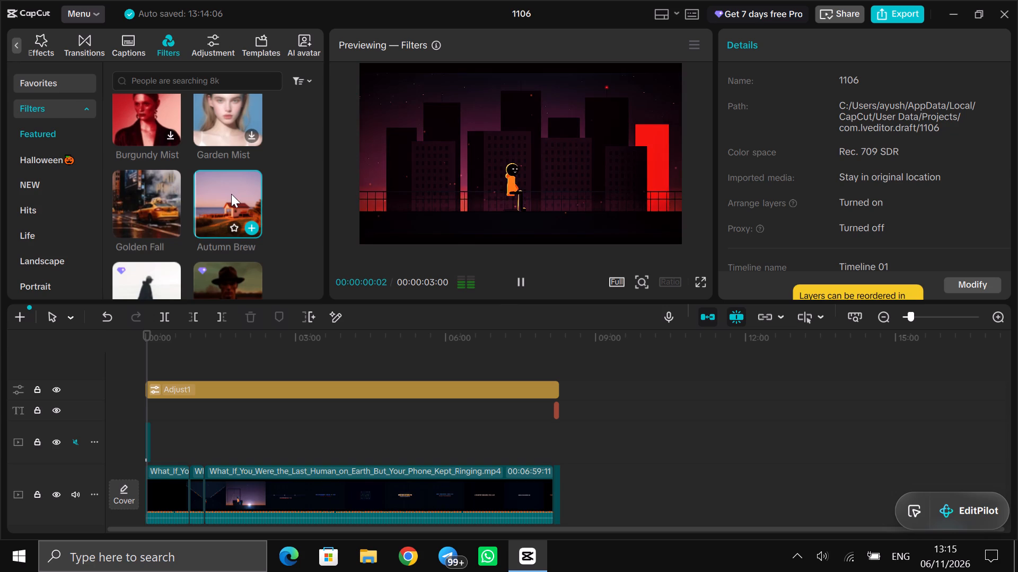
pyautogui.click(152, 198)
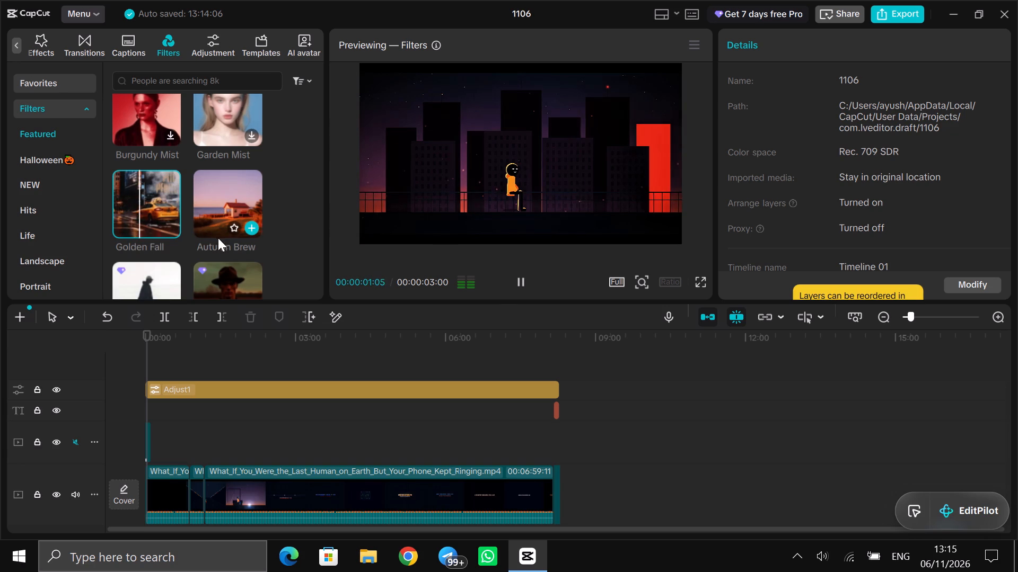
pyautogui.click(299, 270)
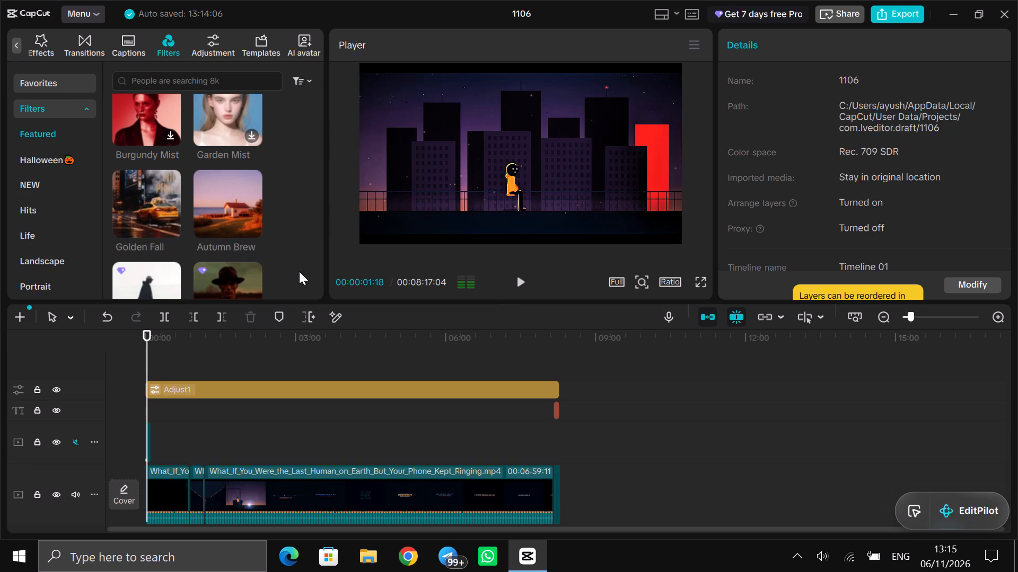
# Return to the start of the video and play the opening in short stretches up to the city scene at 00:00:02:12.
pyautogui.moveTo(152, 348); pyautogui.dragTo(132, 349)
pyautogui.scroll(-1, 181, 248)
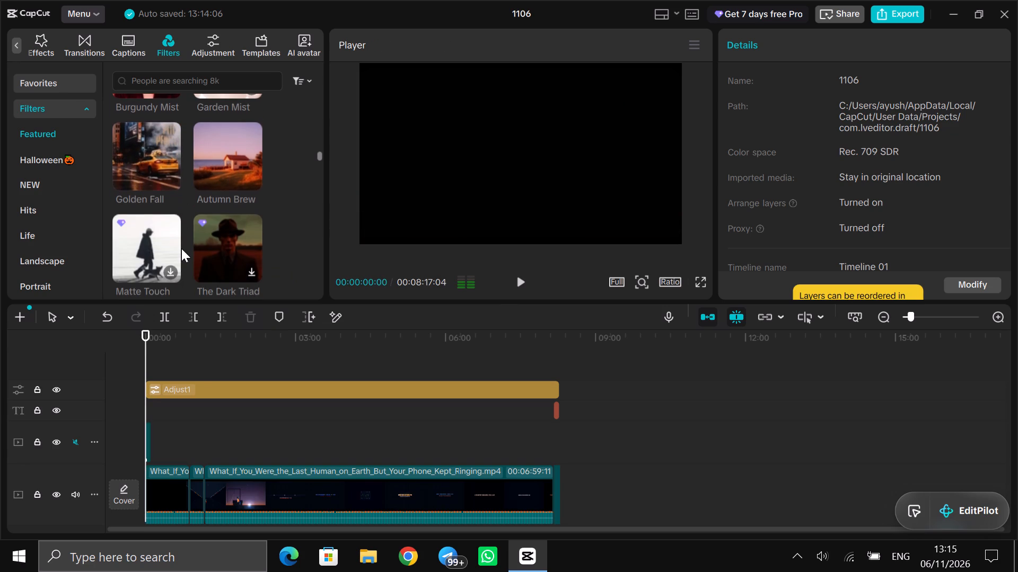
pyautogui.scroll(-2, 181, 248)
pyautogui.click(515, 277)
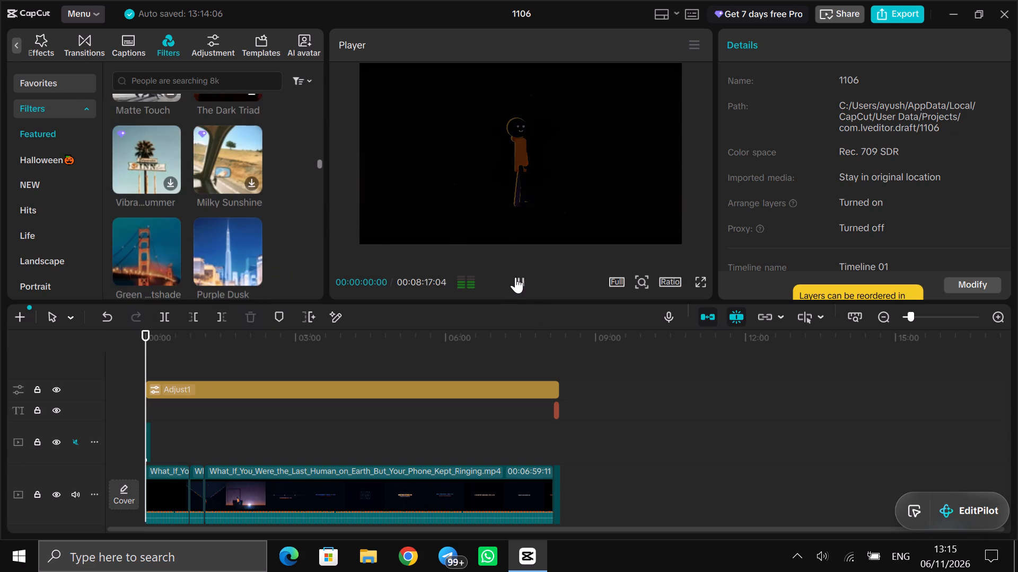
pyautogui.click(515, 277)
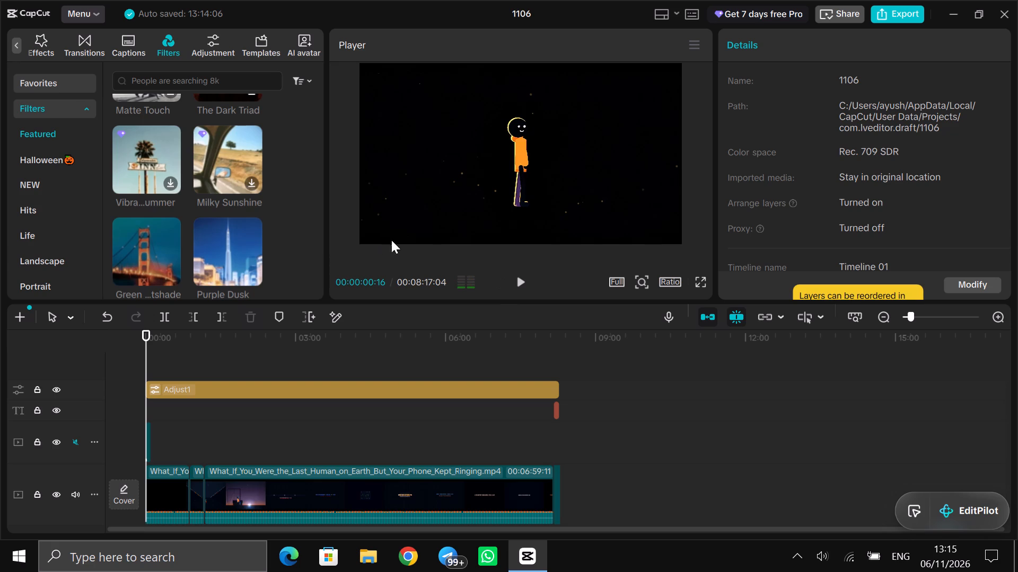
pyautogui.click(515, 280)
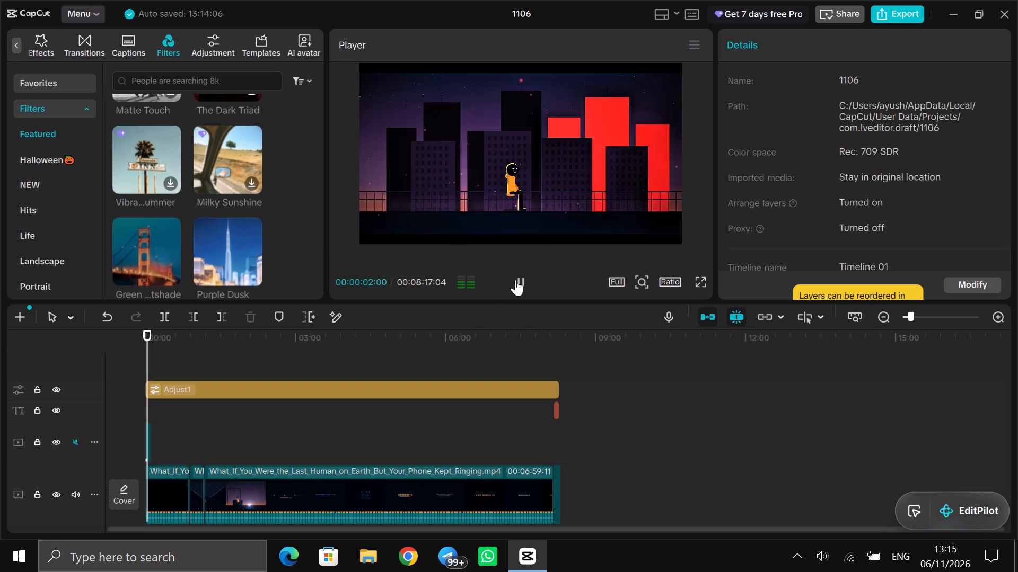
pyautogui.click(515, 280)
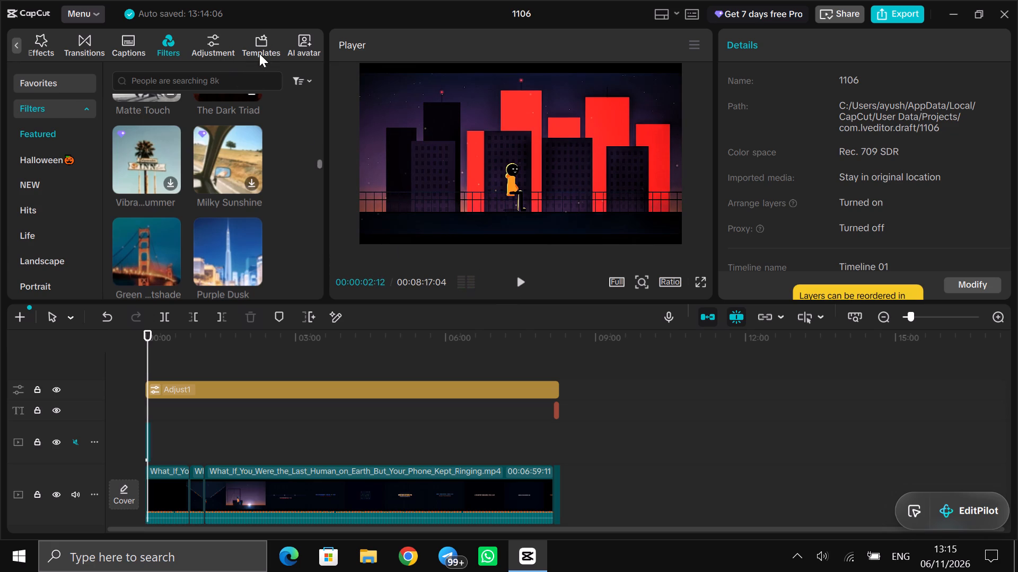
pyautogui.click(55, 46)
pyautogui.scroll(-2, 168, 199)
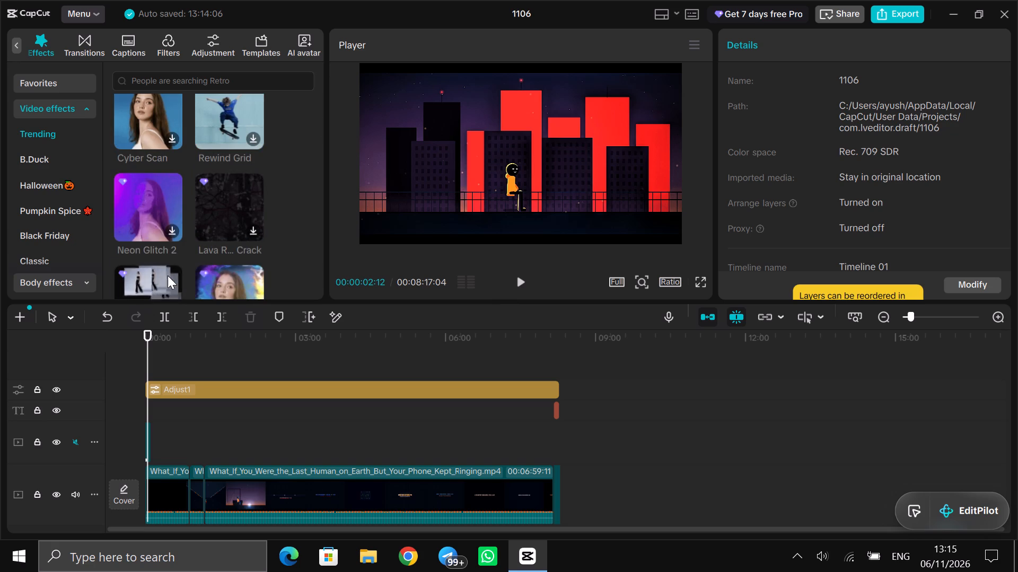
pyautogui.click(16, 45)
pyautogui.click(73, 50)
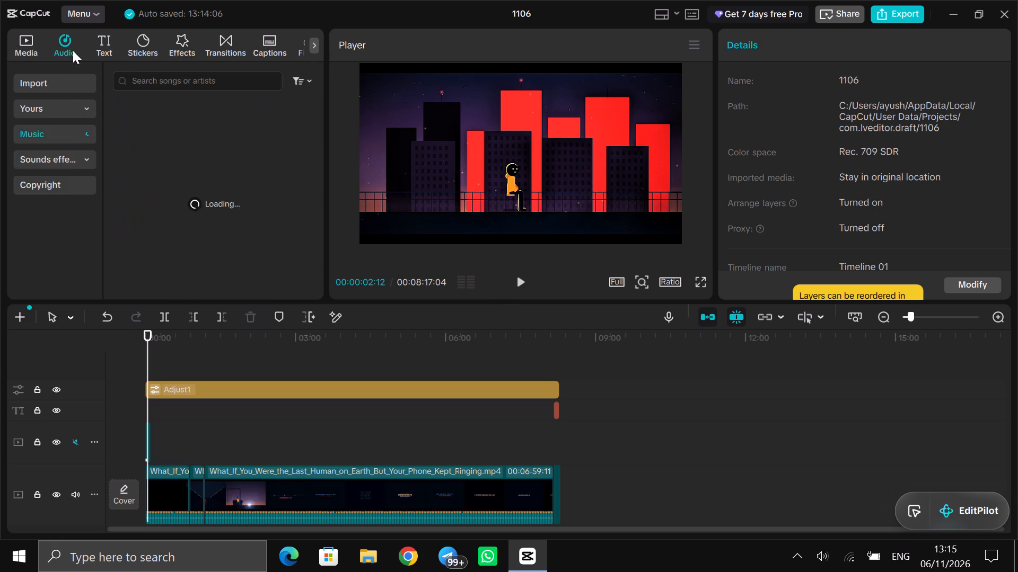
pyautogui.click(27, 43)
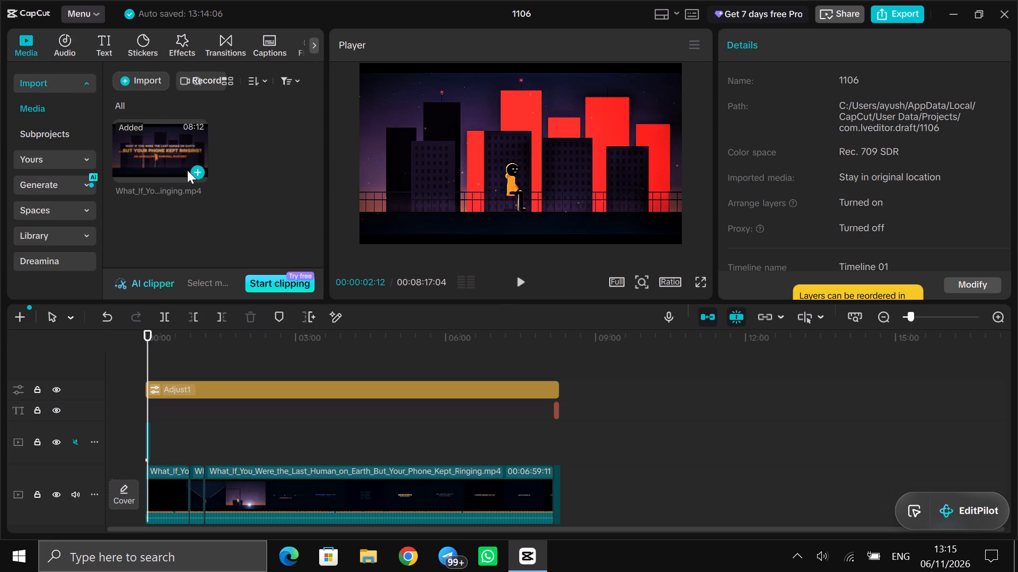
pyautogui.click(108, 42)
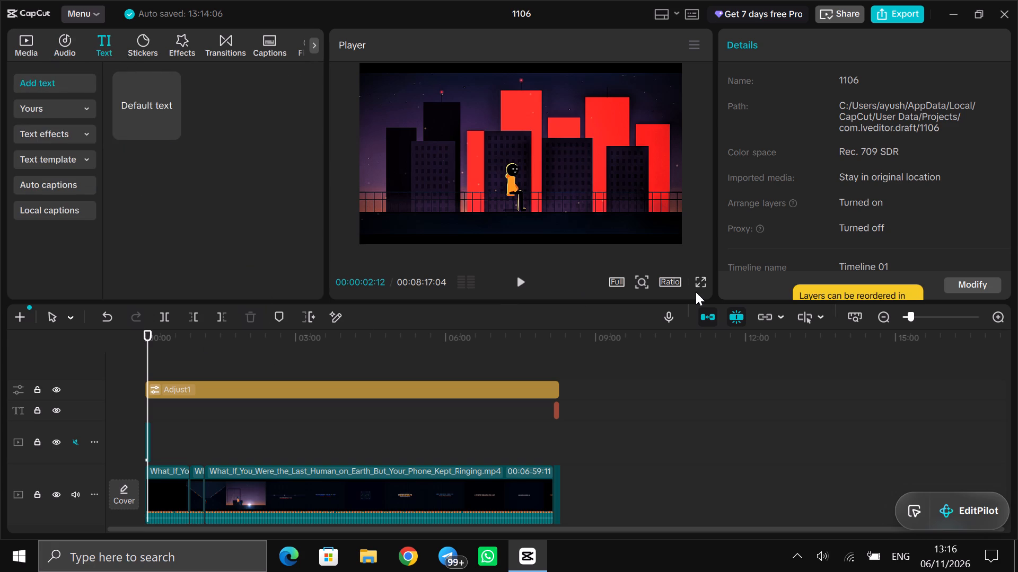
# Play a little more of the city scene, and jump ahead to 00:04:08:14 to check the middle of the video.
pyautogui.click(520, 280)
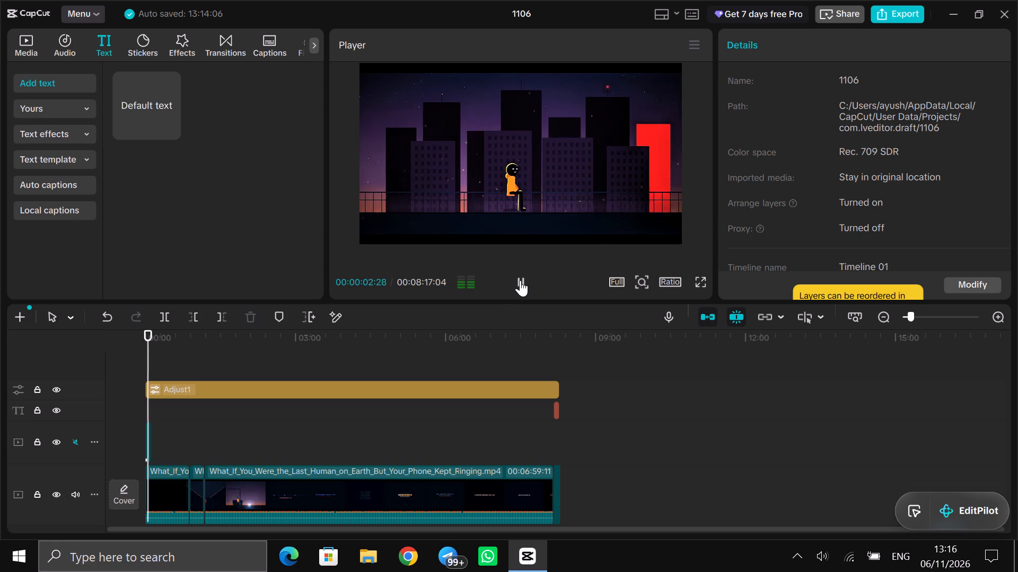
pyautogui.click(520, 280)
pyautogui.click(353, 371)
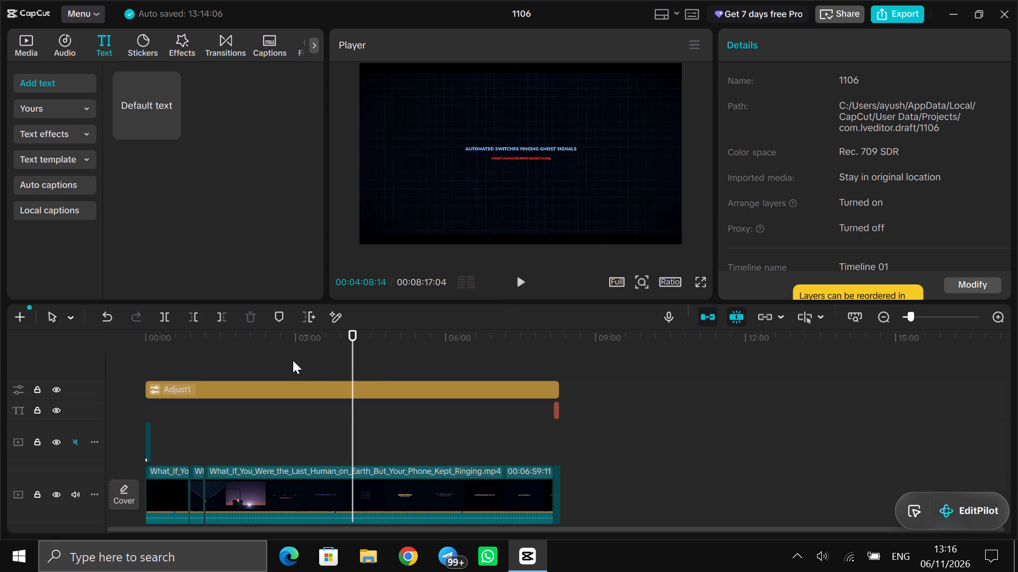
# Scrub through the second half of the video from about 00:03:44 to 00:07:46:22 and check how the scenes look.
pyautogui.click(293, 360)
pyautogui.moveTo(293, 360); pyautogui.dragTo(334, 362)
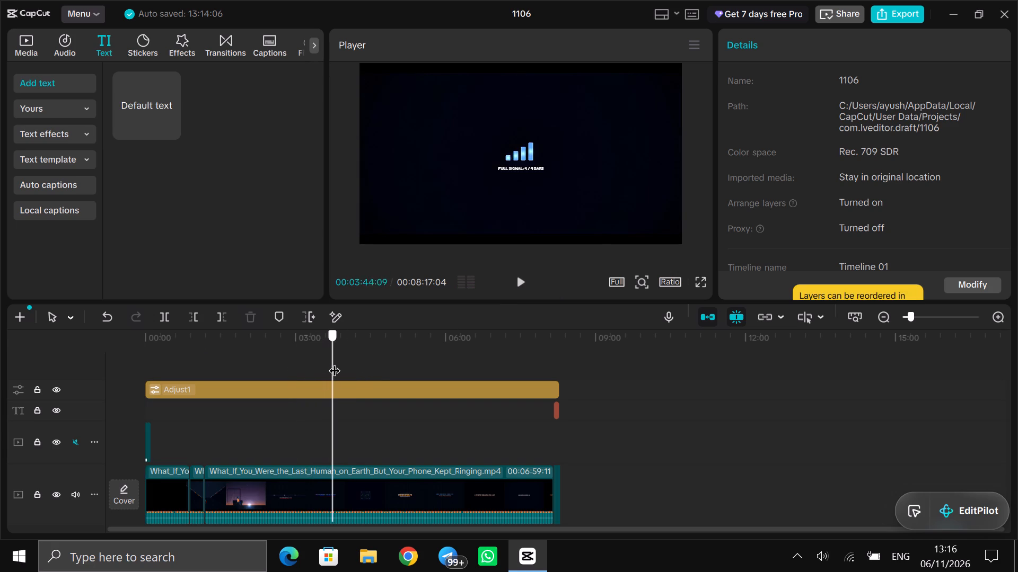
pyautogui.moveTo(334, 362); pyautogui.dragTo(372, 359)
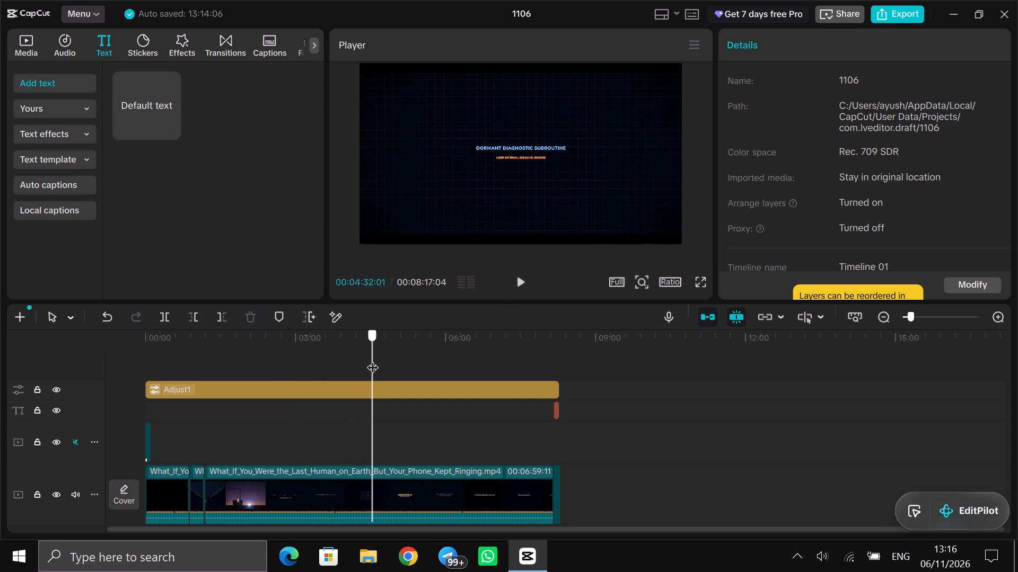
pyautogui.moveTo(372, 359); pyautogui.dragTo(407, 355)
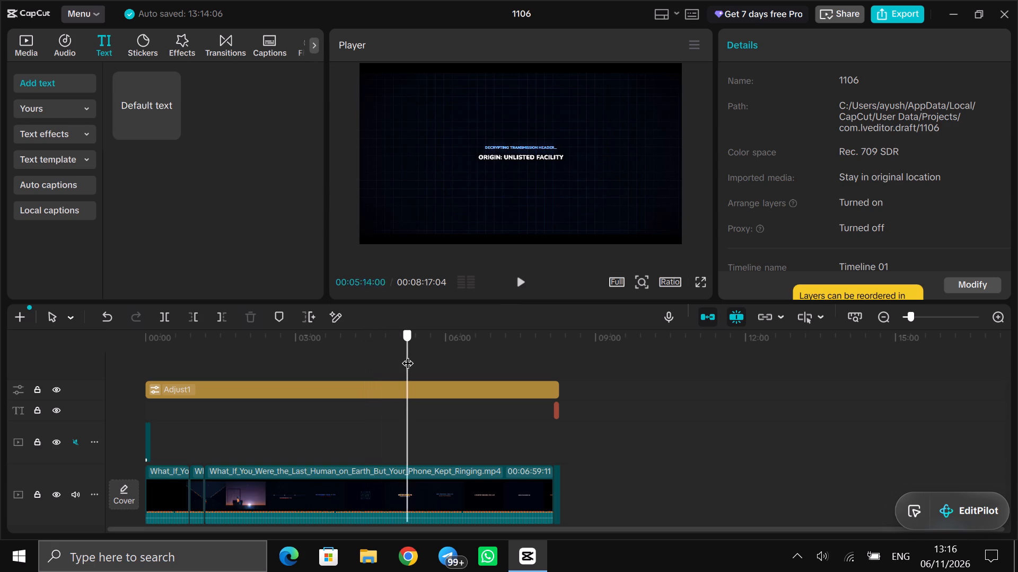
pyautogui.moveTo(407, 355); pyautogui.dragTo(430, 354)
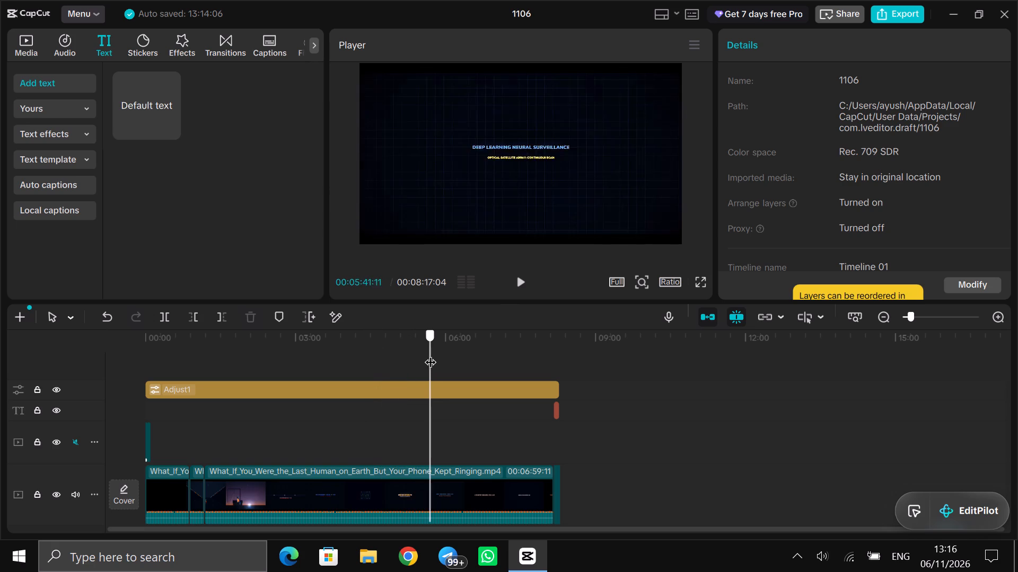
pyautogui.moveTo(430, 354); pyautogui.dragTo(444, 352)
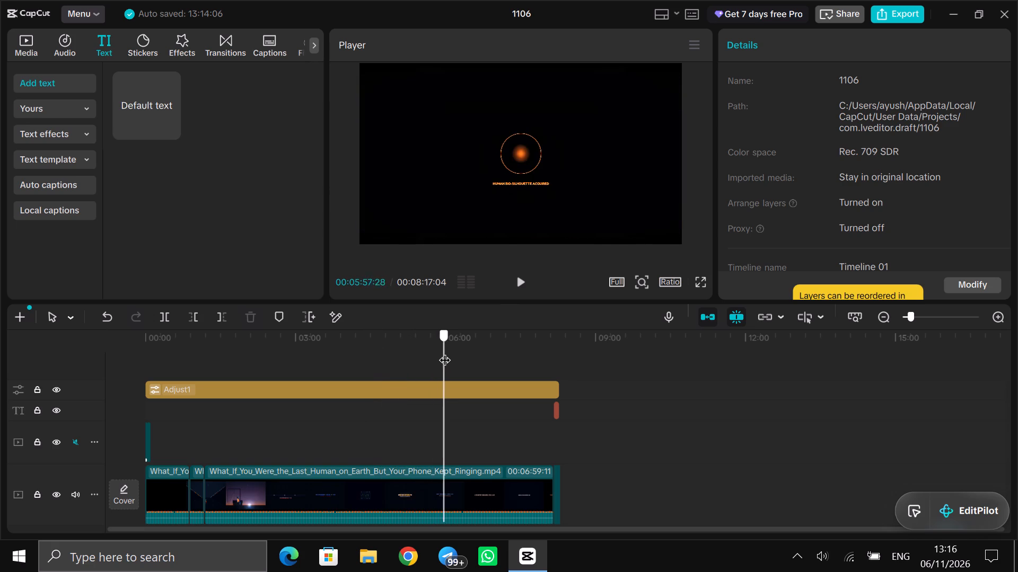
pyautogui.moveTo(444, 352); pyautogui.dragTo(457, 350)
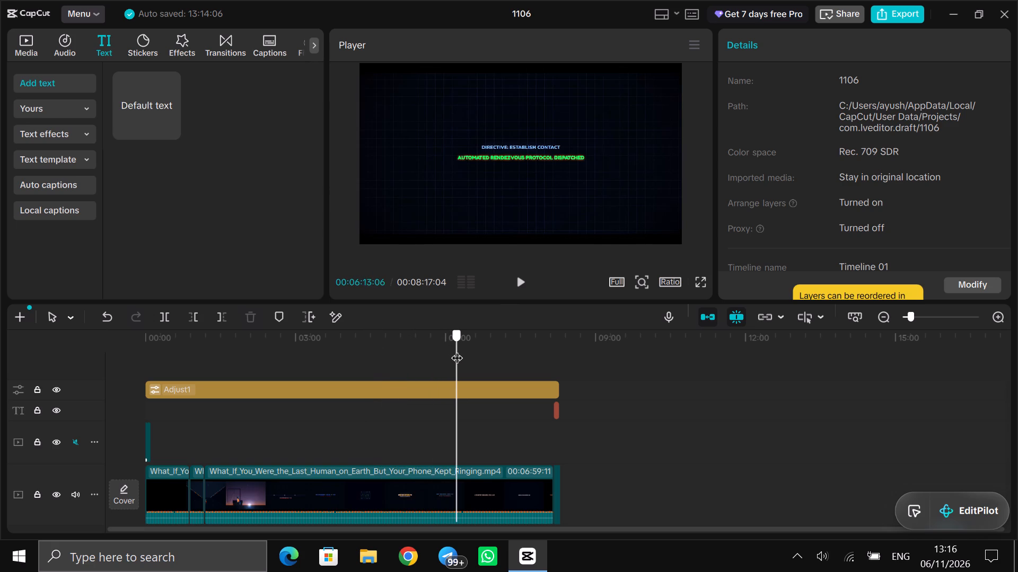
pyautogui.moveTo(457, 350); pyautogui.dragTo(486, 350)
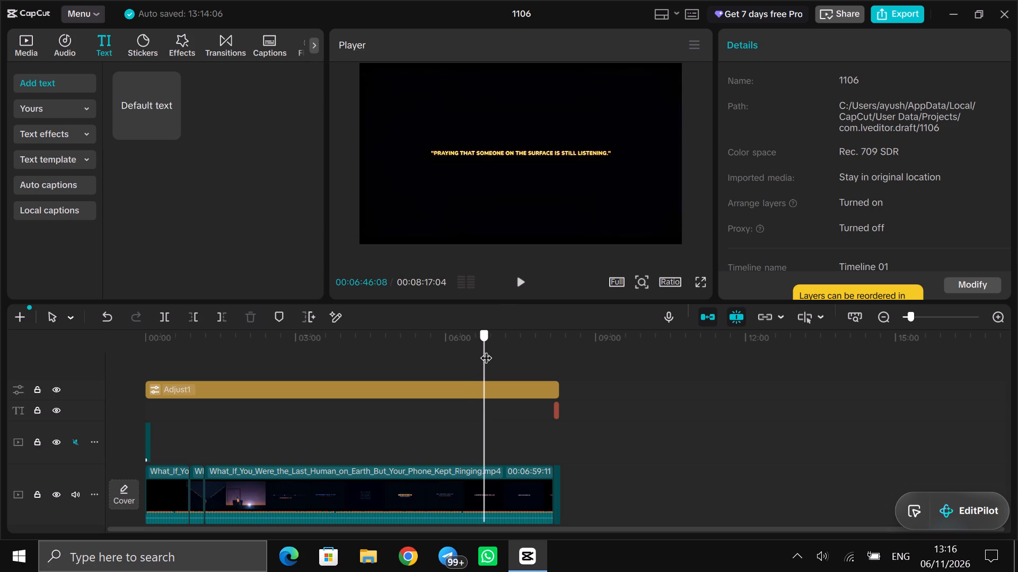
pyautogui.moveTo(486, 350); pyautogui.dragTo(509, 352)
pyautogui.moveTo(510, 352); pyautogui.dragTo(530, 353)
pyautogui.click(530, 353)
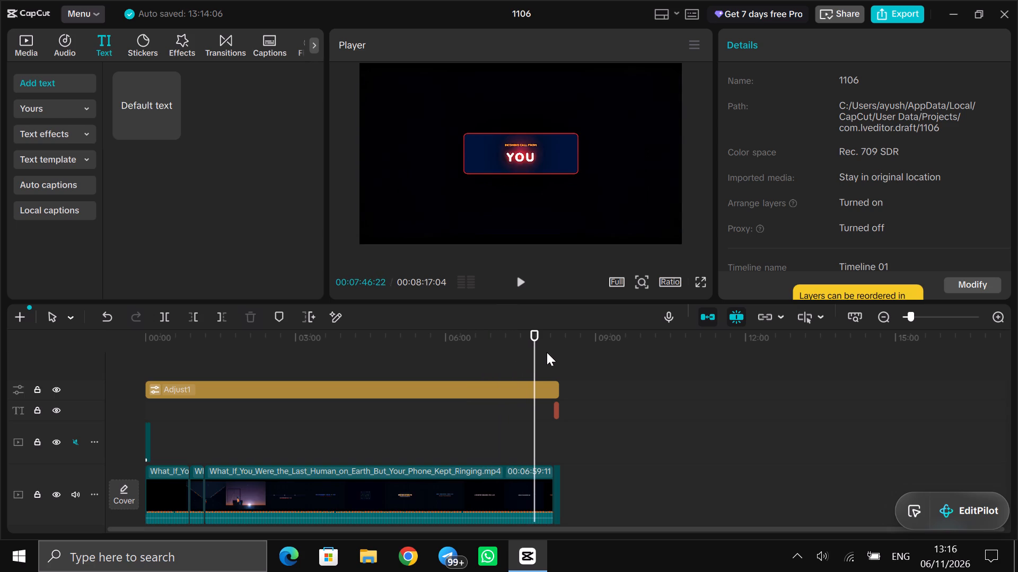
# Preview the incoming-call scene and the quote scene in full screen, playing from 00:07:46:22 to 00:07:52:16, and leave full screen.
pyautogui.click(703, 283)
pyautogui.click(703, 283)
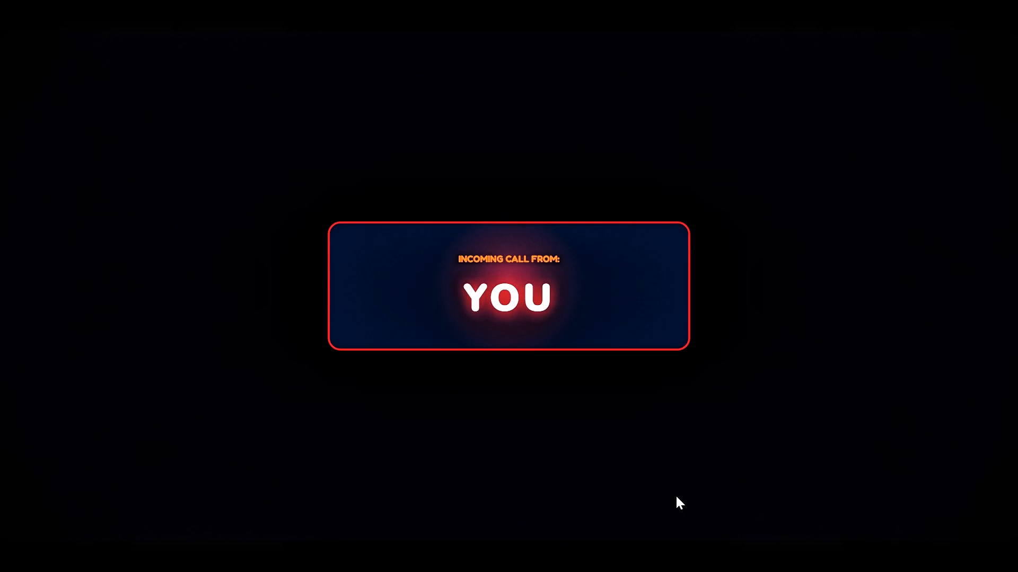
pyautogui.click(676, 496)
pyautogui.click(293, 497)
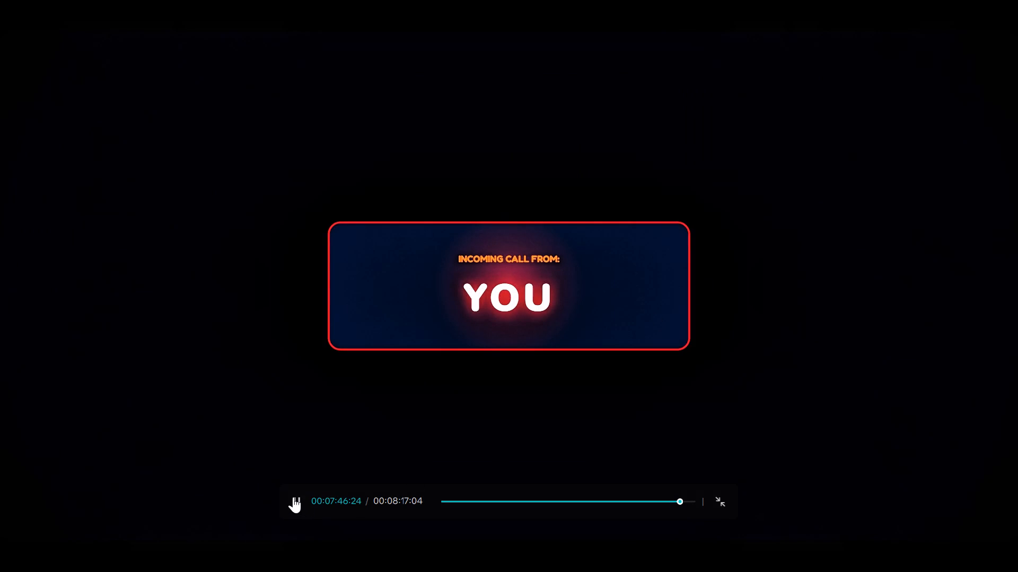
pyautogui.click(293, 497)
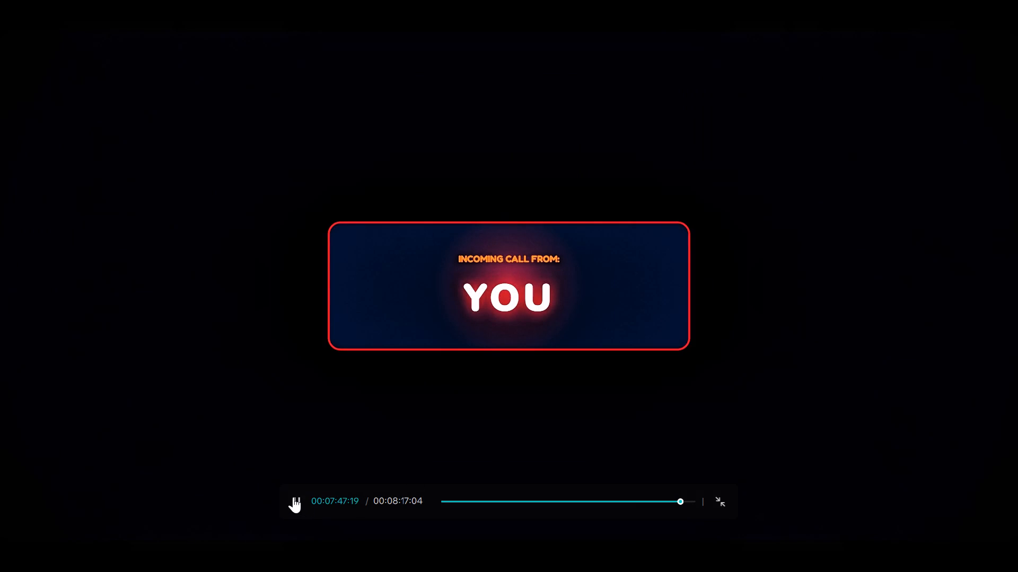
pyautogui.click(293, 497)
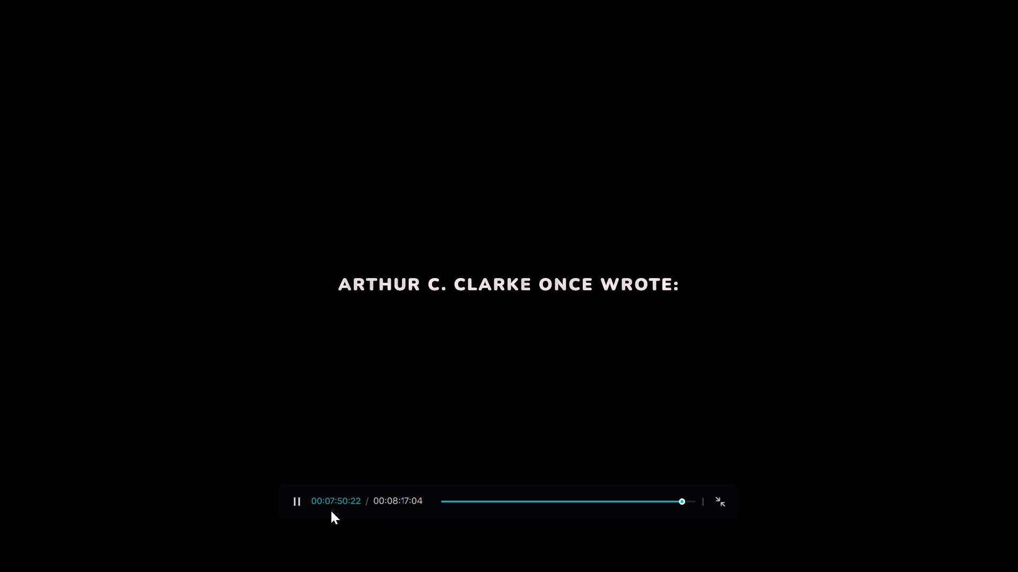
pyautogui.click(290, 497)
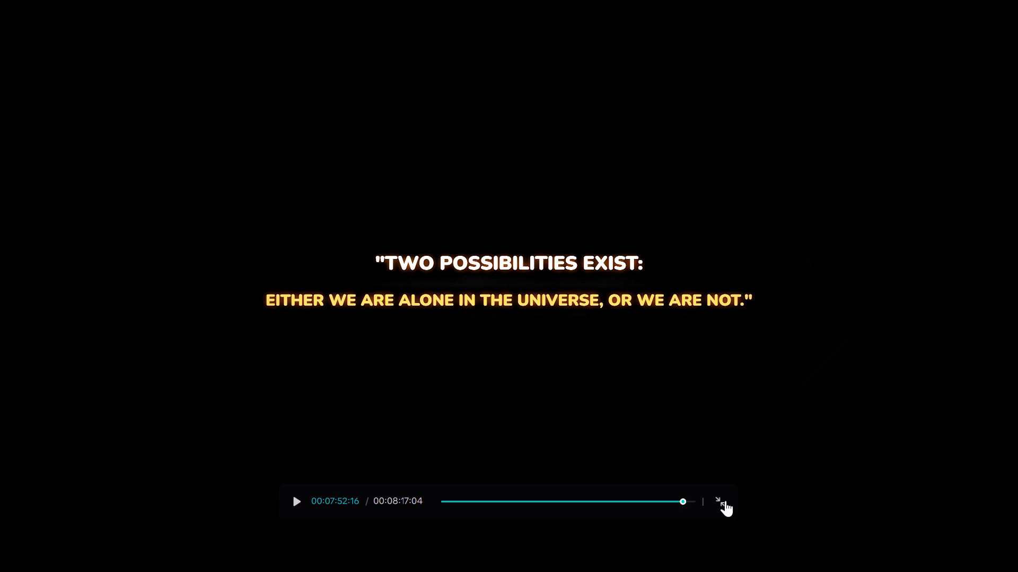
pyautogui.click(725, 501)
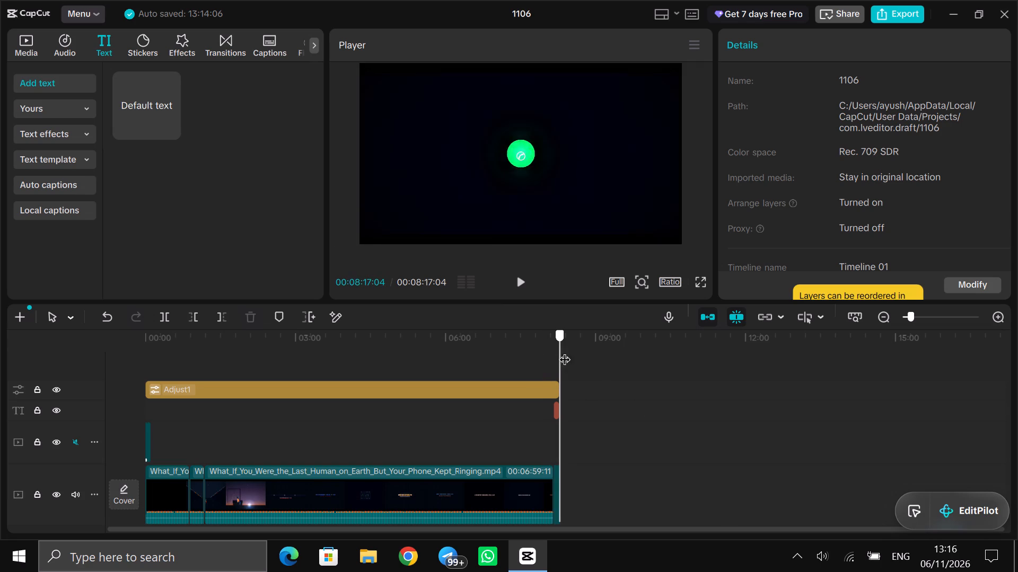
# Add two custom adjustments on separate tracks above the full-length one at 00:06:36:03.
pyautogui.click(476, 361)
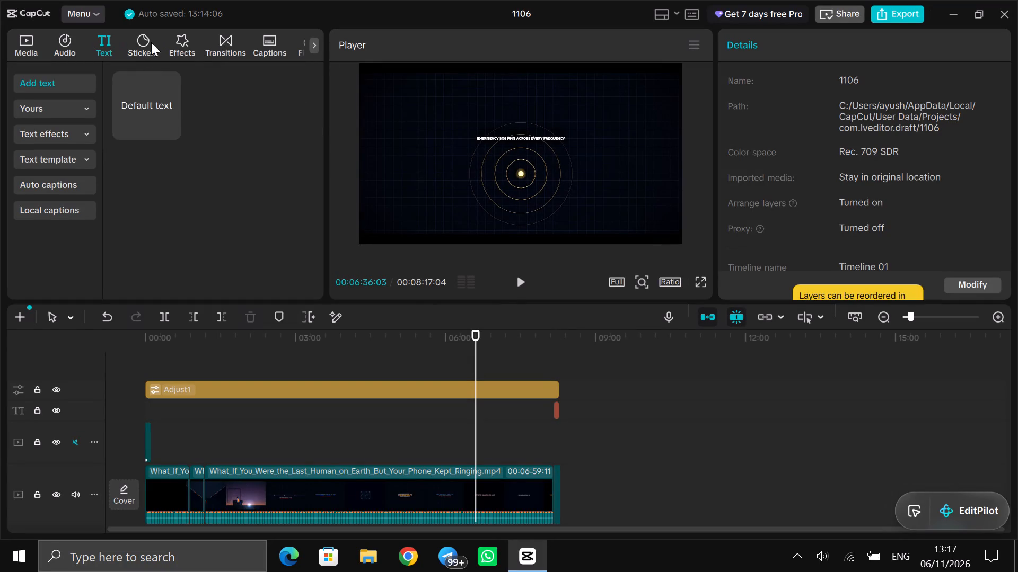
pyautogui.click(185, 42)
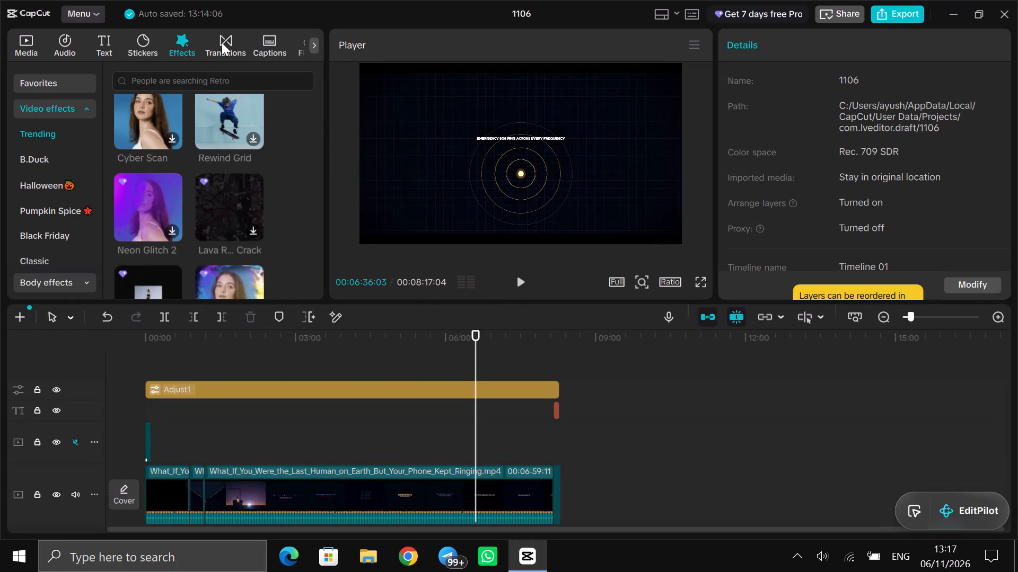
pyautogui.click(222, 42)
pyautogui.click(284, 42)
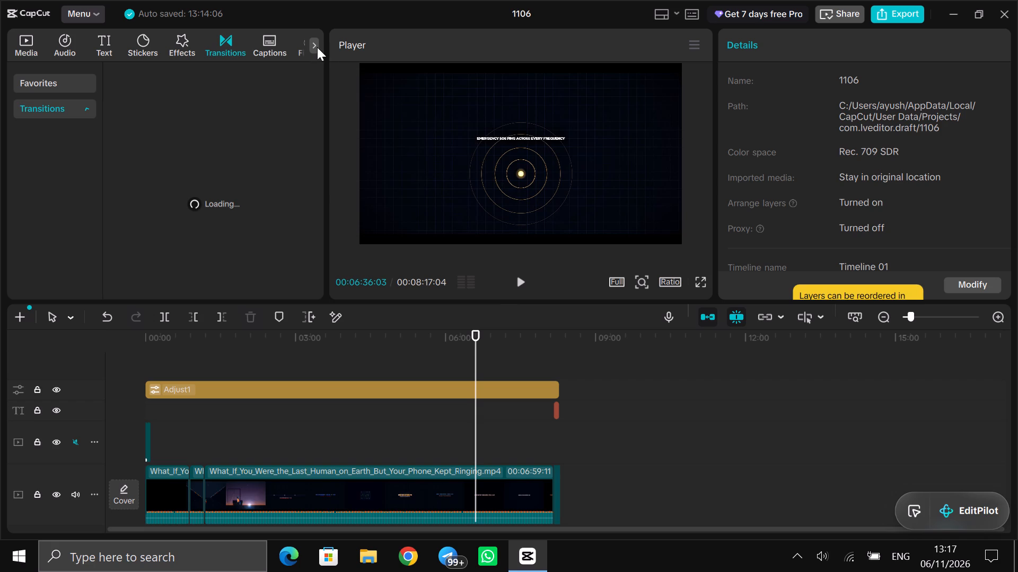
pyautogui.click(317, 47)
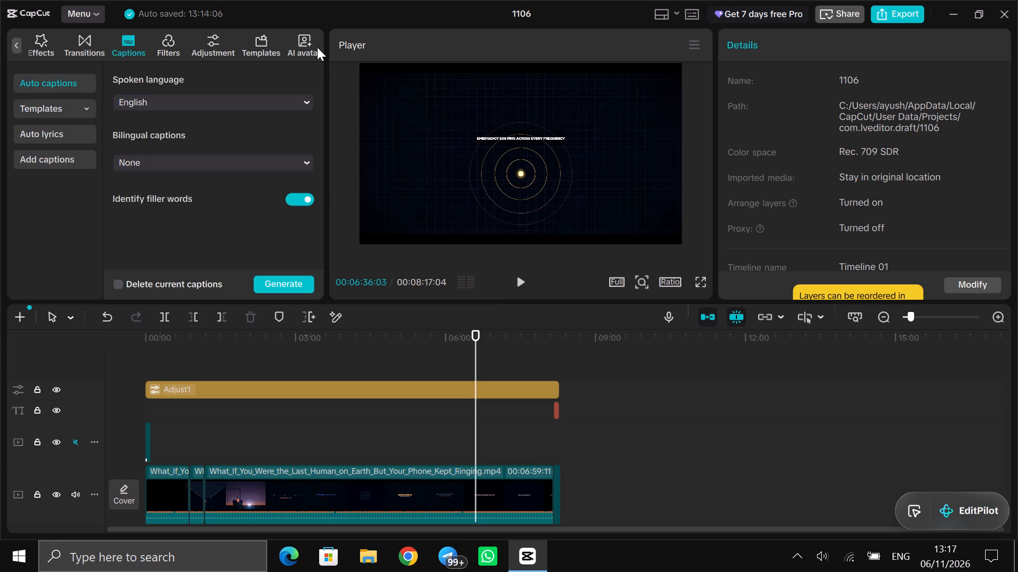
pyautogui.click(207, 42)
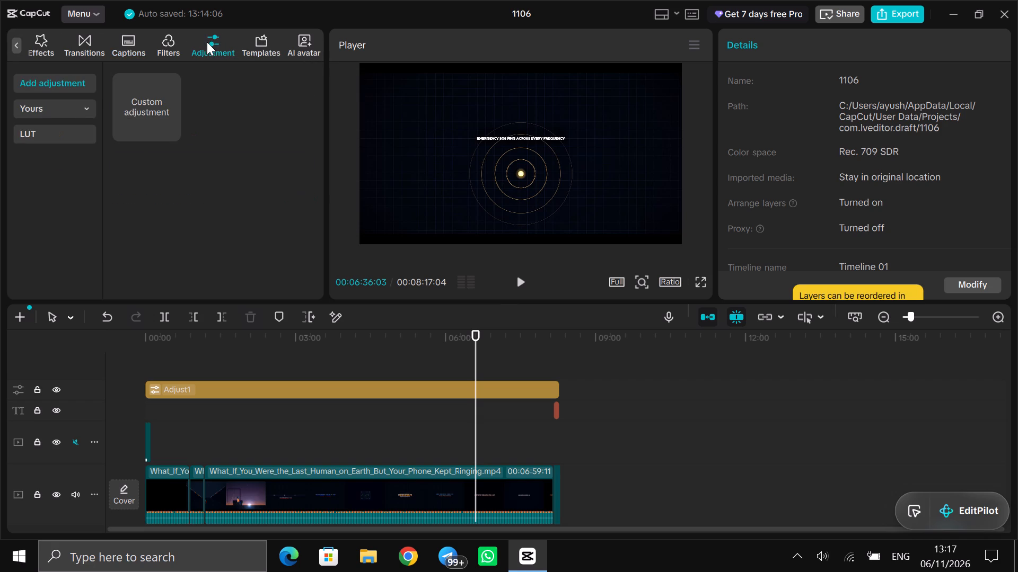
pyautogui.doubleClick(176, 131)
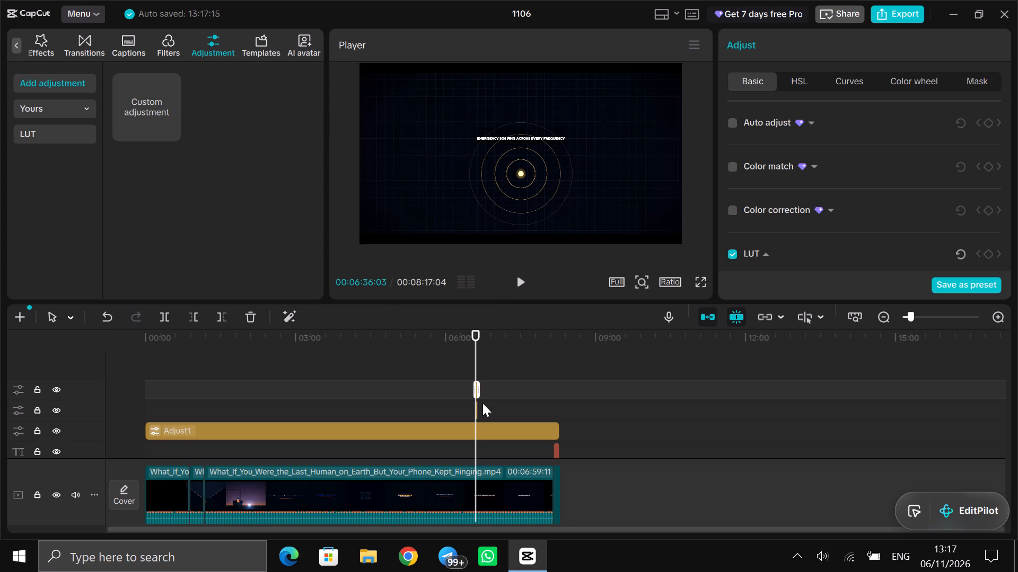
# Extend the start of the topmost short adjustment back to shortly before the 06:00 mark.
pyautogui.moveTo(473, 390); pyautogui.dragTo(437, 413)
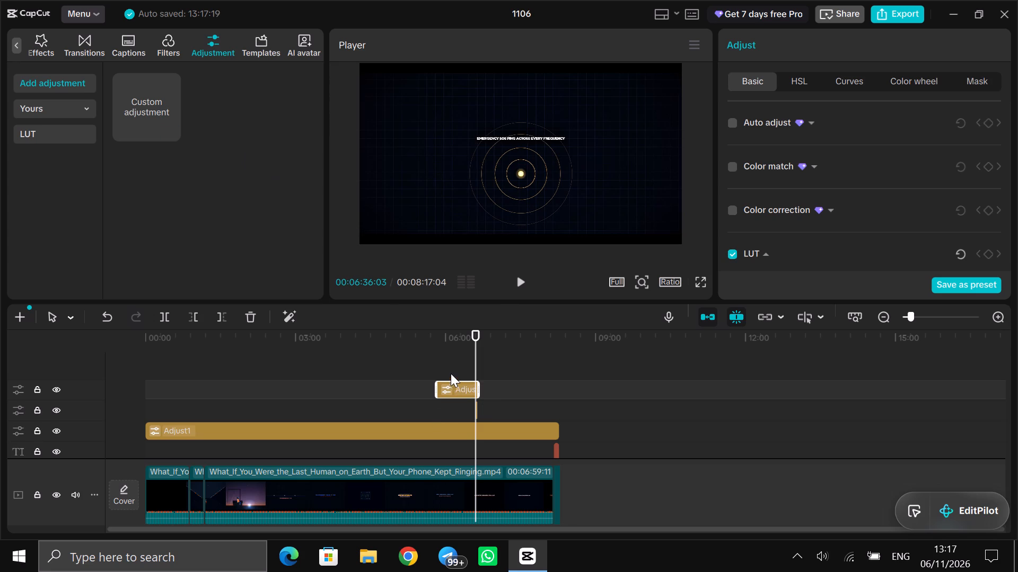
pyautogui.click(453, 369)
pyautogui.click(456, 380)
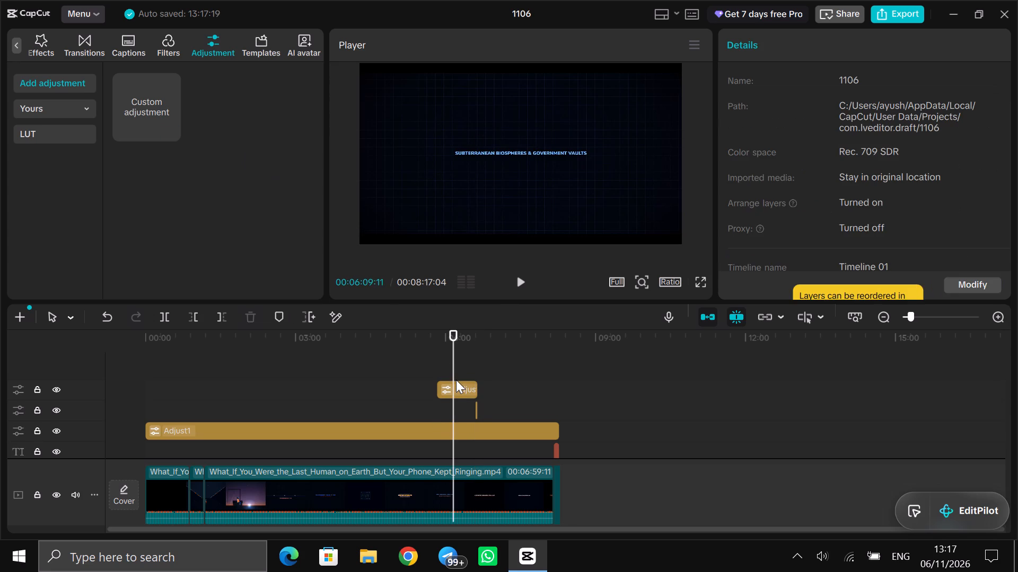
# Extend the end of the lower short adjustment from the 00:06:36:03 position to about 00:07:25.
pyautogui.click(478, 410)
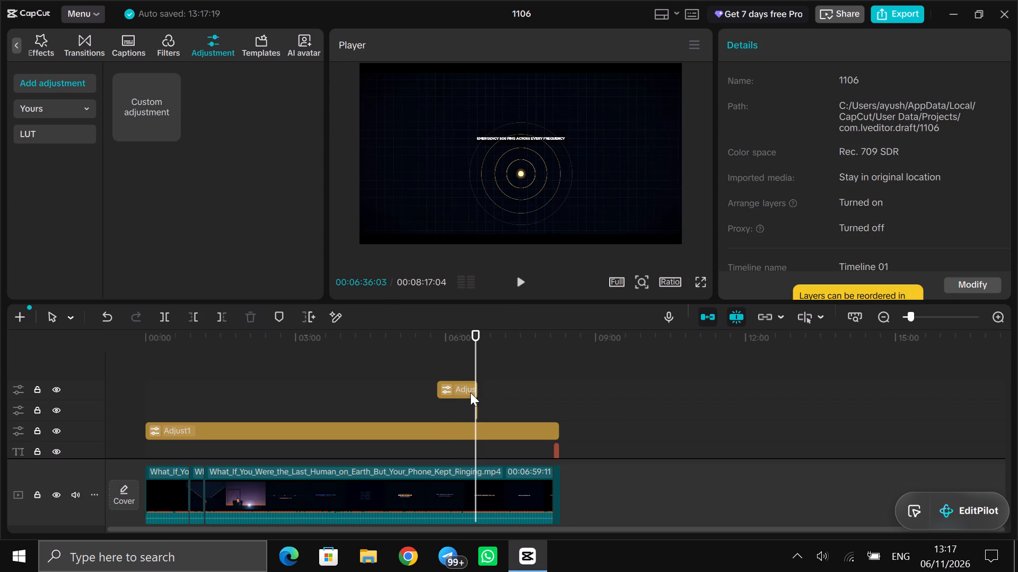
pyautogui.moveTo(475, 405); pyautogui.dragTo(493, 400)
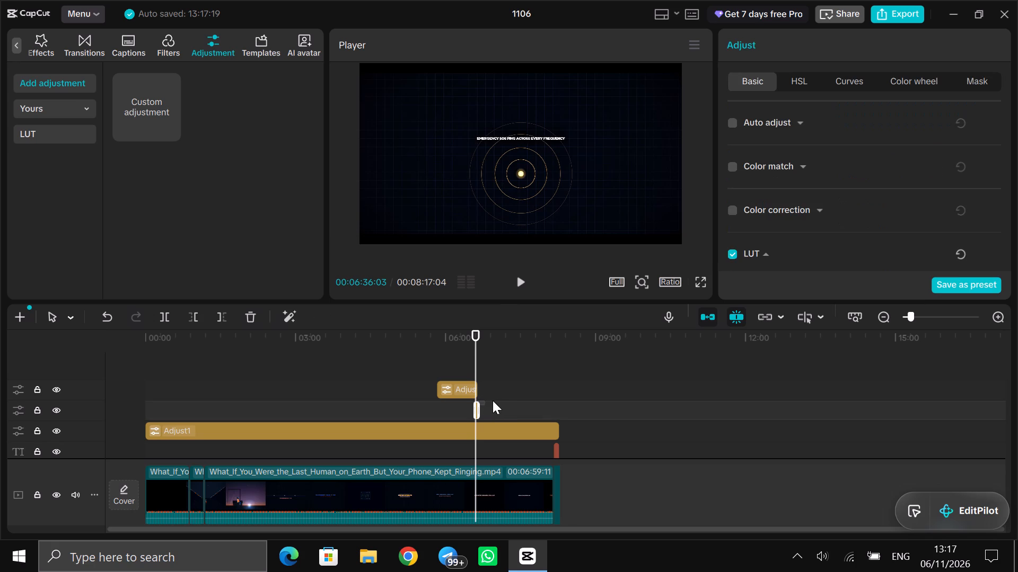
pyautogui.moveTo(493, 400); pyautogui.dragTo(507, 399)
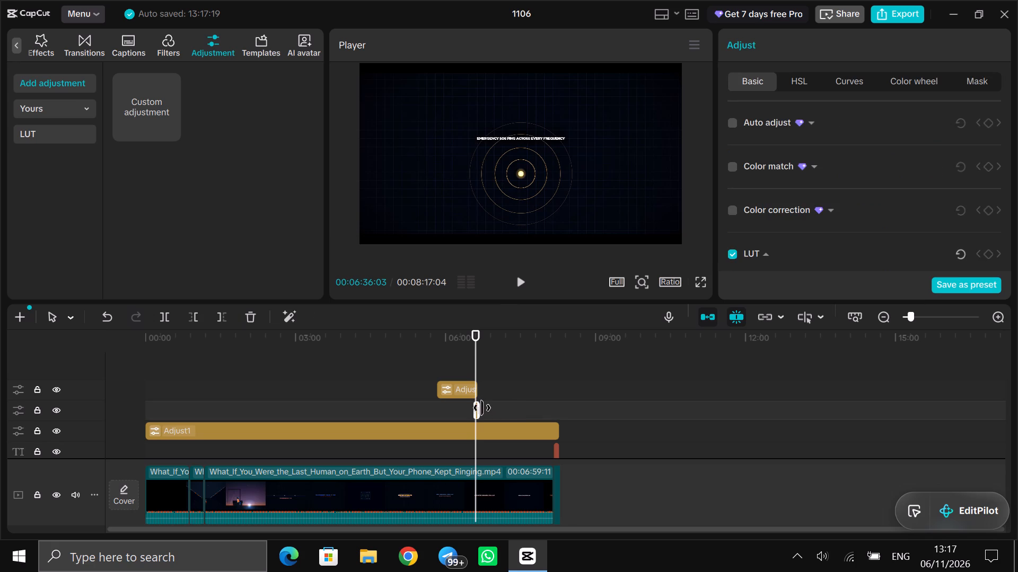
pyautogui.moveTo(482, 408); pyautogui.dragTo(516, 400)
# Delete the topmost short adjustment that starts just before the 06:00 mark.
pyautogui.click(460, 387)
pyautogui.click(330, 381)
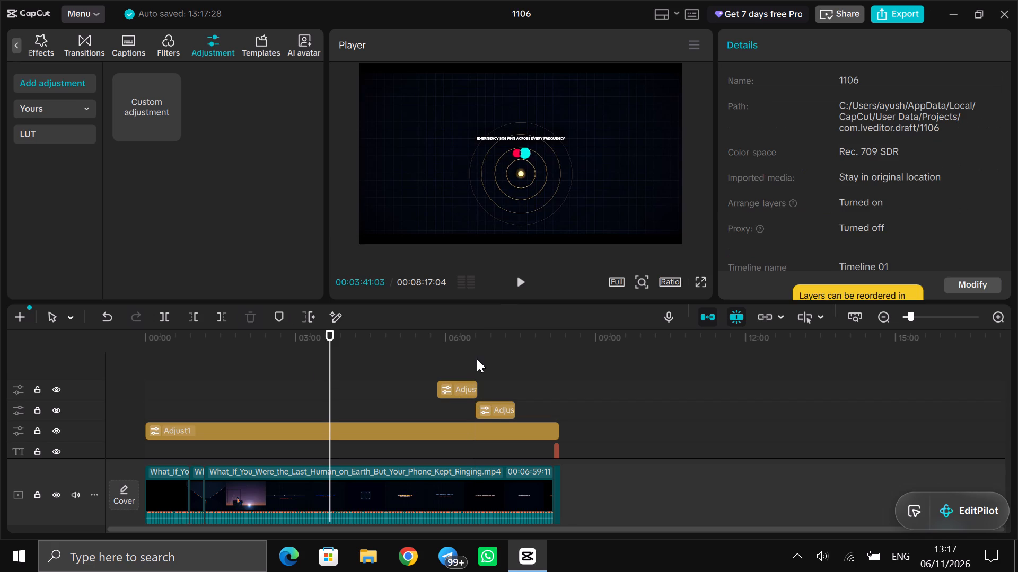
pyautogui.click(457, 385)
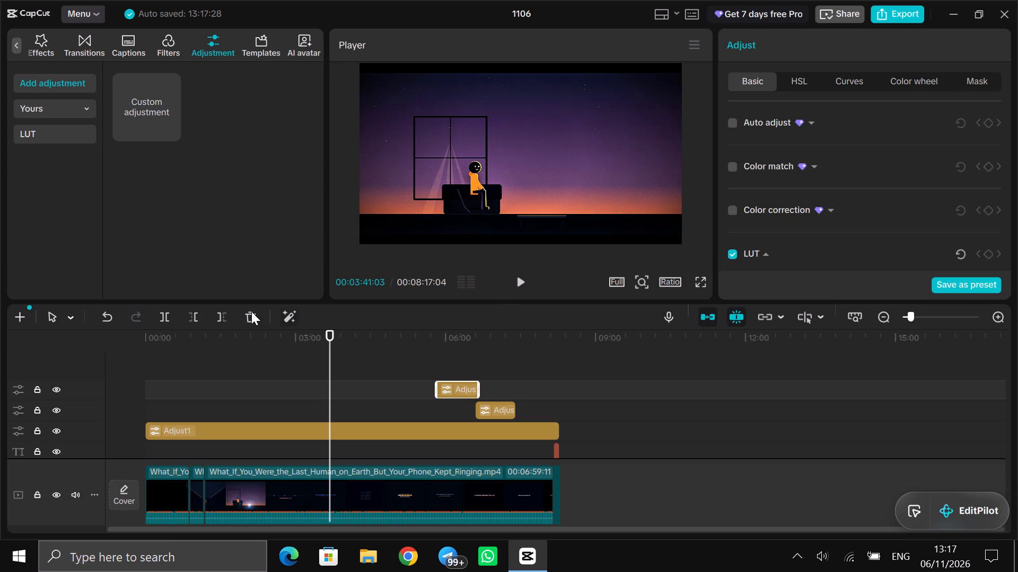
pyautogui.click(249, 311)
pyautogui.click(483, 357)
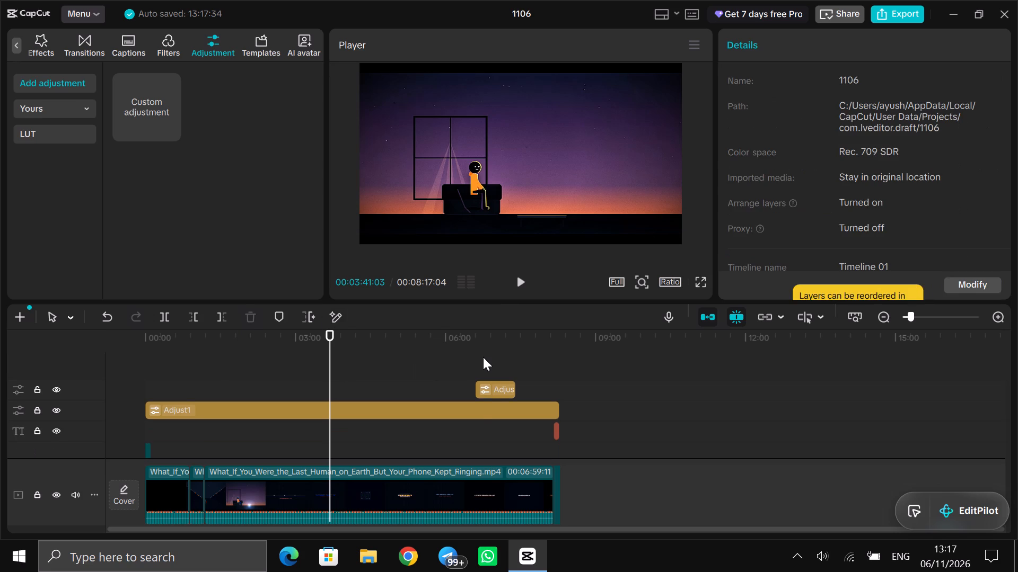
# Move the remaining short adjustment earlier on its track so that it spans 00:06:02:11.
pyautogui.click(496, 381)
pyautogui.click(495, 362)
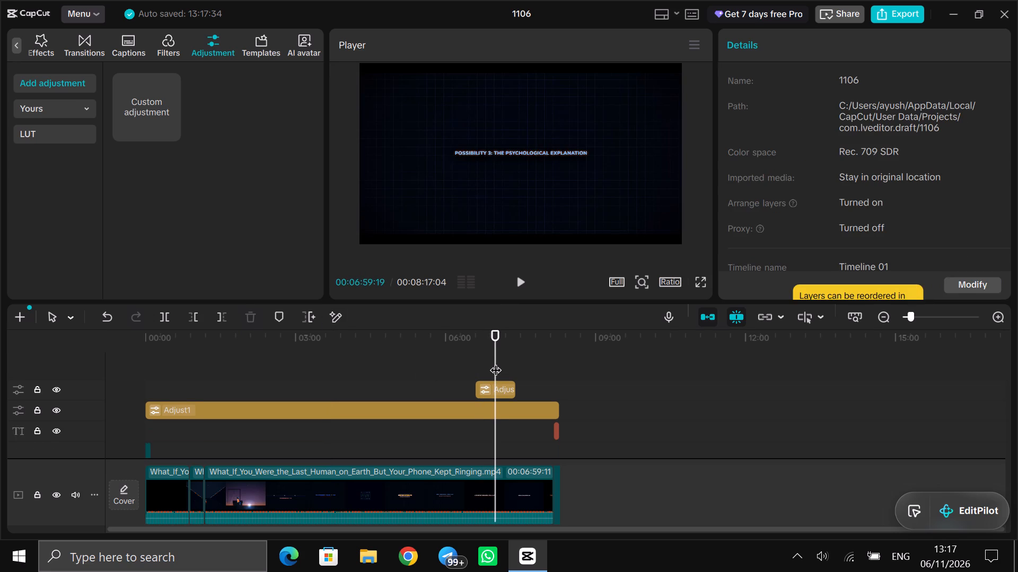
pyautogui.click(495, 380)
pyautogui.click(498, 389)
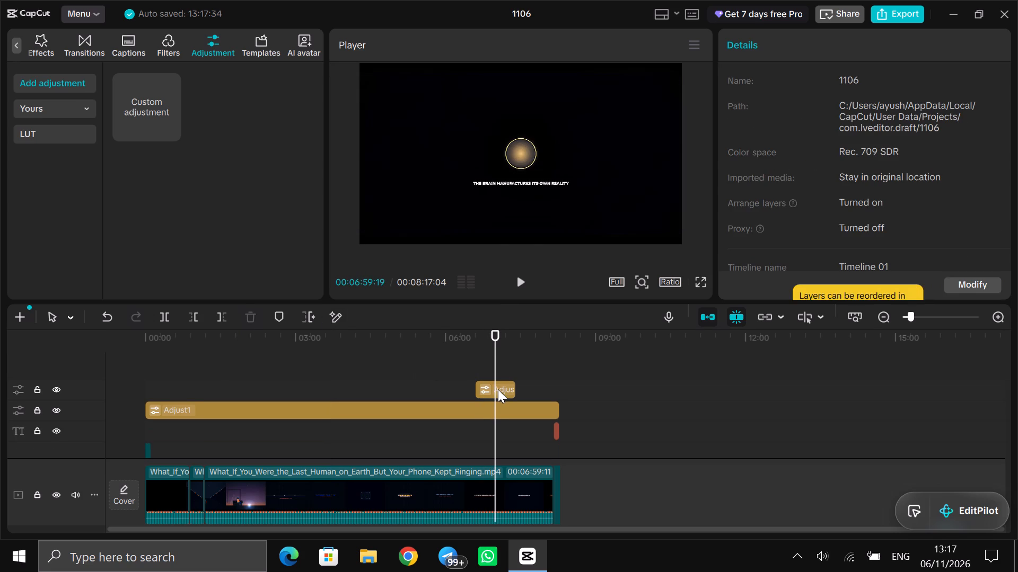
pyautogui.moveTo(498, 389); pyautogui.dragTo(463, 390)
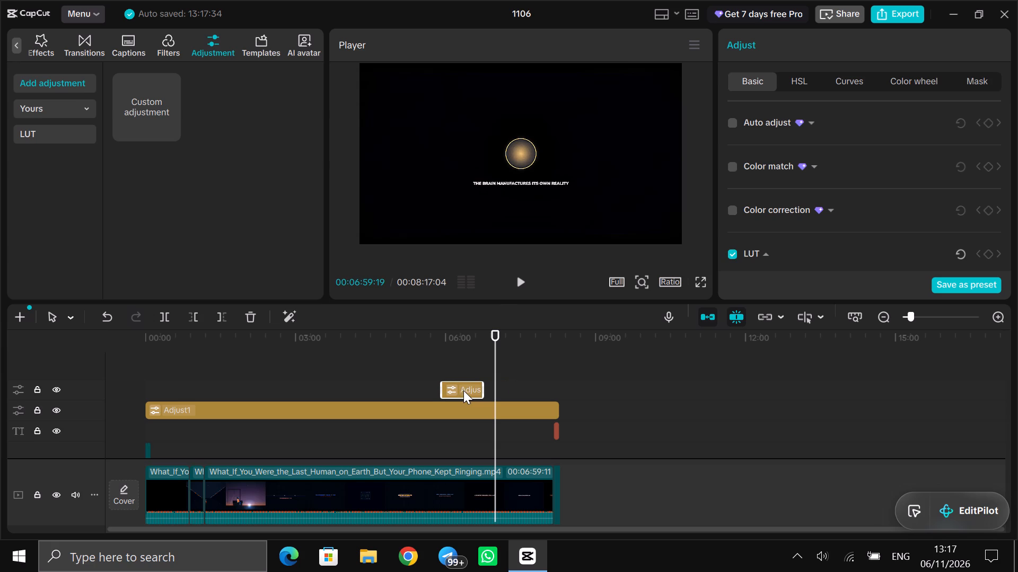
pyautogui.moveTo(463, 390); pyautogui.dragTo(461, 390)
pyautogui.click(441, 367)
pyautogui.click(447, 365)
pyautogui.click(460, 390)
pyautogui.moveTo(460, 390); pyautogui.dragTo(451, 389)
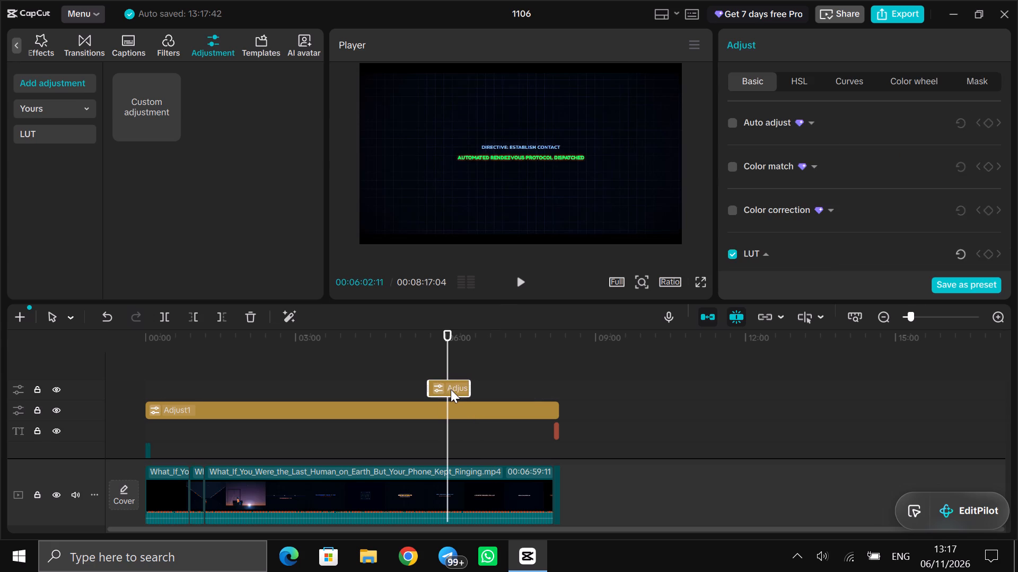
pyautogui.moveTo(451, 389); pyautogui.dragTo(442, 393)
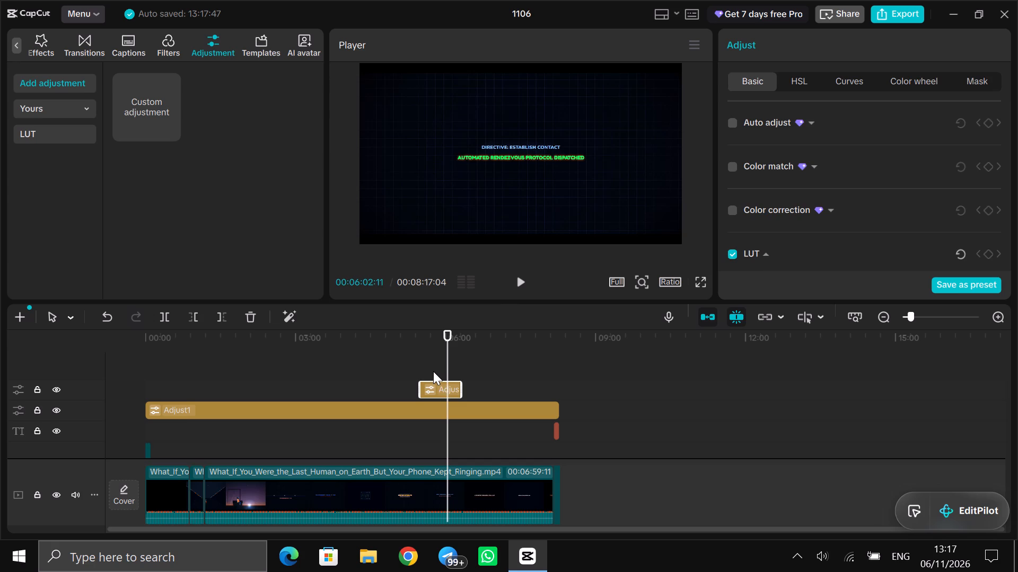
# Move the short adjustment earlier on its track so that it starts shortly after the five-minute point.
pyautogui.click(433, 371)
pyautogui.click(444, 387)
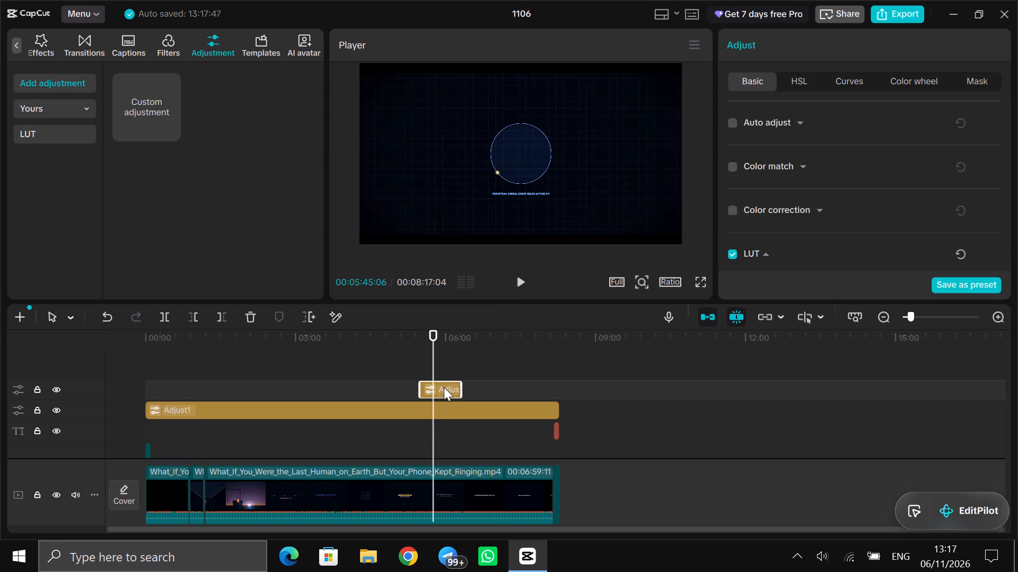
pyautogui.moveTo(444, 387); pyautogui.dragTo(426, 389)
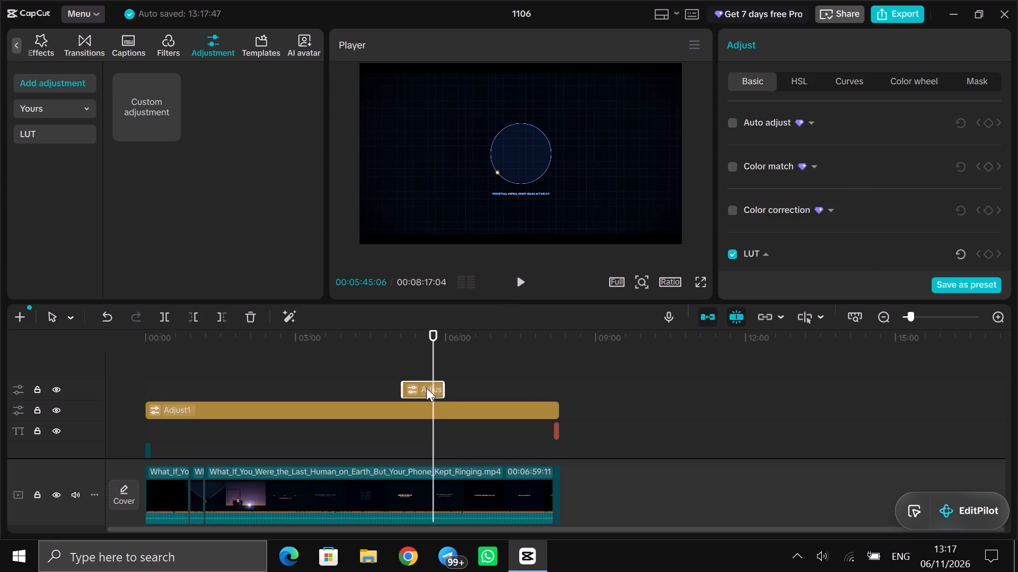
# Extend both ends of the short adjustment so that it runs from about 00:04:59 to about 00:06:20.
pyautogui.click(415, 365)
pyautogui.moveTo(415, 367); pyautogui.dragTo(429, 368)
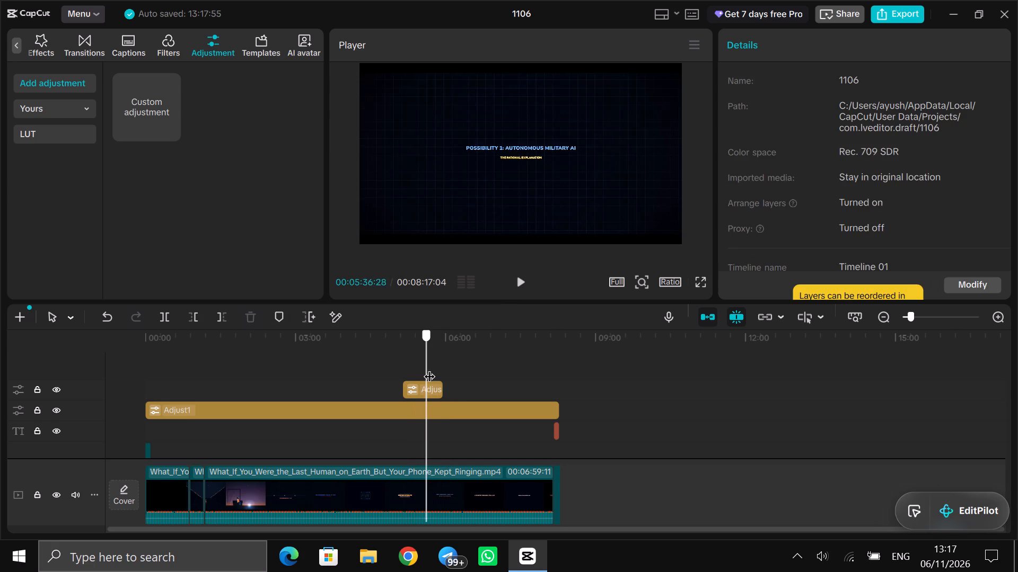
pyautogui.moveTo(429, 368); pyautogui.dragTo(433, 368)
pyautogui.click(440, 386)
pyautogui.moveTo(443, 387); pyautogui.dragTo(458, 386)
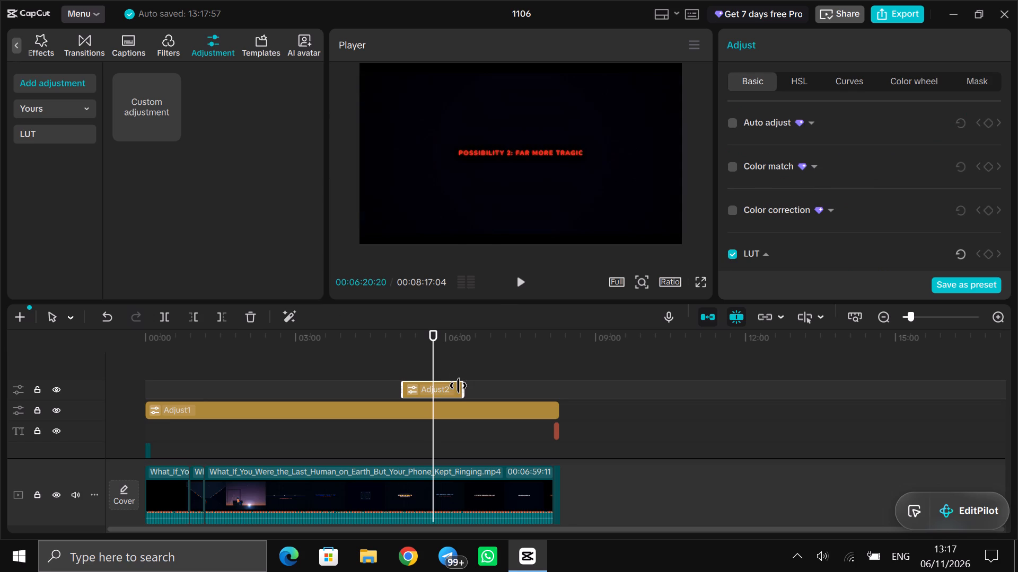
pyautogui.moveTo(402, 387); pyautogui.dragTo(396, 386)
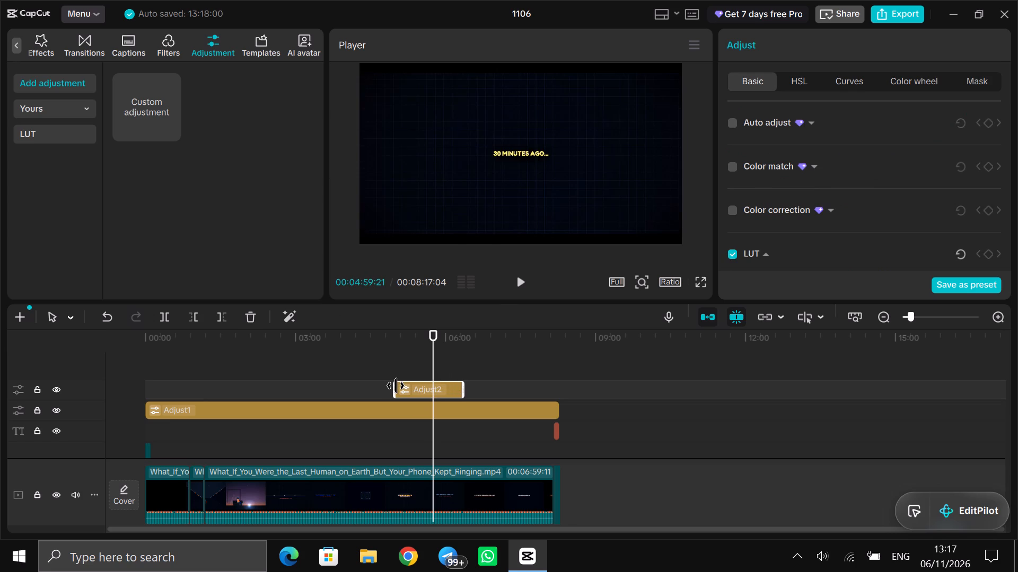
# Place the playhead at the short adjustment's start, stepping frame by frame to 00:04:58:19, to preview the seated figure scene.
pyautogui.click(396, 371)
pyautogui.press('Right')
pyautogui.press('Right')
pyautogui.press('Right')
pyautogui.press('Right')
pyautogui.press('Right')
pyautogui.press('Right')
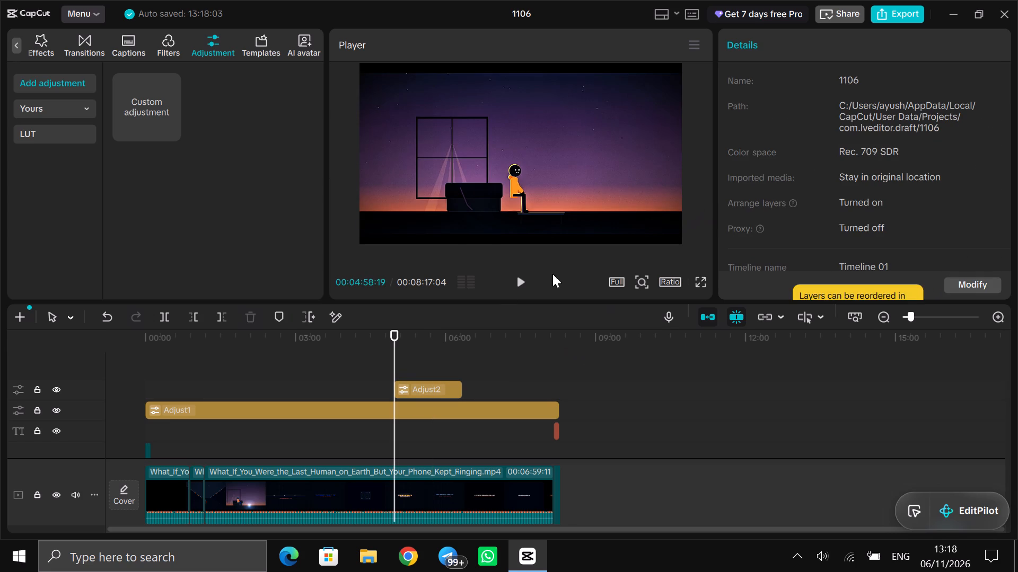
# Try cooler and warmer colour temperatures on the short adjustment and settle on a Temp of 15.
pyautogui.click(447, 384)
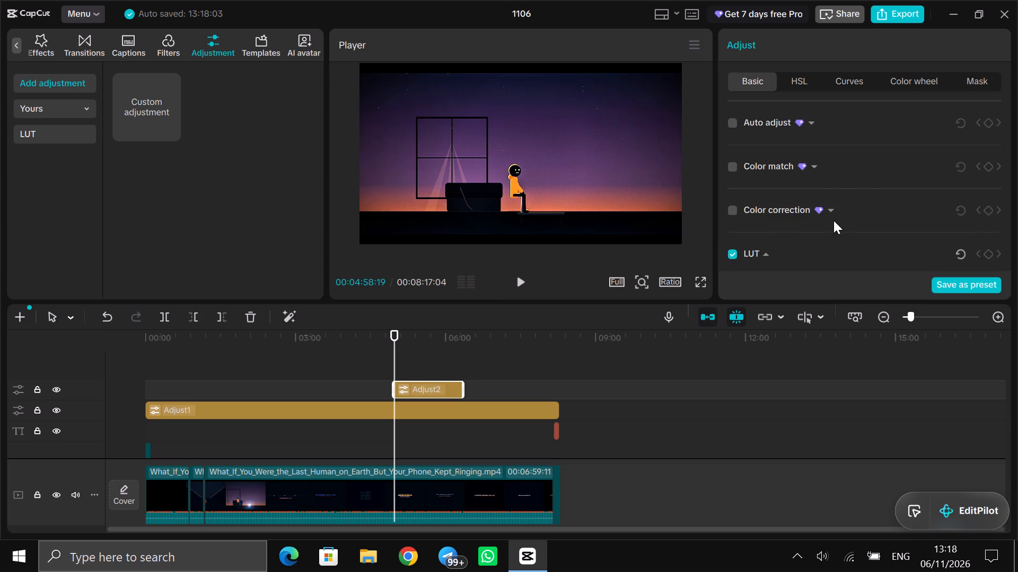
pyautogui.scroll(-5, 833, 220)
pyautogui.scroll(3, 833, 220)
pyautogui.scroll(-2, 833, 220)
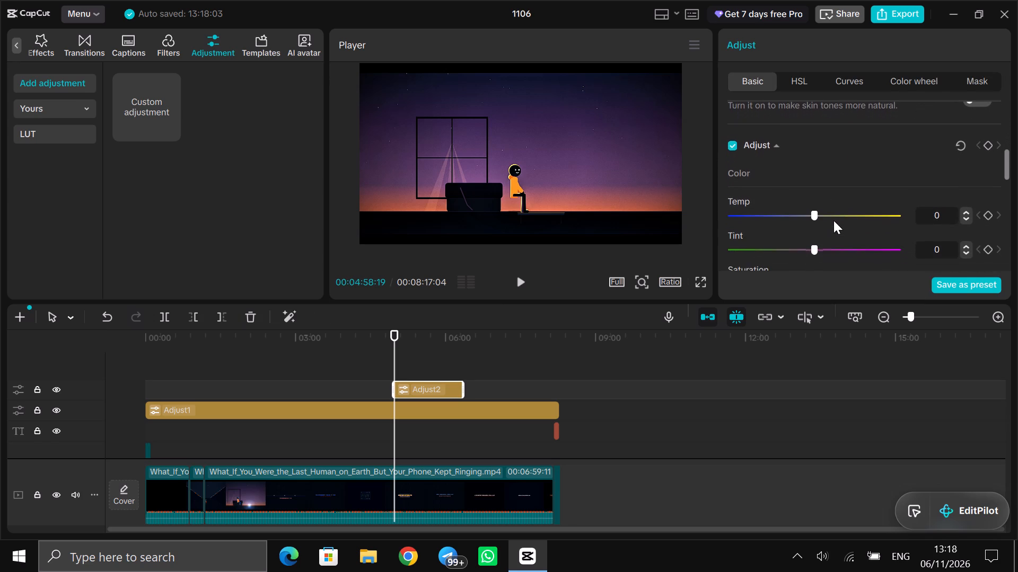
pyautogui.click(774, 213)
pyautogui.moveTo(774, 213); pyautogui.dragTo(764, 213)
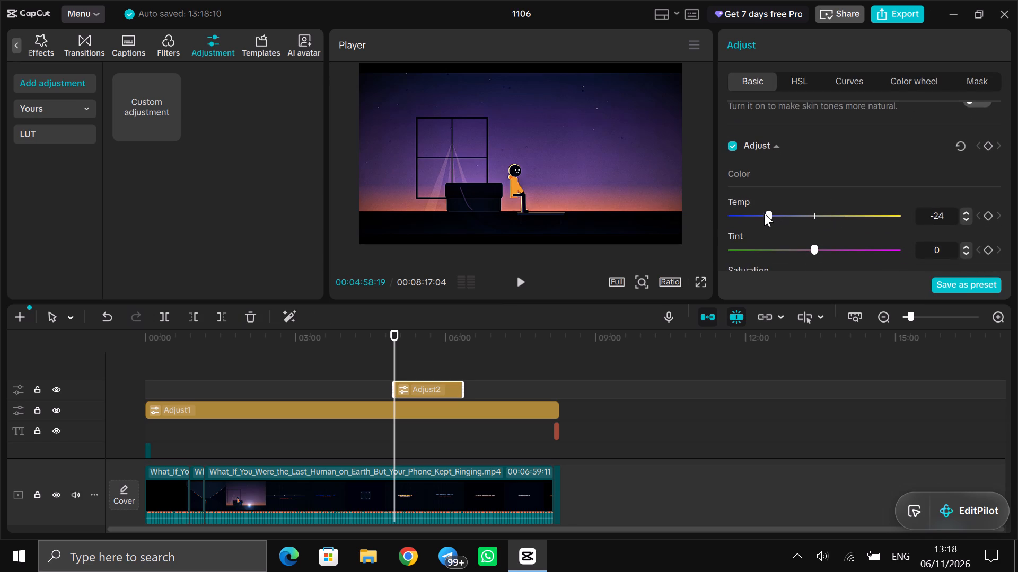
pyautogui.moveTo(764, 213); pyautogui.dragTo(719, 224)
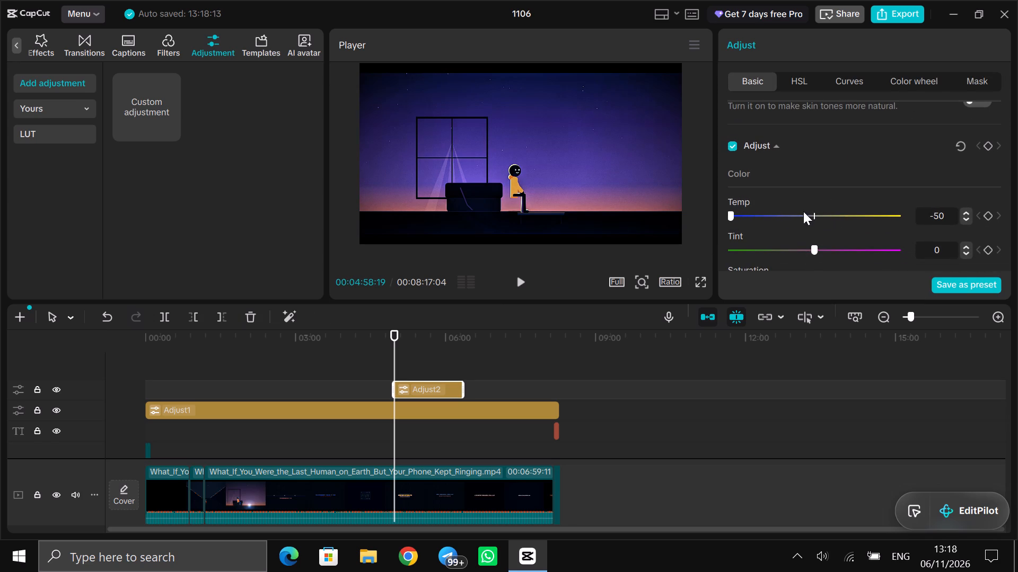
pyautogui.click(809, 217)
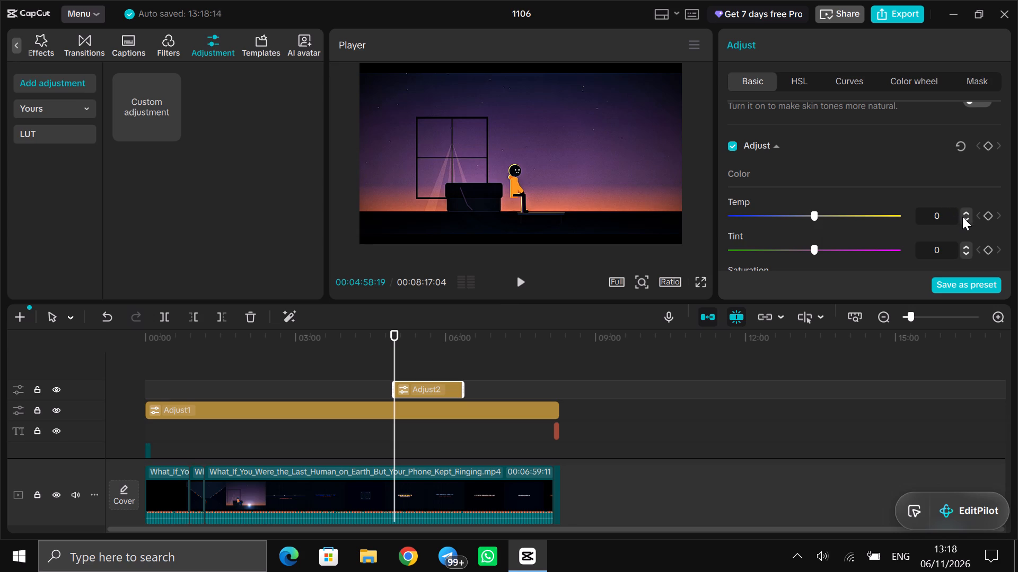
pyautogui.tripleClick(965, 218)
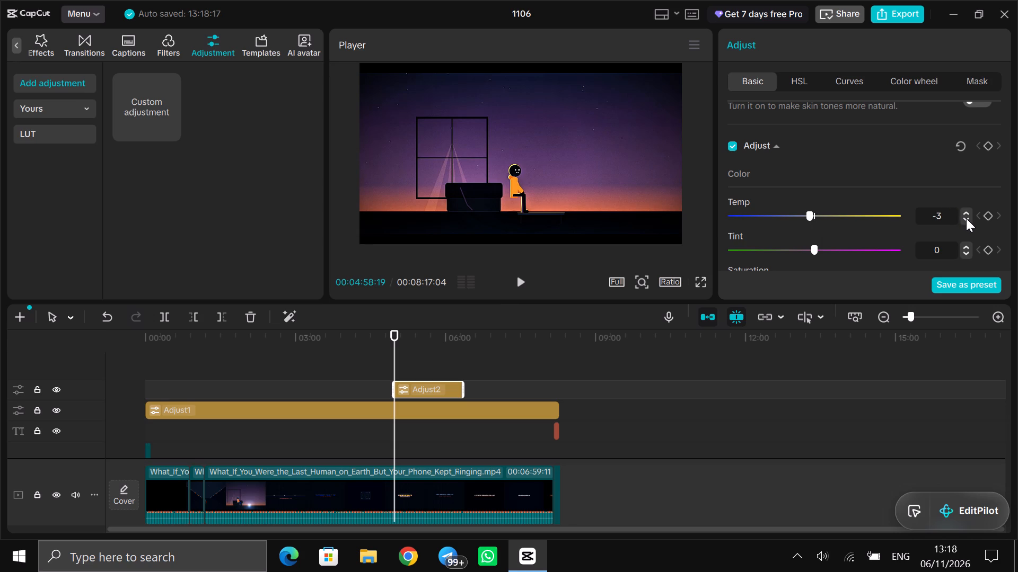
pyautogui.click(966, 218)
pyautogui.click(855, 213)
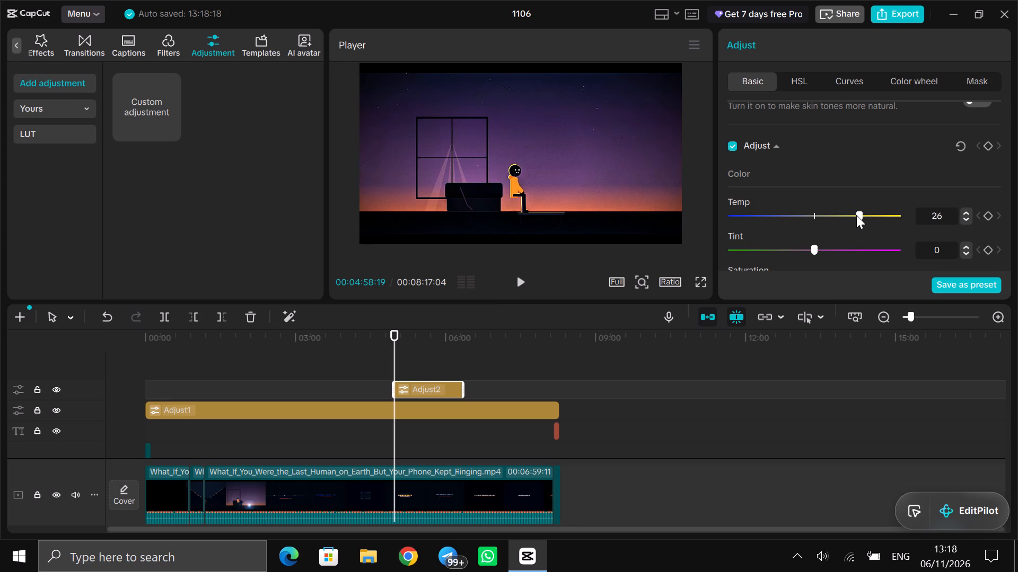
pyautogui.click(850, 216)
pyautogui.click(835, 215)
# Set the short adjustment's Tint to 23 and Saturation to 24.
pyautogui.click(848, 247)
pyautogui.scroll(-1, 850, 254)
pyautogui.click(852, 238)
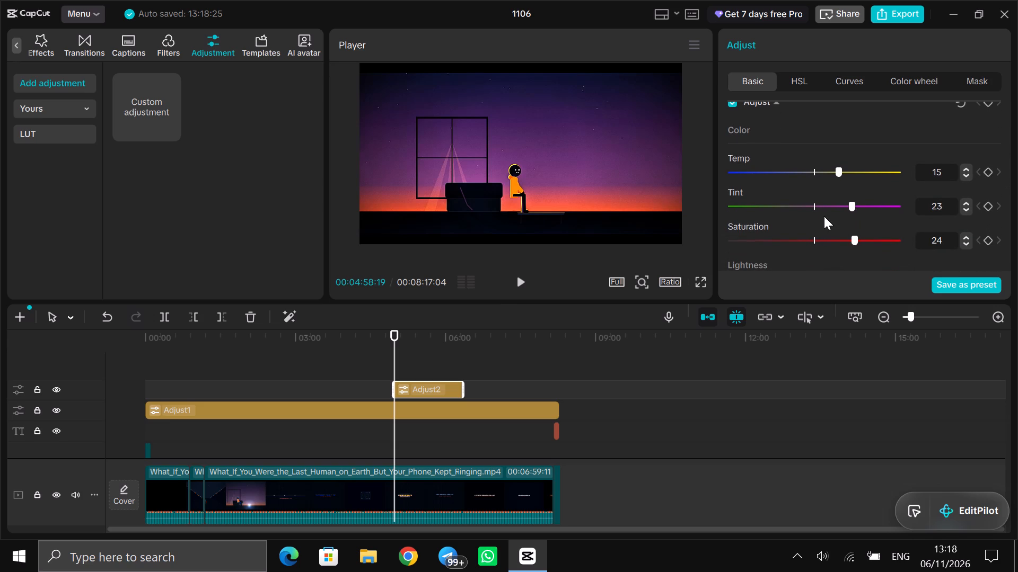
# Set the short adjustment's Exposure to 6, Contrast to 7, Highlight to 6 and Shadow to 5.
pyautogui.scroll(-2, 815, 154)
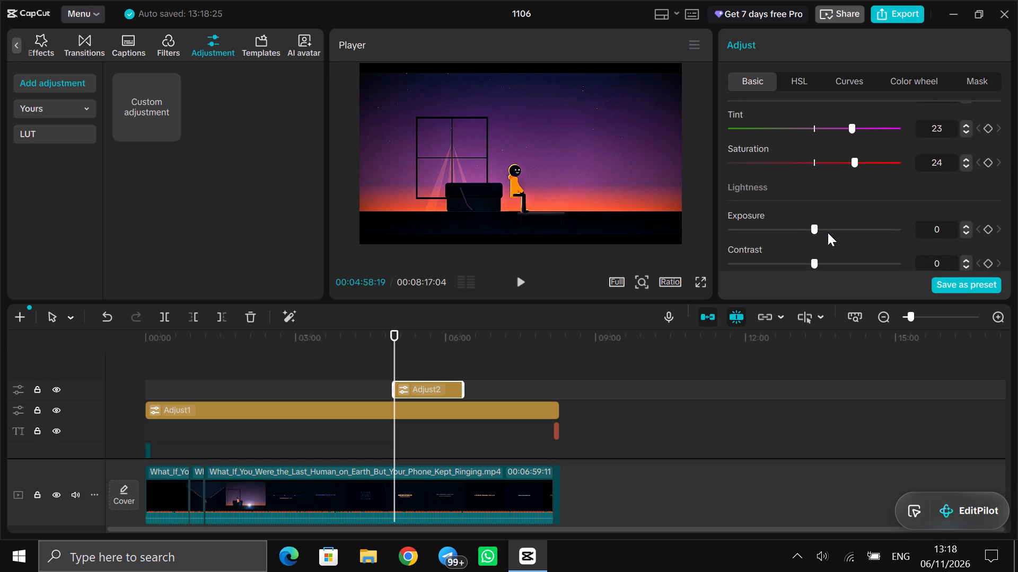
pyautogui.click(828, 233)
pyautogui.click(822, 229)
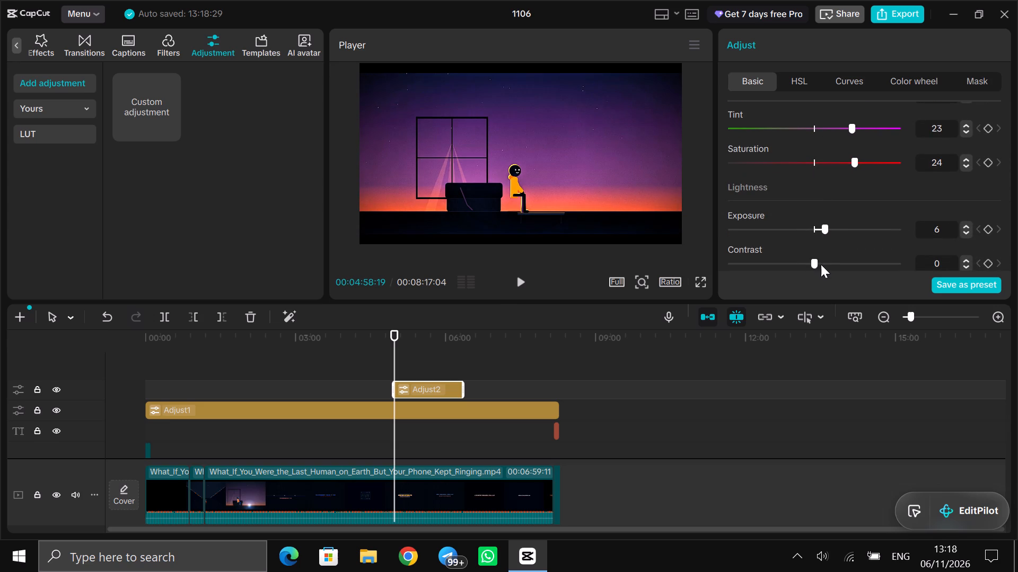
pyautogui.click(822, 266)
pyautogui.scroll(-1, 843, 262)
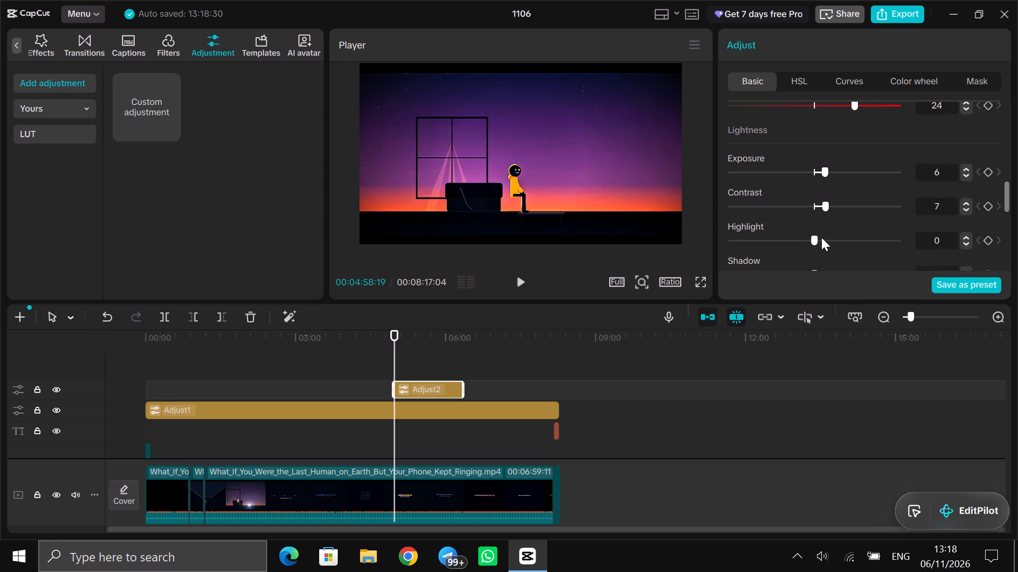
pyautogui.click(821, 237)
pyautogui.scroll(-1, 821, 237)
pyautogui.click(820, 234)
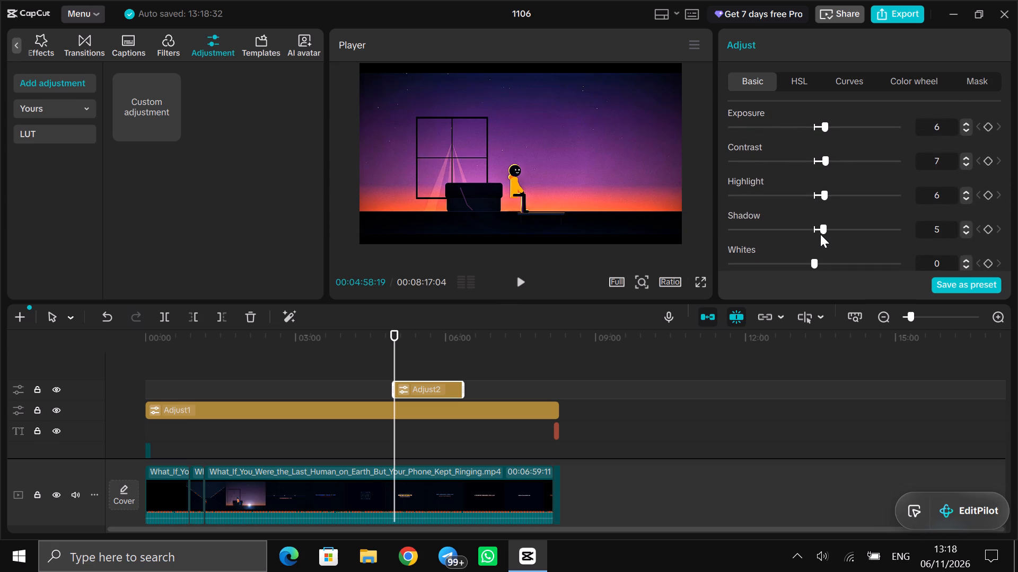
# Try raising Whites to 10, return it to 0, and set Blacks to 4 and Brilliance to 5.
pyautogui.click(829, 260)
pyautogui.scroll(-1, 829, 260)
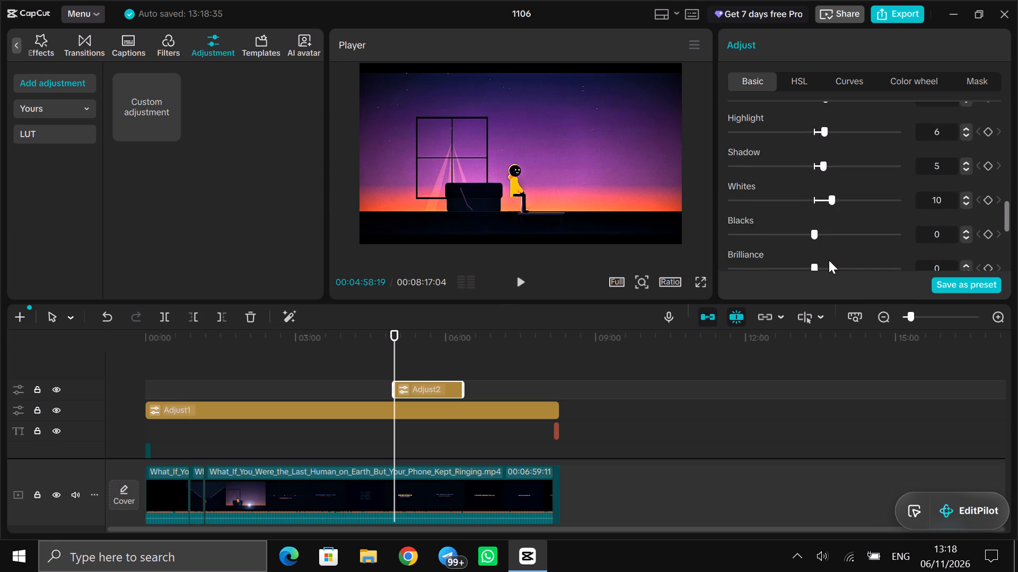
pyautogui.scroll(-2, 829, 260)
pyautogui.click(815, 148)
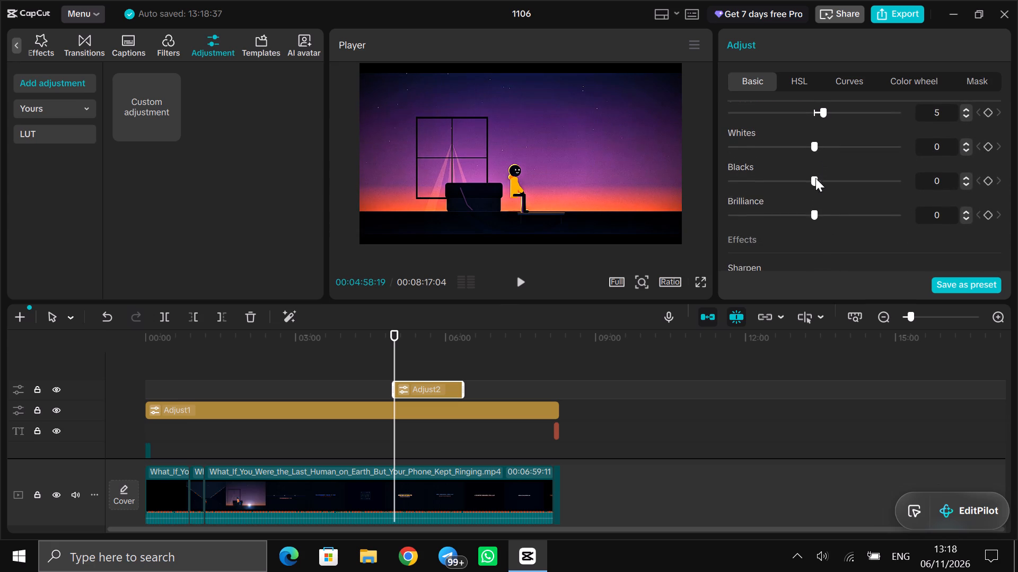
pyautogui.click(823, 184)
pyautogui.click(821, 180)
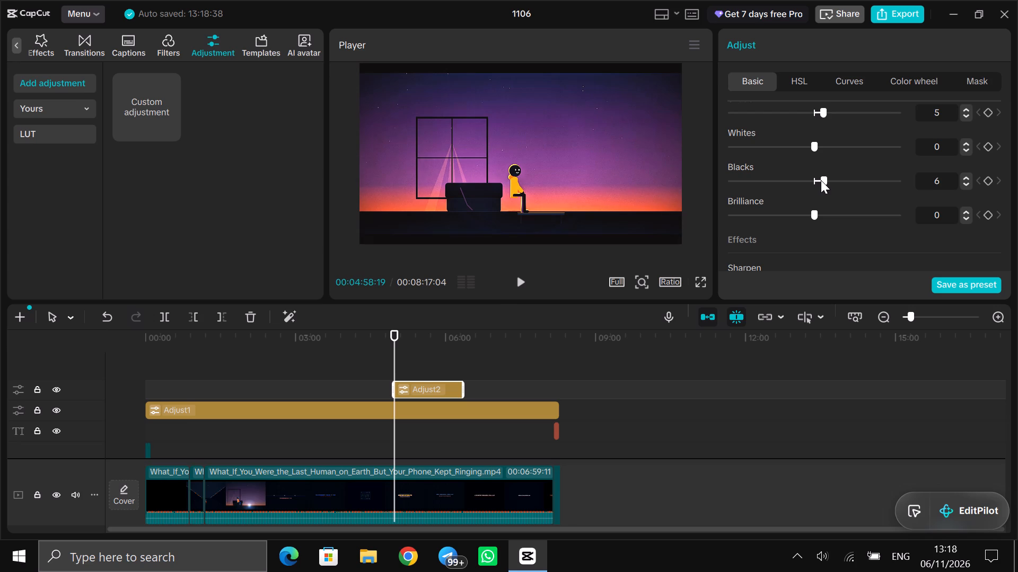
pyautogui.click(818, 180)
pyautogui.click(819, 217)
# Set the short adjustment's Sharpen and Clarity effects both to 100.
pyautogui.scroll(-2, 819, 229)
pyautogui.click(749, 251)
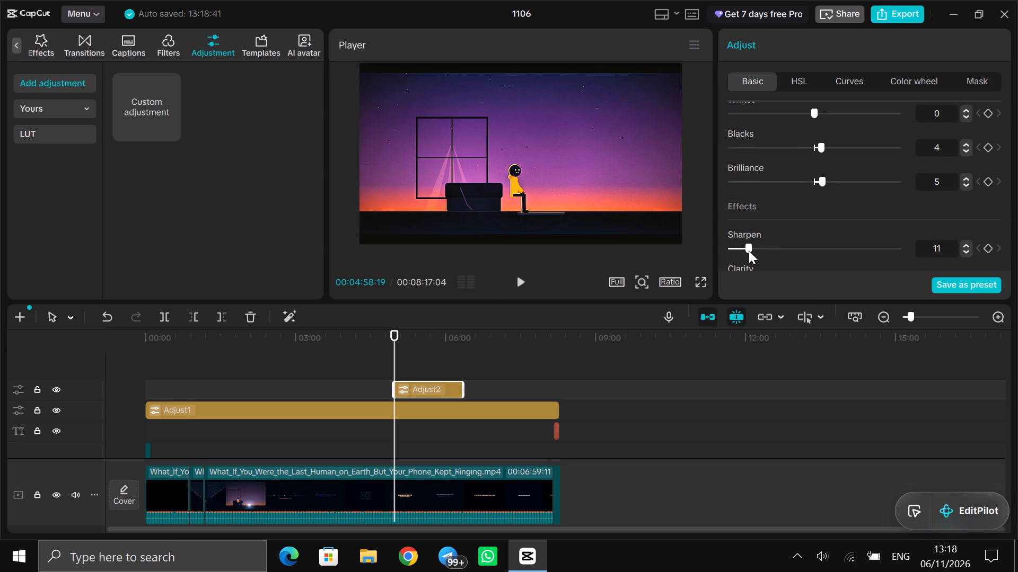
pyautogui.click(899, 249)
pyautogui.scroll(-1, 836, 231)
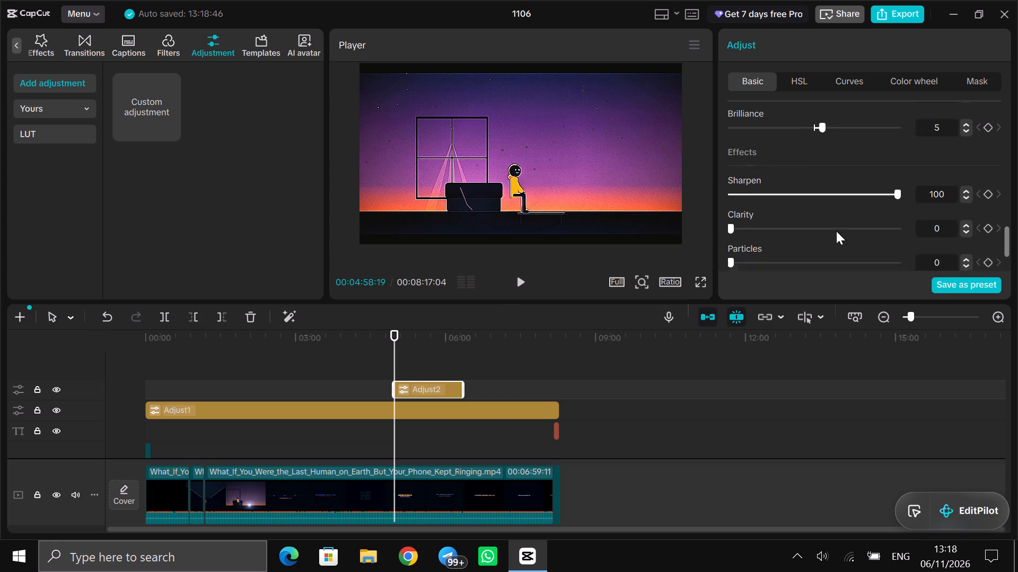
pyautogui.scroll(-1, 836, 231)
pyautogui.click(735, 199)
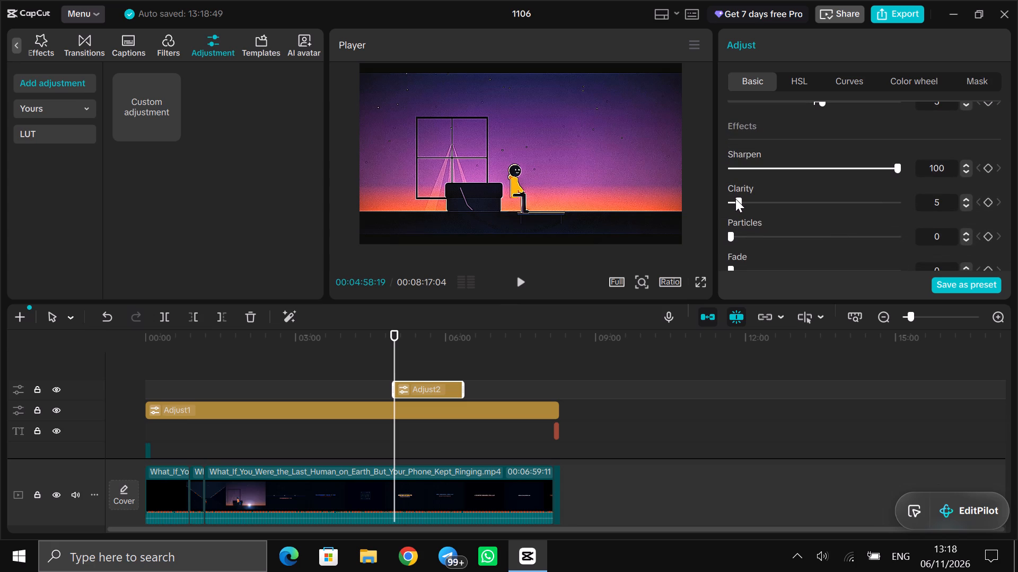
pyautogui.click(735, 199)
pyautogui.click(854, 201)
pyautogui.moveTo(854, 201); pyautogui.dragTo(904, 200)
# Set the short adjustment's Particles to 4 and Vignette to 4.
pyautogui.click(738, 236)
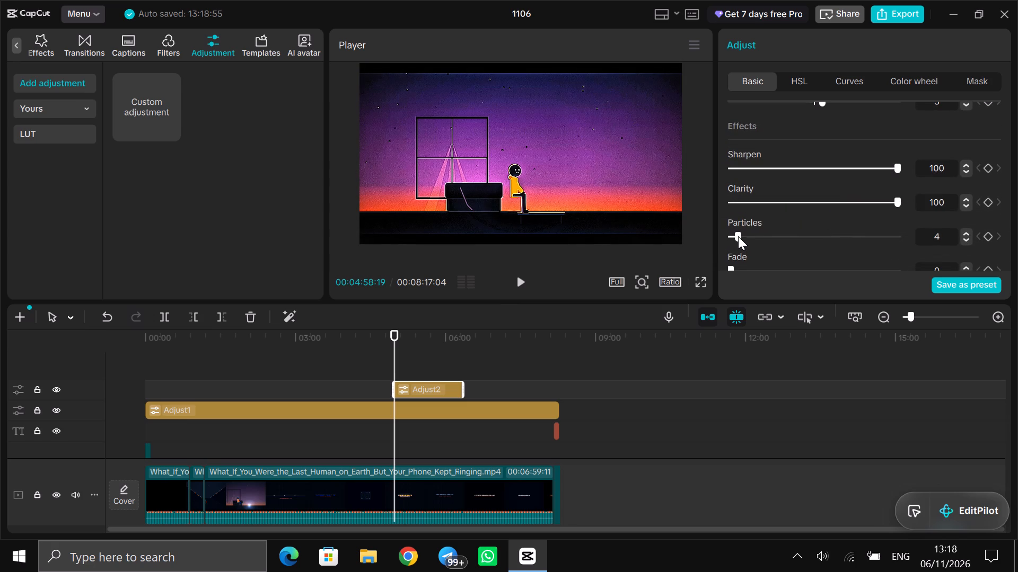
pyautogui.scroll(-3, 752, 247)
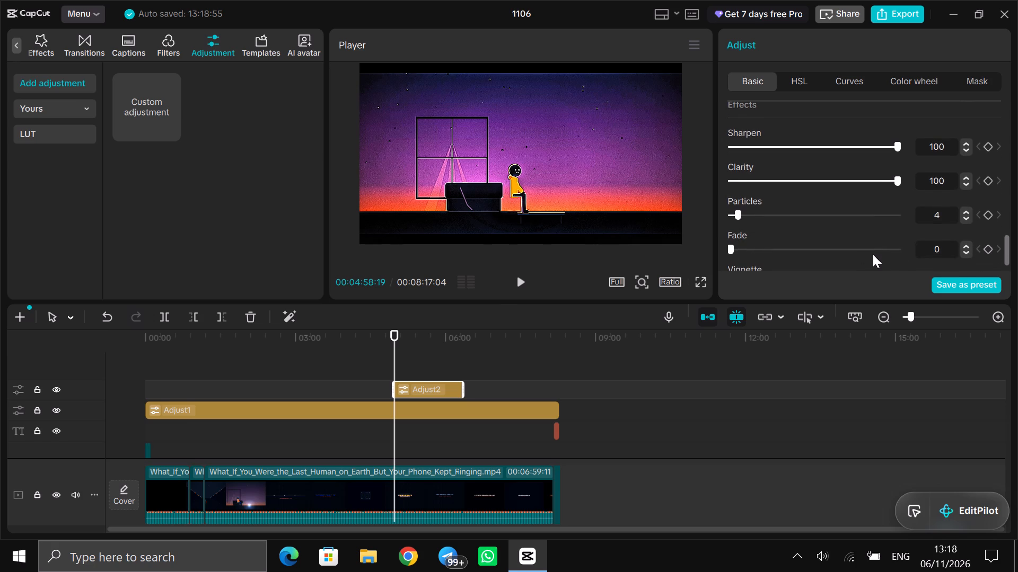
pyautogui.scroll(-6, 873, 254)
pyautogui.moveTo(733, 227); pyautogui.dragTo(732, 226)
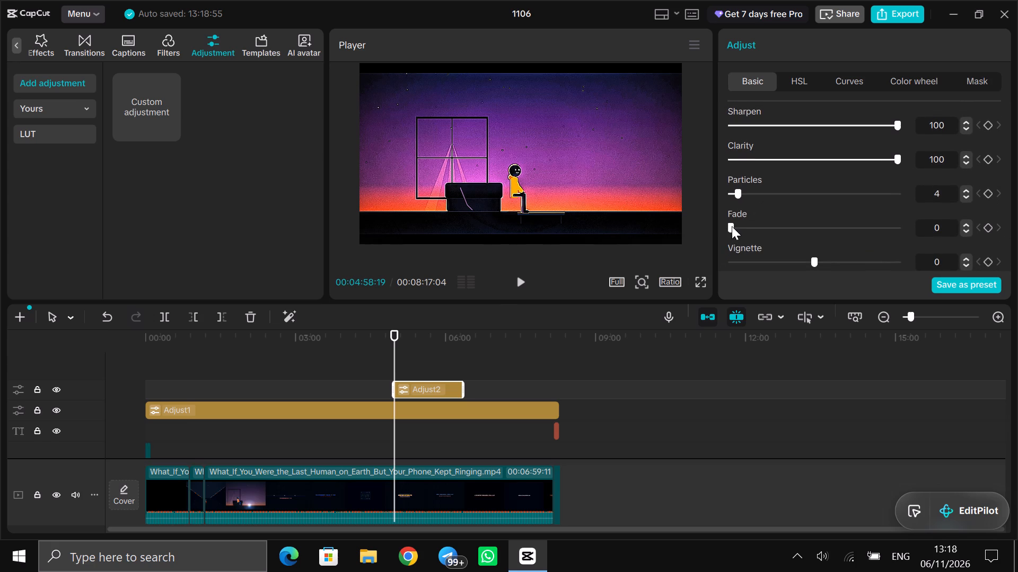
pyautogui.moveTo(732, 226); pyautogui.dragTo(705, 231)
pyautogui.moveTo(705, 231); pyautogui.dragTo(703, 231)
pyautogui.click(823, 260)
pyautogui.doubleClick(967, 262)
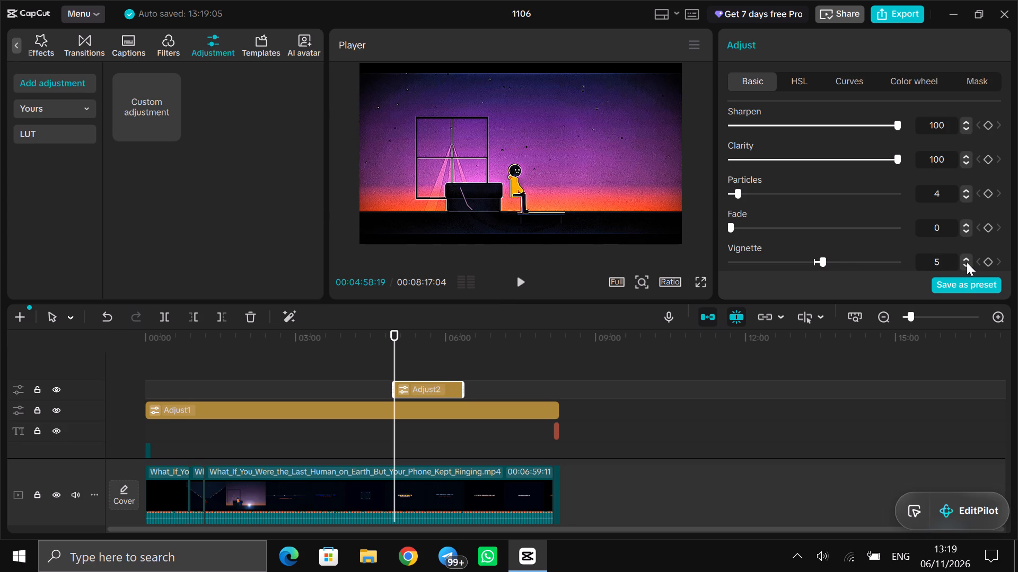
pyautogui.click(967, 262)
# Play the video briefly over the short adjustment to preview its grading.
pyautogui.click(525, 275)
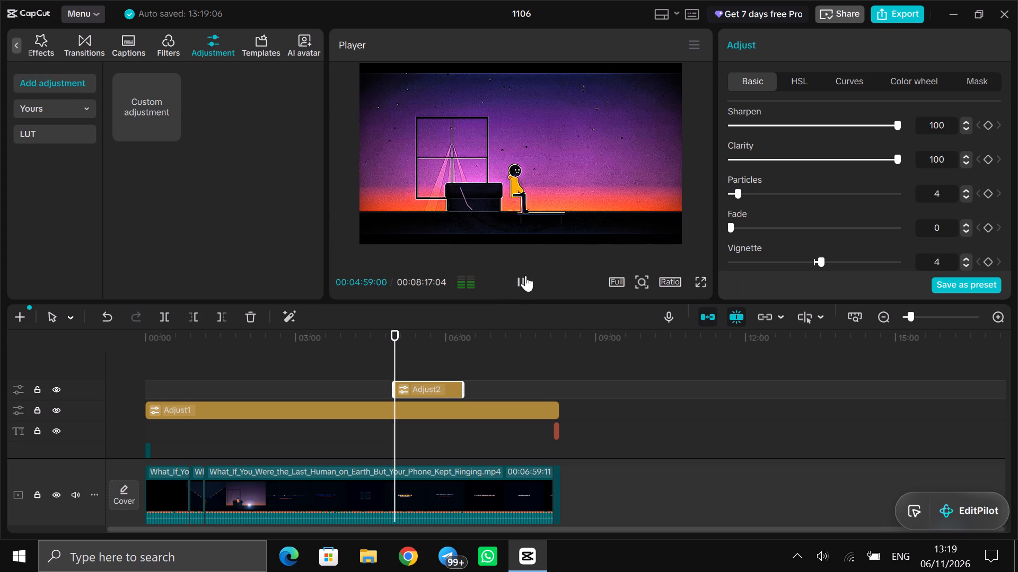
pyautogui.click(525, 275)
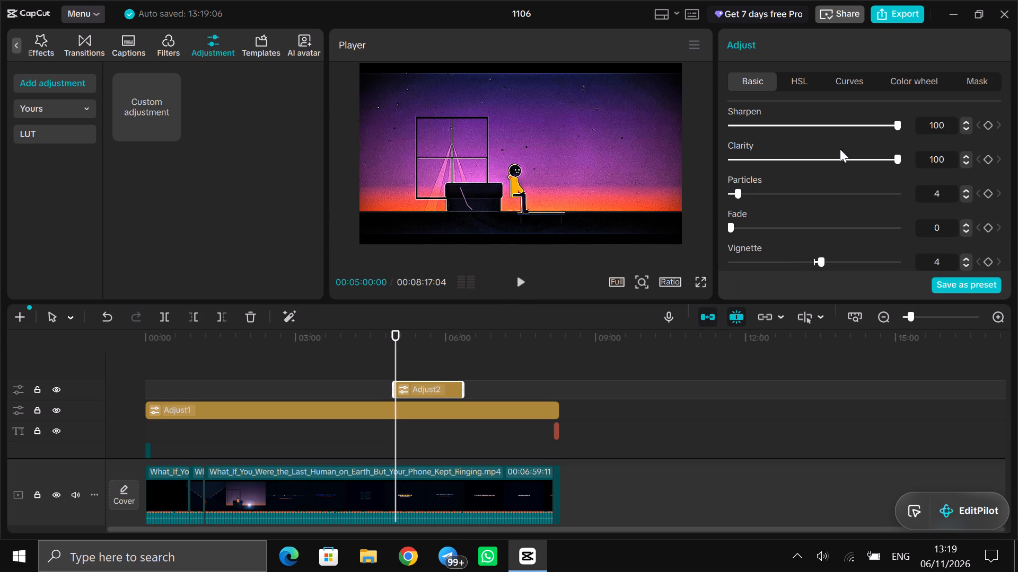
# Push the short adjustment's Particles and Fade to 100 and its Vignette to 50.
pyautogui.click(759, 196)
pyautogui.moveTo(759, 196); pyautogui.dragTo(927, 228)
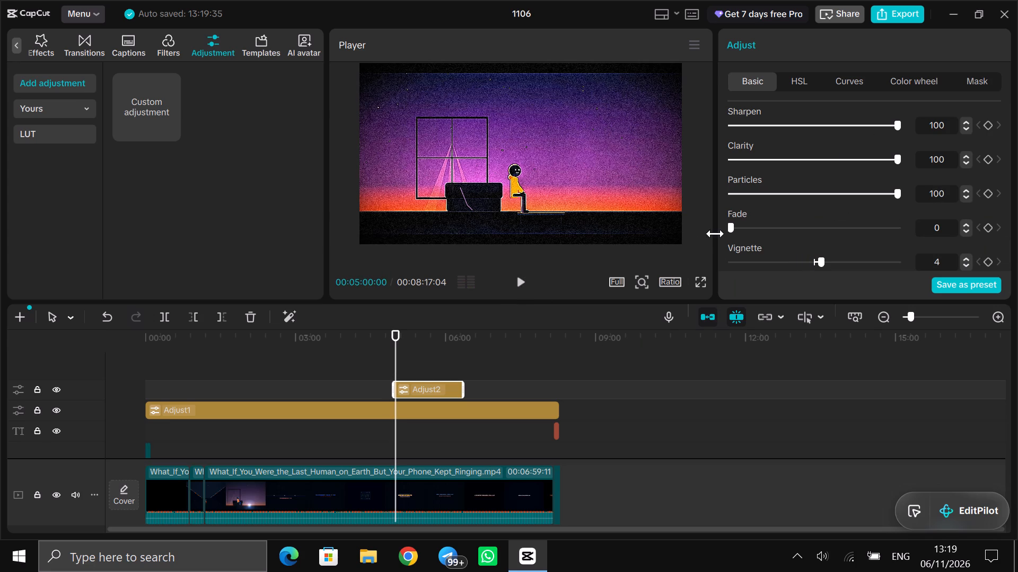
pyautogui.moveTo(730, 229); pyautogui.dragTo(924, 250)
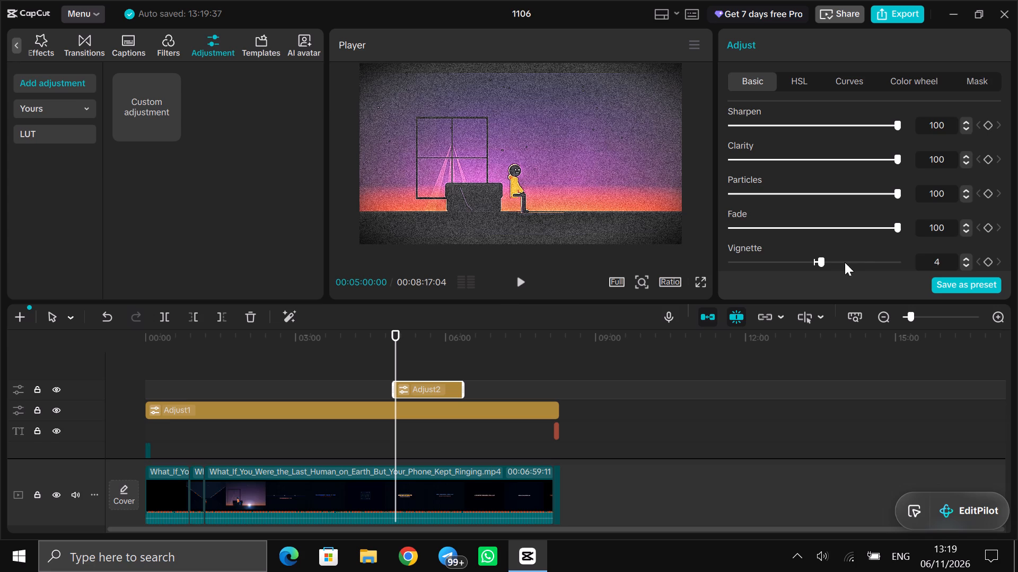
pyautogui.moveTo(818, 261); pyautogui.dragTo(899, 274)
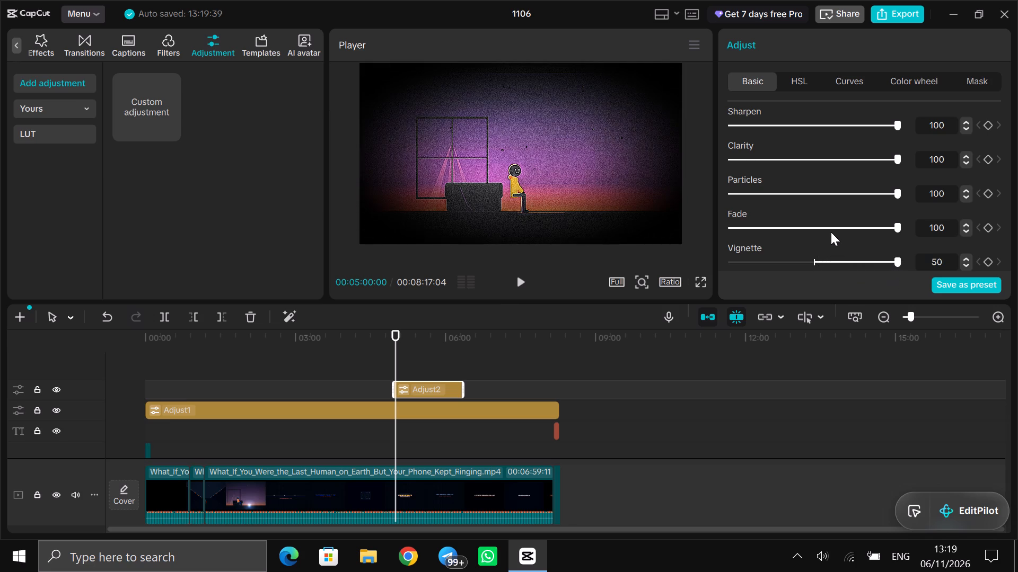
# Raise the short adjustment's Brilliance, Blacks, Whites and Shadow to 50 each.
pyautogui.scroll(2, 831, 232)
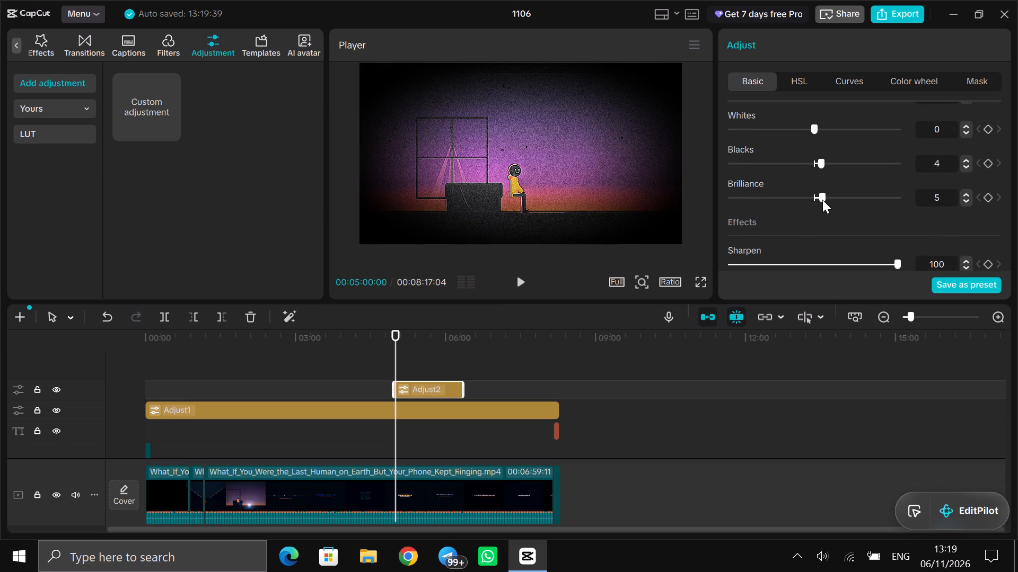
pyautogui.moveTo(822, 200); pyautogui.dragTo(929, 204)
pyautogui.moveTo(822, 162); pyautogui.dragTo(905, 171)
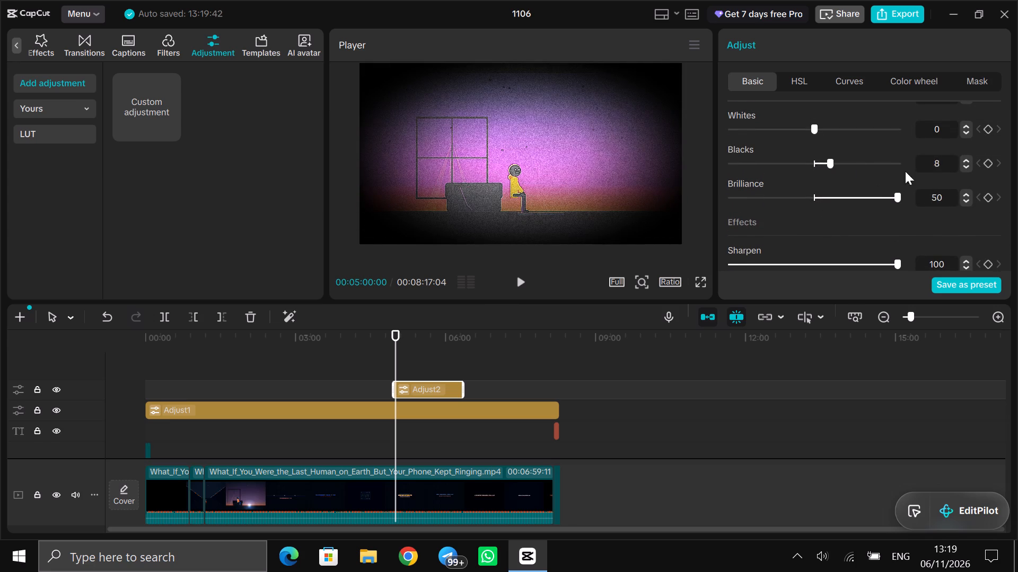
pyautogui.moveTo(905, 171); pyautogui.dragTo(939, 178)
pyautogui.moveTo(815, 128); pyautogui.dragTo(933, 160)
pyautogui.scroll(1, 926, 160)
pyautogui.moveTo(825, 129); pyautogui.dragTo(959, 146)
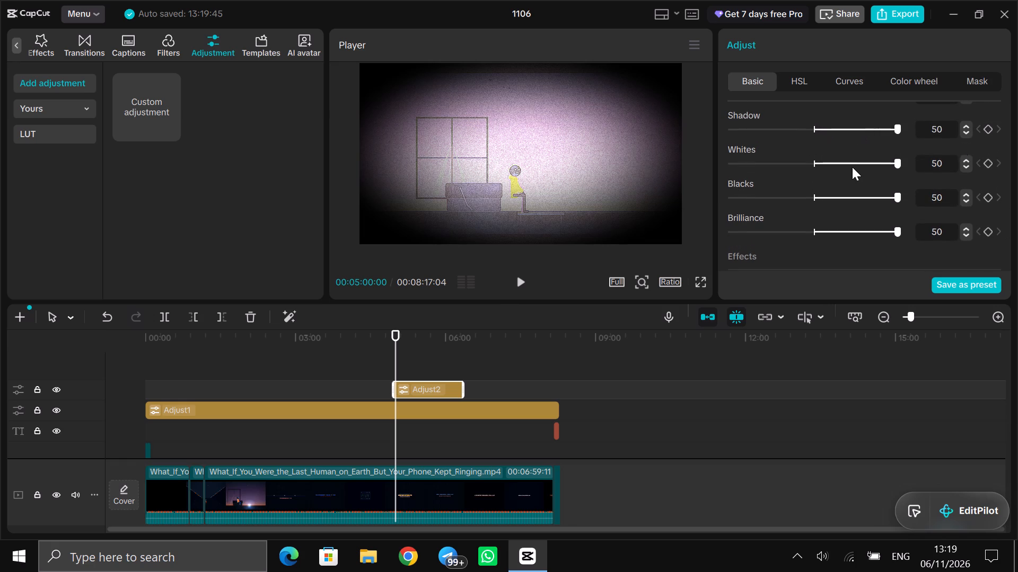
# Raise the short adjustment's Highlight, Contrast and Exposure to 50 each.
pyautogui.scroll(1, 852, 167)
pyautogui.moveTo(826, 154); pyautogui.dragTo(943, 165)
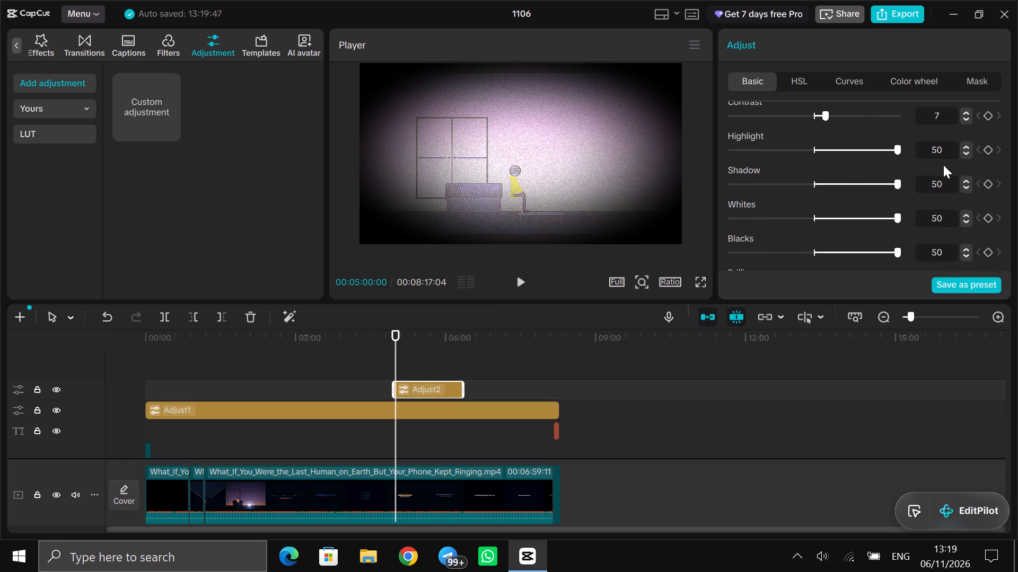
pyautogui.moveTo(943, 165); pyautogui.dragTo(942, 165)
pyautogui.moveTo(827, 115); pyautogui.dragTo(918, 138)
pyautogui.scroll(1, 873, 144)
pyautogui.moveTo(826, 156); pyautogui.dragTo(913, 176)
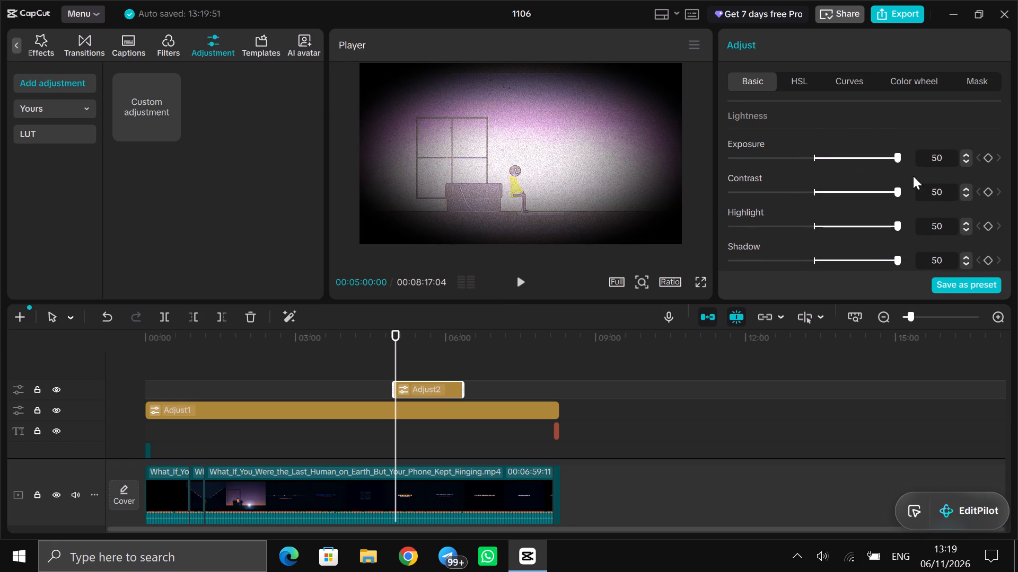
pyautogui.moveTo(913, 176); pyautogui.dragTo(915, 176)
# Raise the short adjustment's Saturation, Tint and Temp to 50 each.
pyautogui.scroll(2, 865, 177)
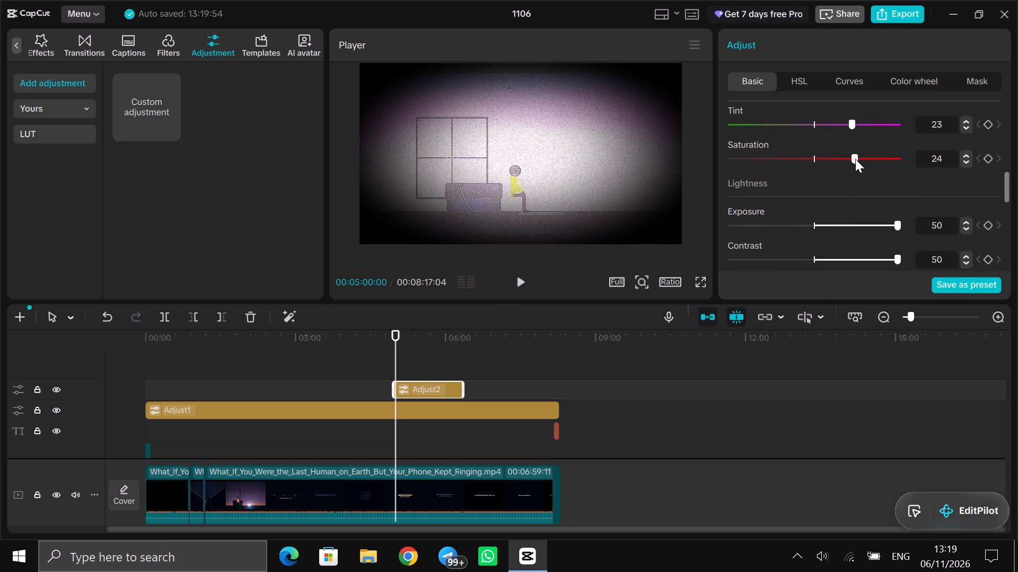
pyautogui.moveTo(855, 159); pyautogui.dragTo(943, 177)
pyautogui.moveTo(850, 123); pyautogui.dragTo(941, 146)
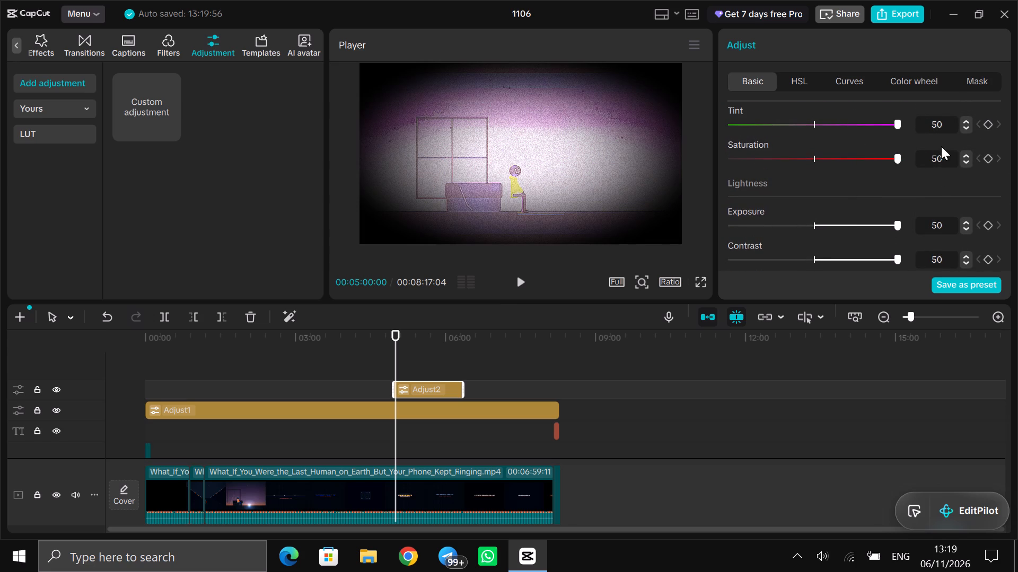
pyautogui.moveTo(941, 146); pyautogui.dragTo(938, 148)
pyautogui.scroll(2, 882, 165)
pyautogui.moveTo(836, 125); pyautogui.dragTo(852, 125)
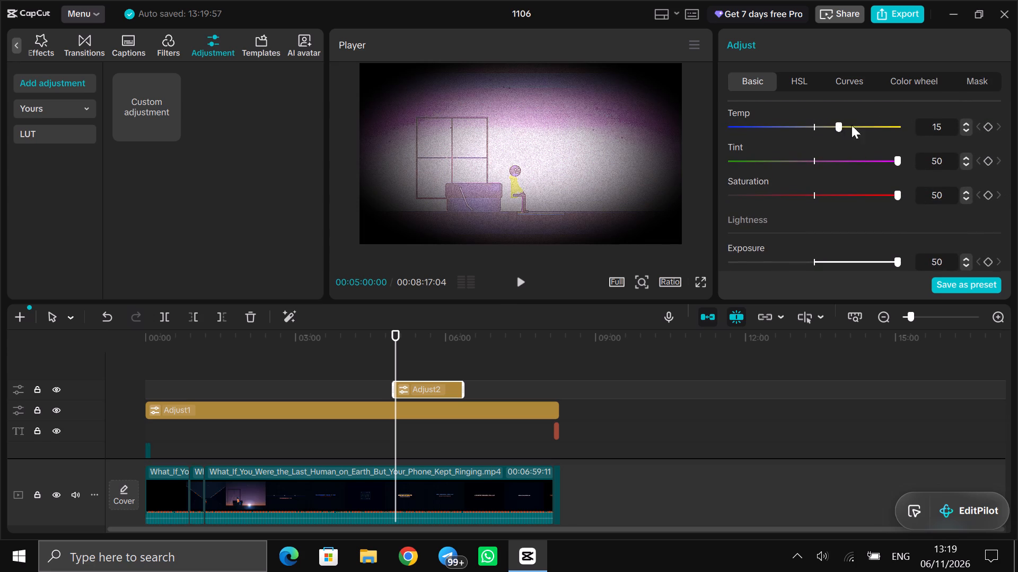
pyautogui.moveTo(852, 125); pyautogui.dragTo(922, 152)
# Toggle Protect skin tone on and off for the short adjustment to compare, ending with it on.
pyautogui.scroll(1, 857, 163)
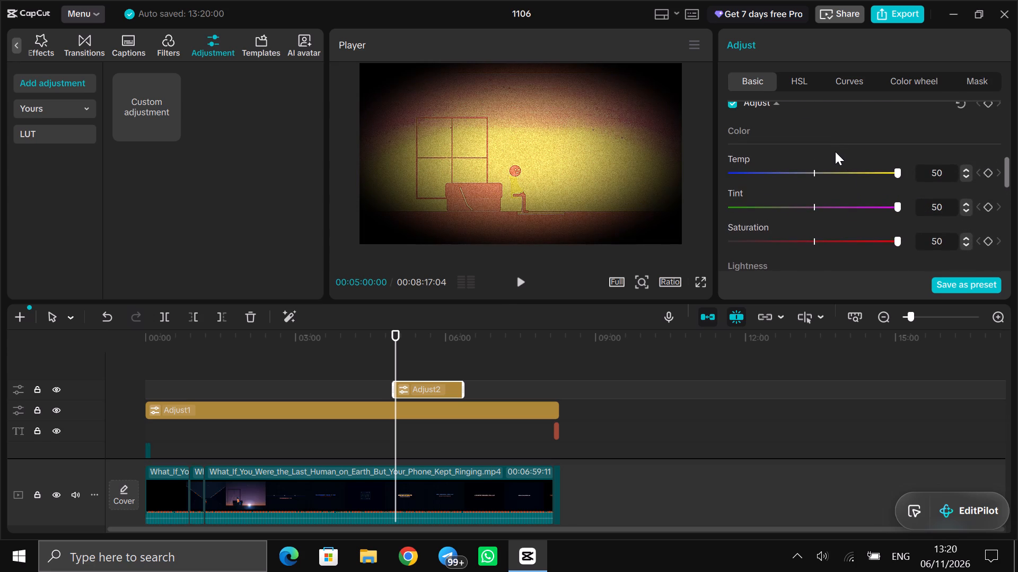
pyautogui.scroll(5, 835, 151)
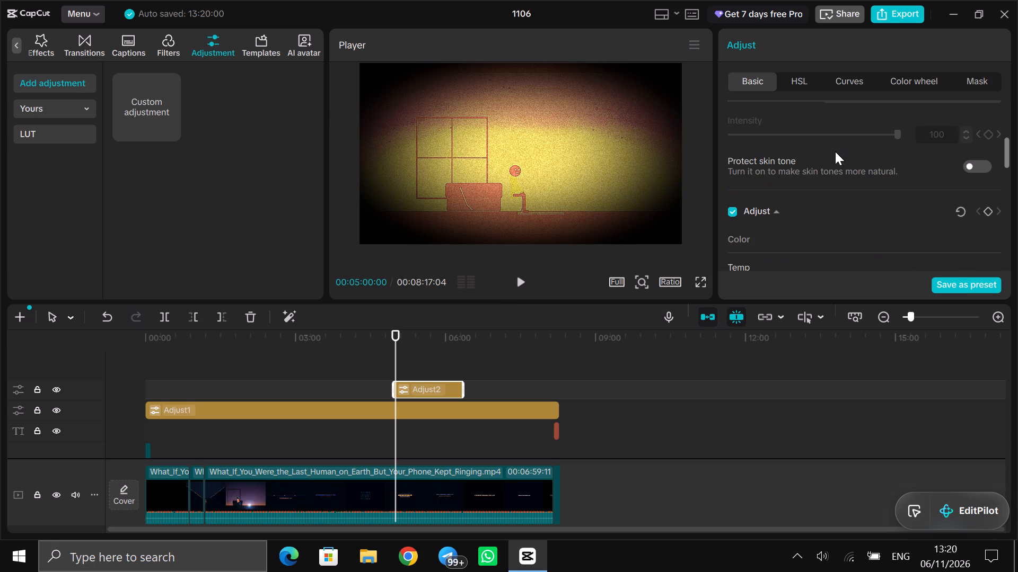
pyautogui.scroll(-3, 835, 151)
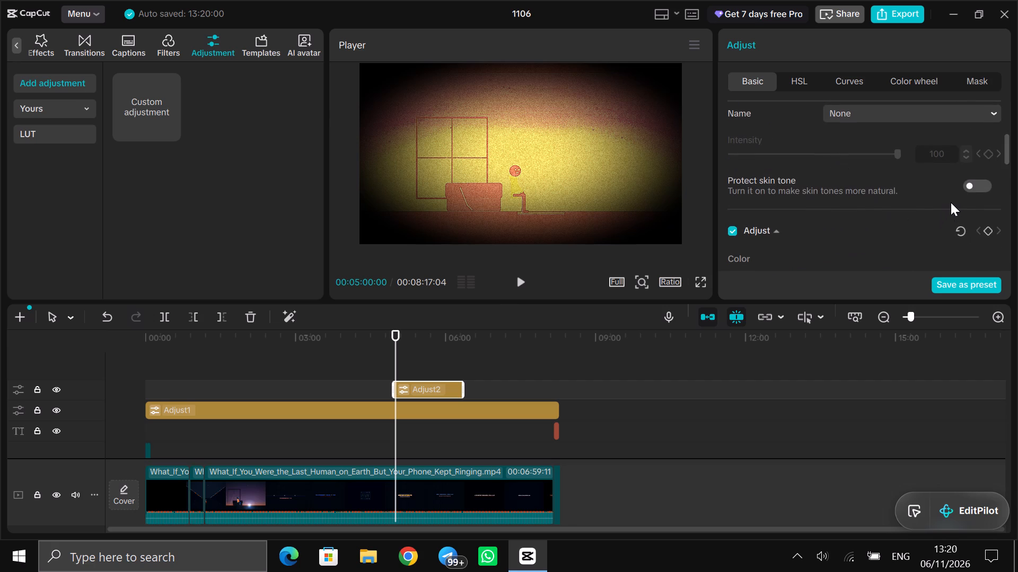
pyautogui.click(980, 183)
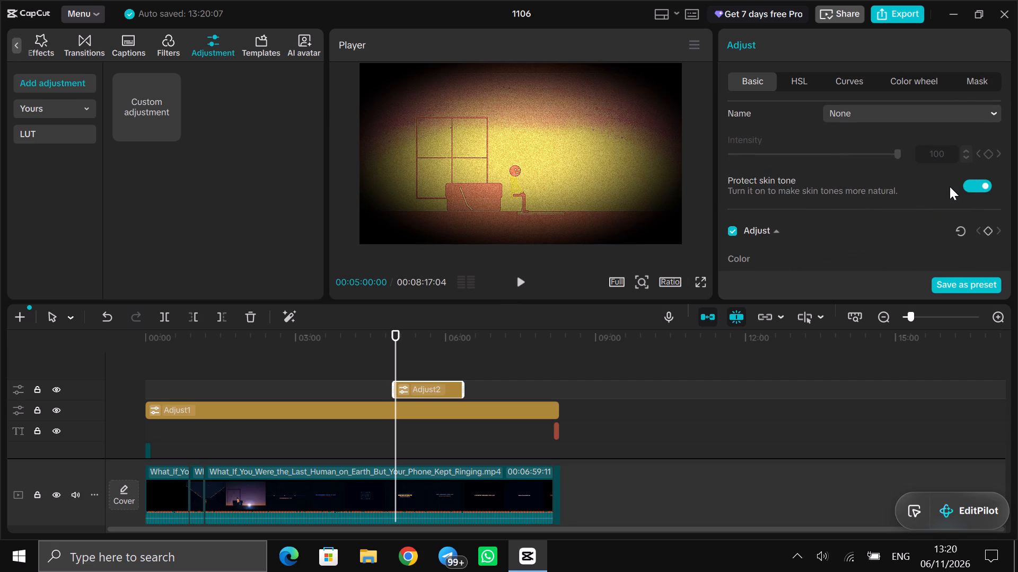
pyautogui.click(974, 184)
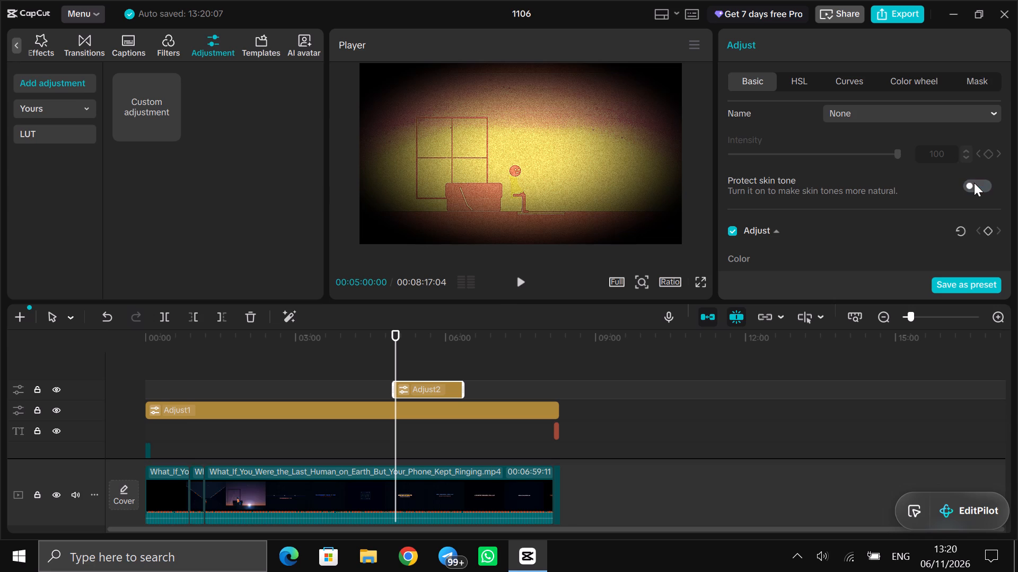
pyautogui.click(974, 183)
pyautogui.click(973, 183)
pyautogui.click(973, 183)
# Delete the short adjustment from the timeline.
pyautogui.click(253, 314)
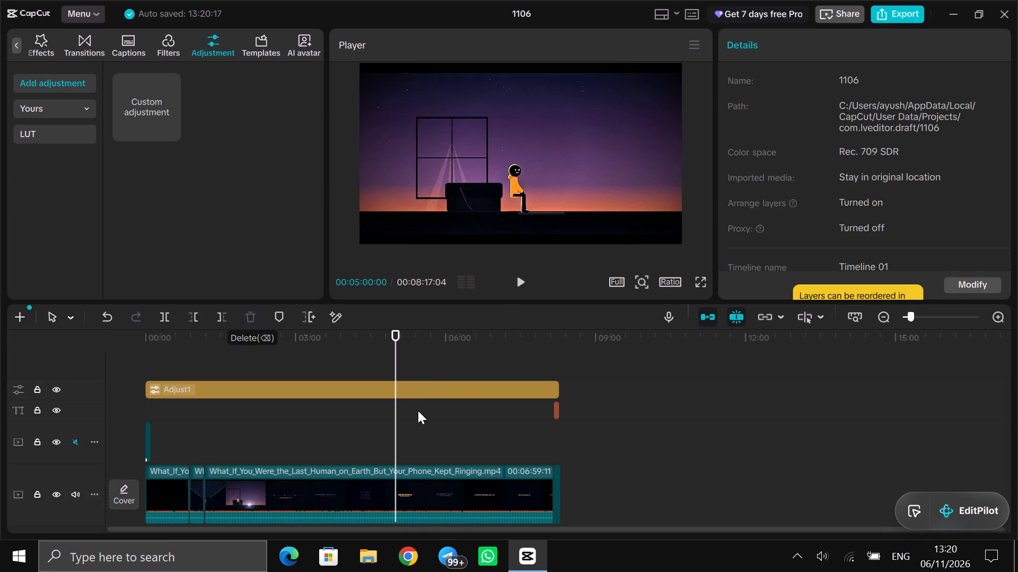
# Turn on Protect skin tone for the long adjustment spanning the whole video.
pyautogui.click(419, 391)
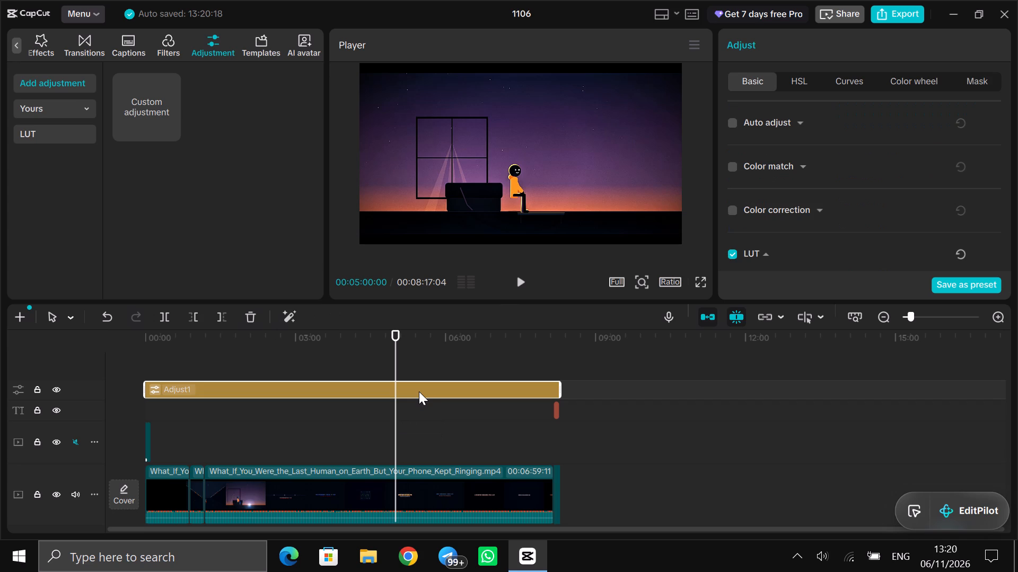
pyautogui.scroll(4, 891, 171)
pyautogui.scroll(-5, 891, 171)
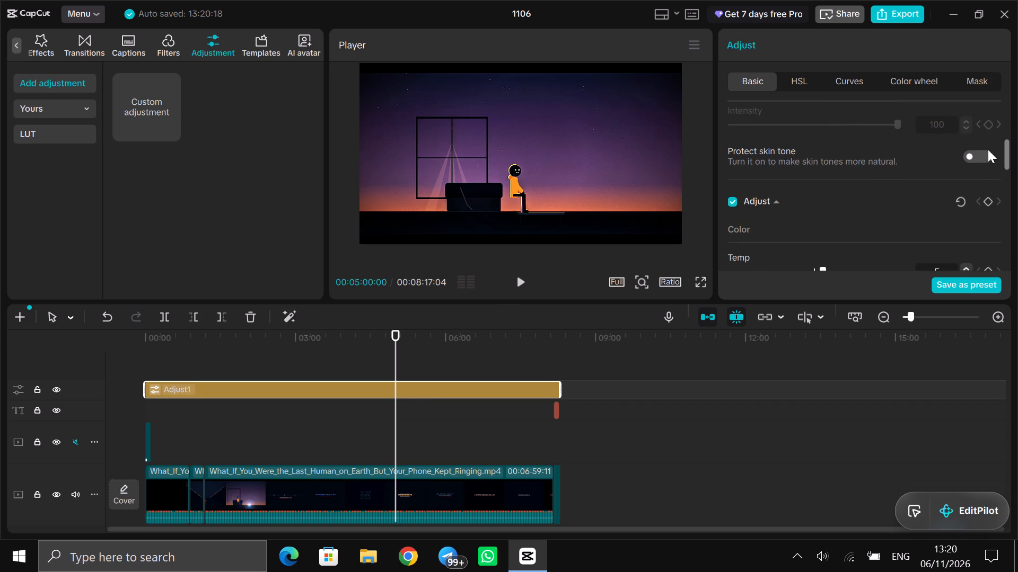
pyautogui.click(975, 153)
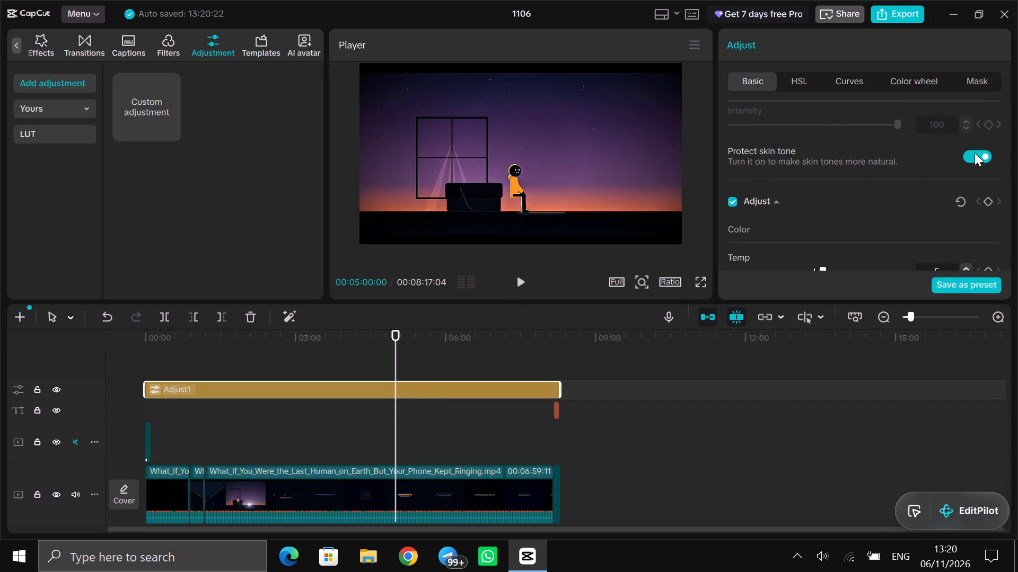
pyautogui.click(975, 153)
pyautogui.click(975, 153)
# Preview the video full screen for a few seconds from the five-minute mark.
pyautogui.click(697, 283)
pyautogui.moveTo(293, 505); pyautogui.dragTo(293, 500)
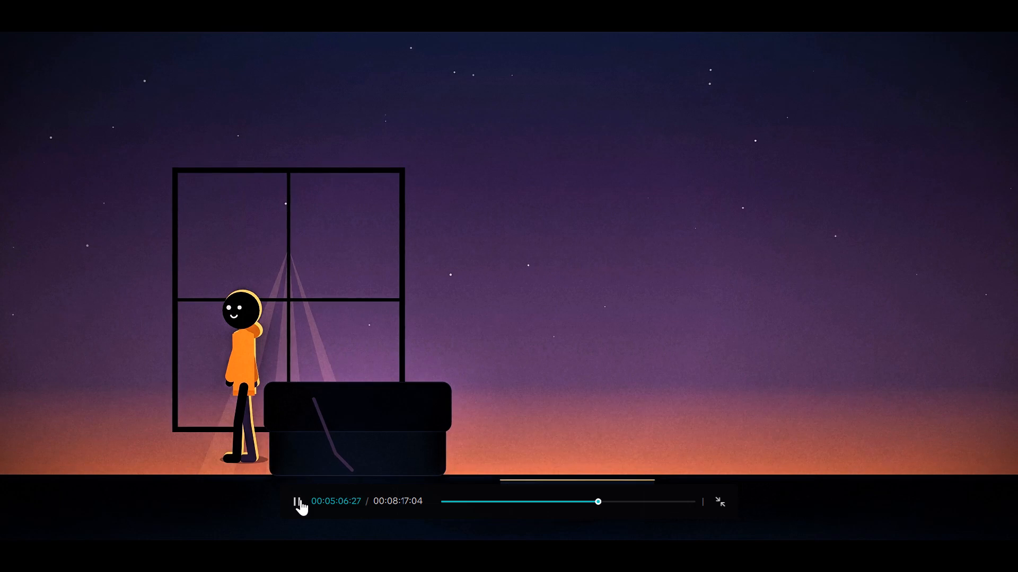
pyautogui.click(301, 499)
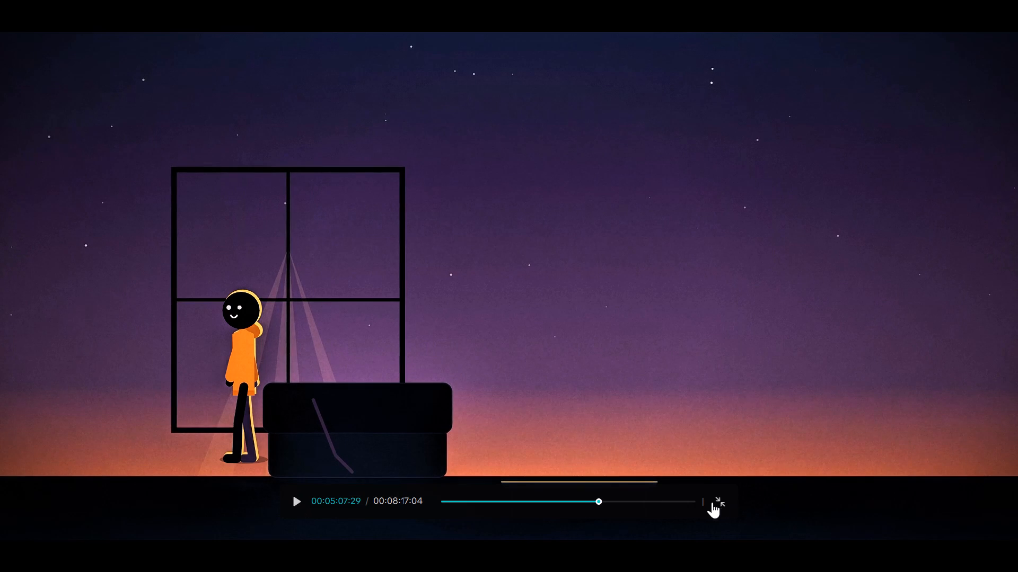
pyautogui.click(712, 502)
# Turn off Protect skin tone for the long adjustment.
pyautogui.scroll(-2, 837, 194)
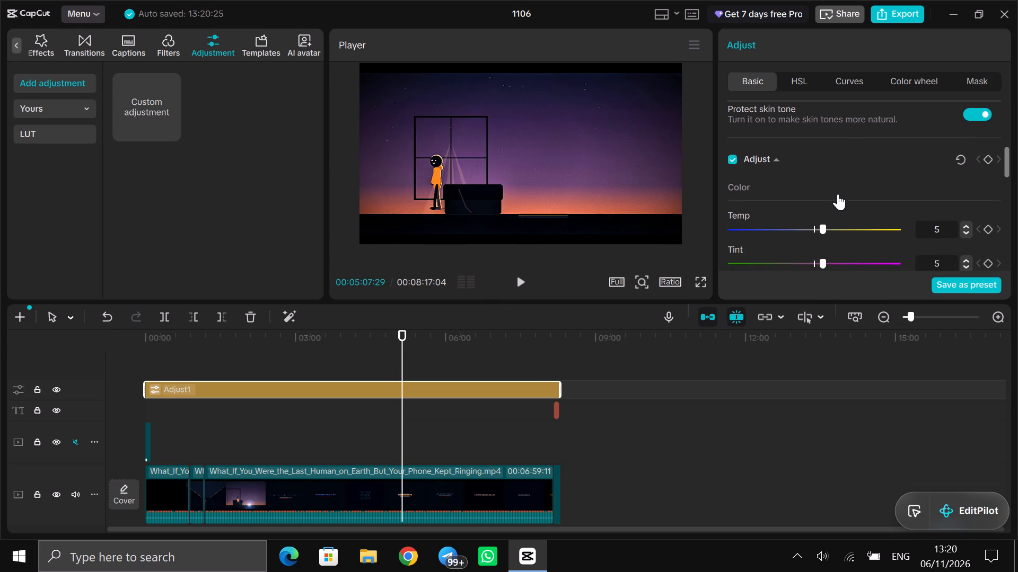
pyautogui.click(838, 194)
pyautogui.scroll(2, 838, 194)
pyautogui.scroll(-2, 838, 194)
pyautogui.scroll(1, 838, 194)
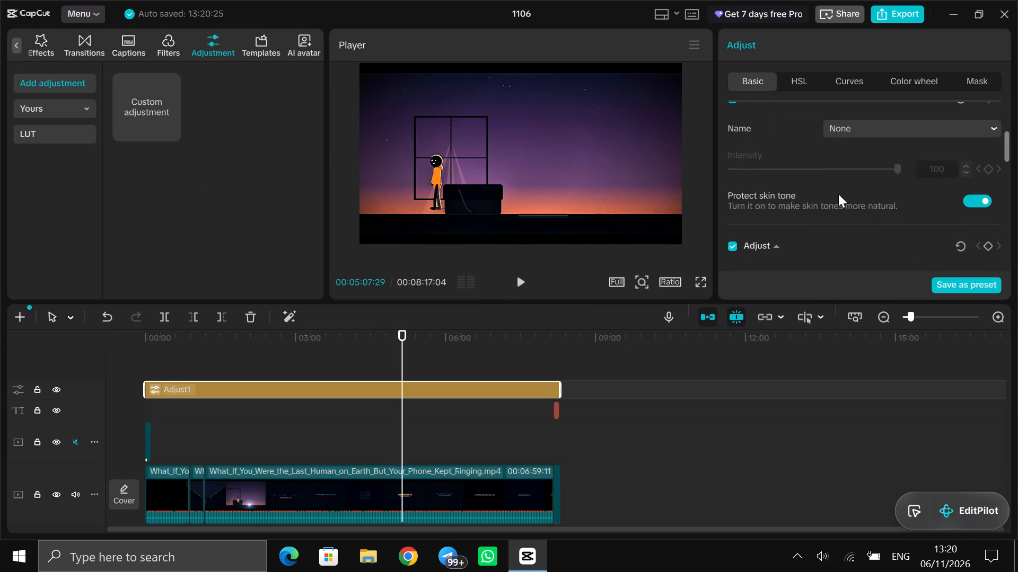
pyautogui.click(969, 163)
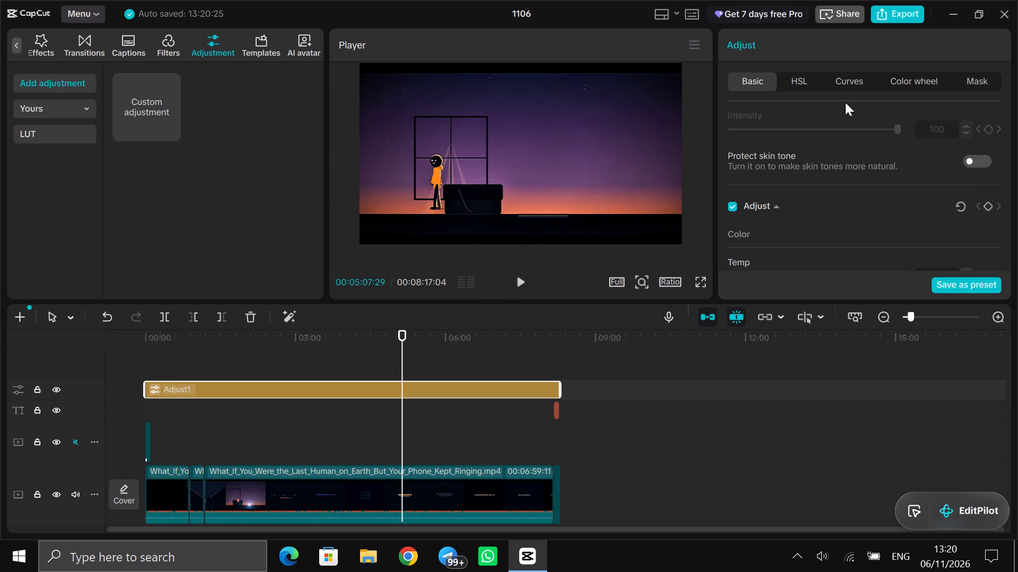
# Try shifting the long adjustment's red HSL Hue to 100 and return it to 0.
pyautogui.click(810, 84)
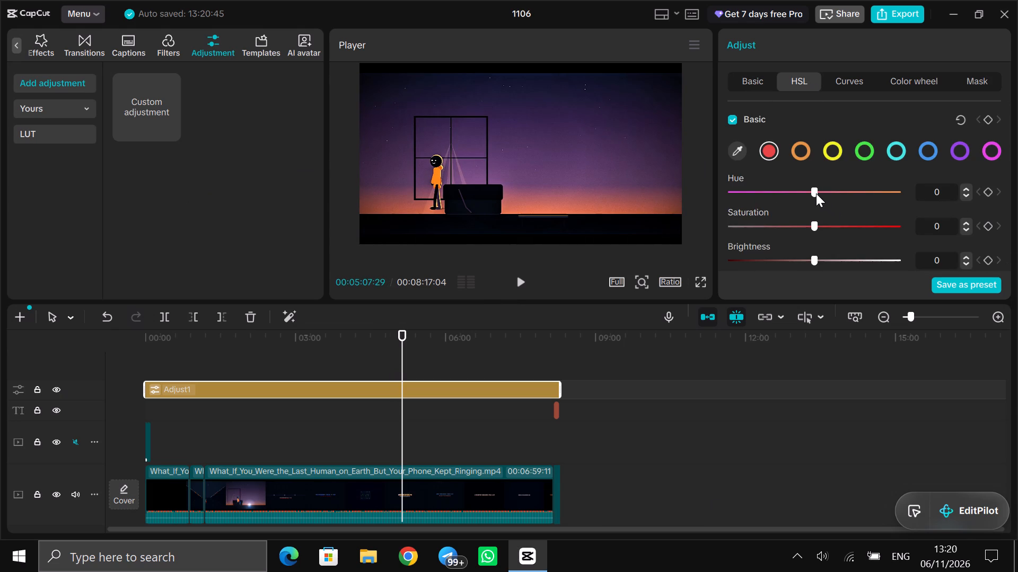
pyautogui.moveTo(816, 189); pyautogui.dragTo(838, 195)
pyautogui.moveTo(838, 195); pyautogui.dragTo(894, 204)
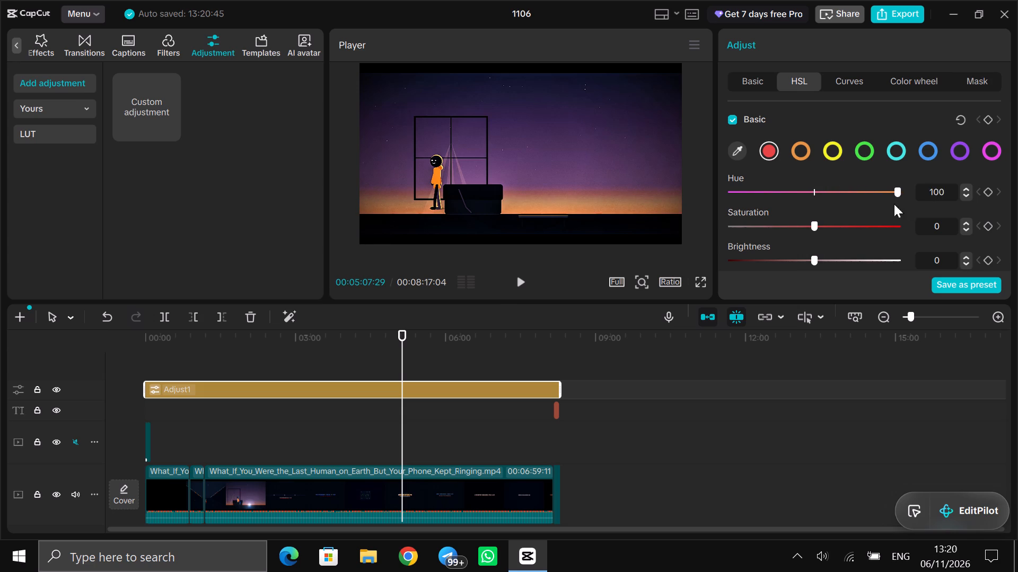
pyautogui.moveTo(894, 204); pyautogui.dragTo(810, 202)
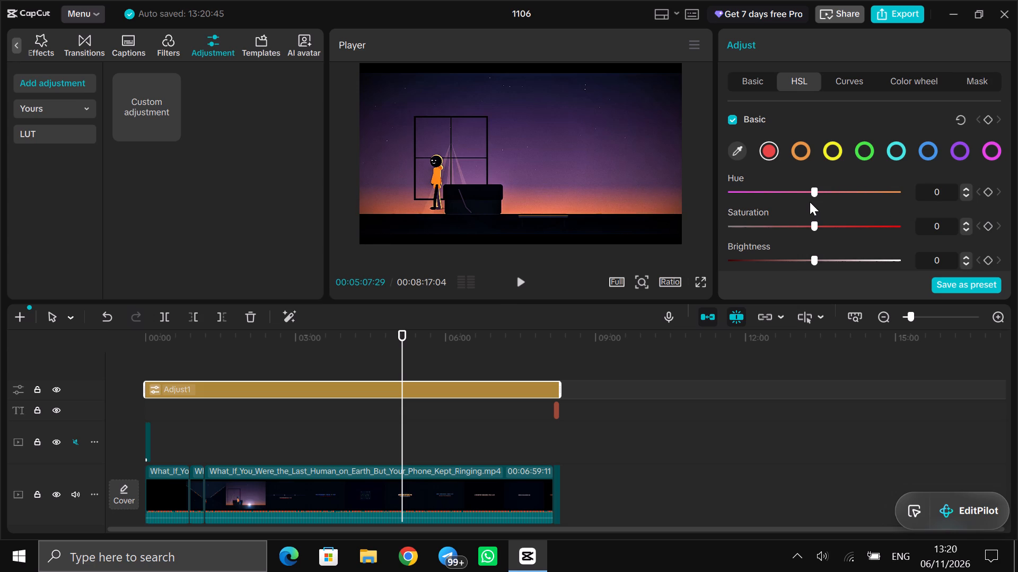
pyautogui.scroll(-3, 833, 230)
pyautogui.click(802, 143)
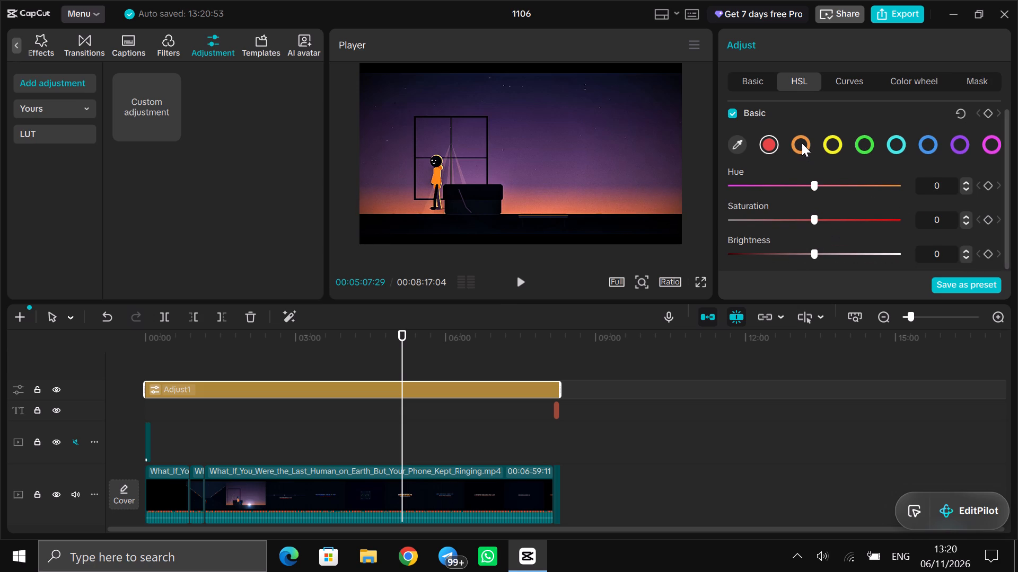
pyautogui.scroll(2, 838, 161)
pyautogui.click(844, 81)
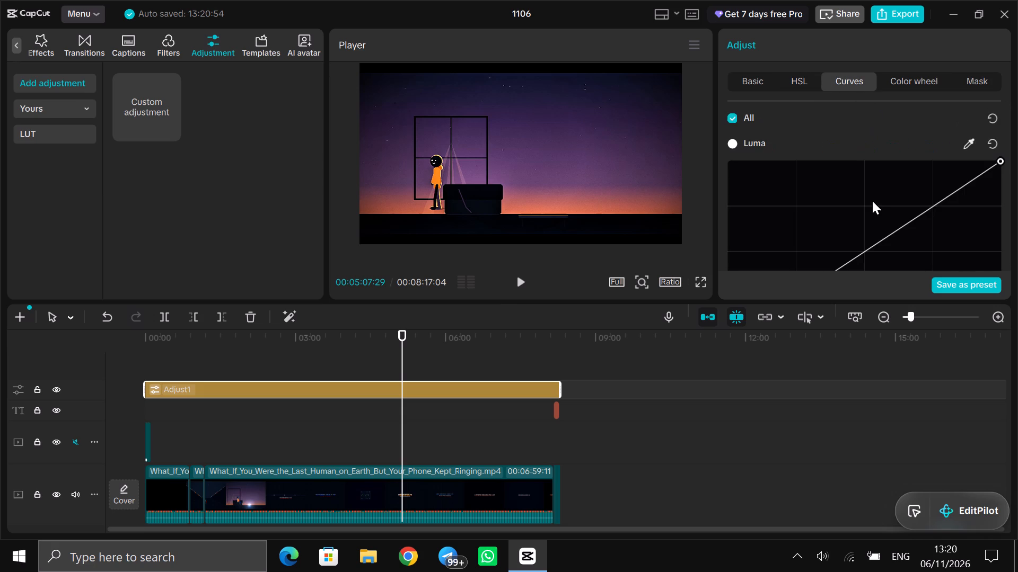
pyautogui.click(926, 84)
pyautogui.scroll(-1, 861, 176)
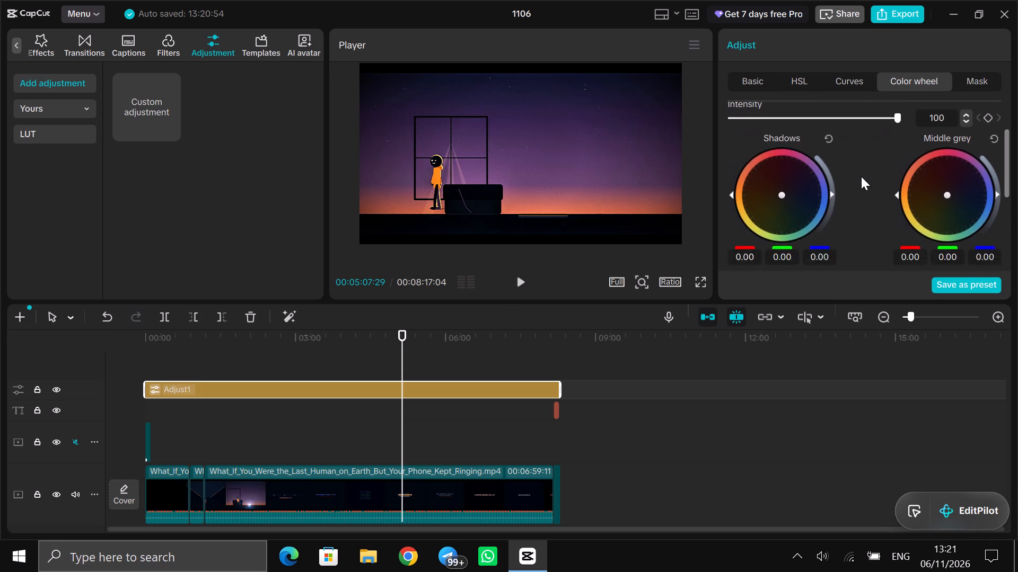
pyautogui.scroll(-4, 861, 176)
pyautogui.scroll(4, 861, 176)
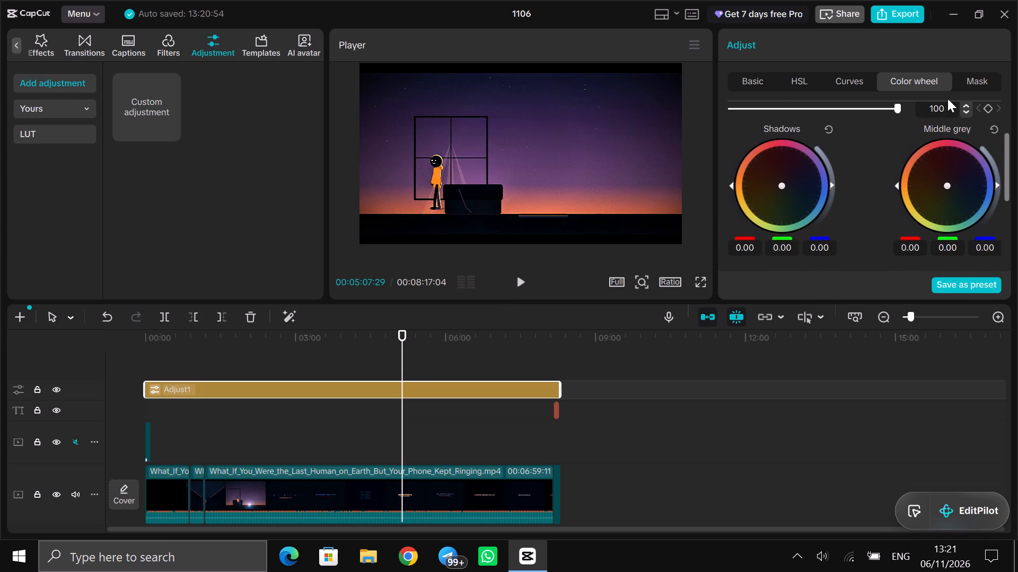
# Turn off Mask for the long adjustment spanning the whole video.
pyautogui.click(980, 78)
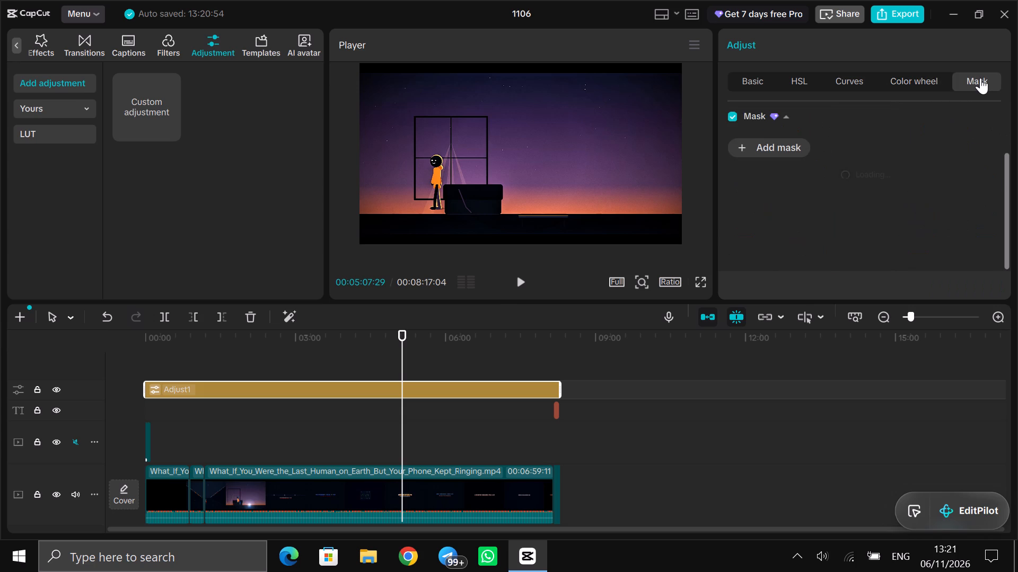
pyautogui.scroll(2, 753, 174)
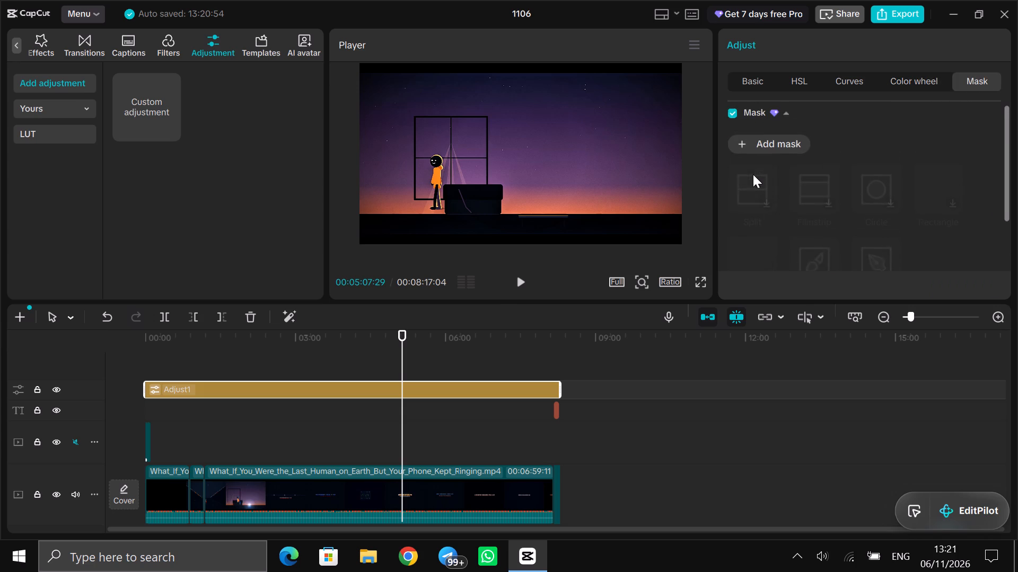
pyautogui.scroll(2, 753, 174)
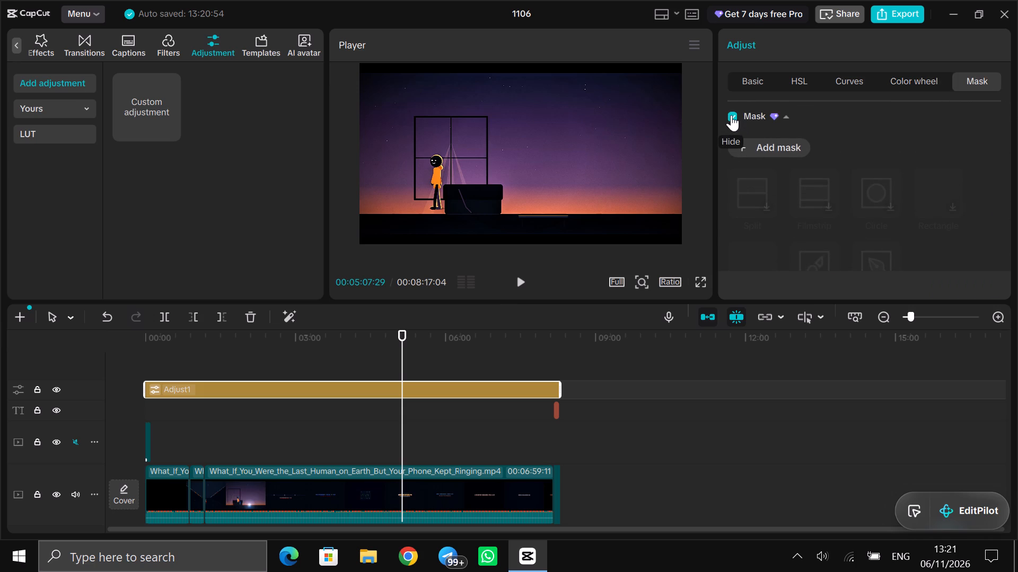
pyautogui.click(731, 115)
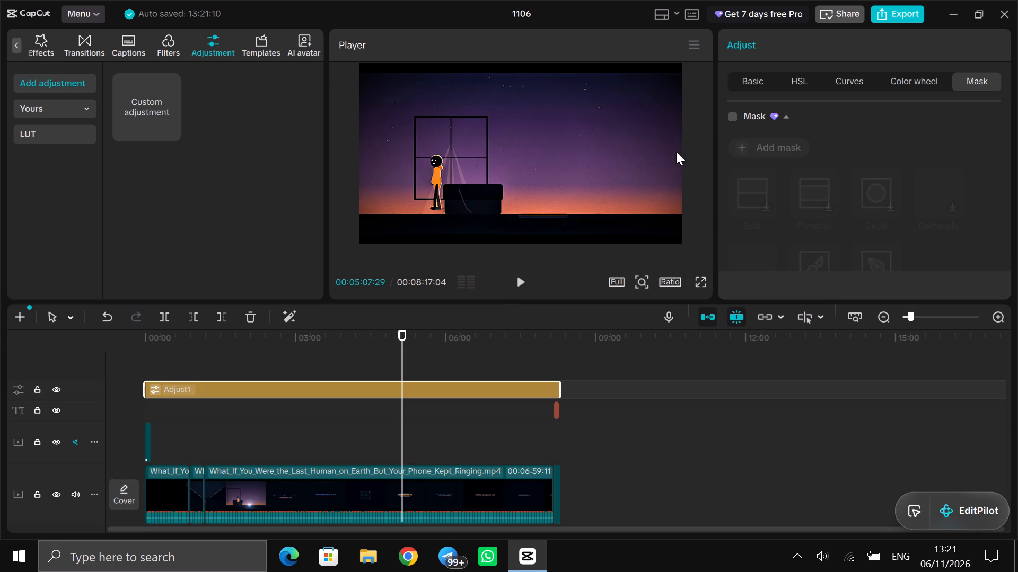
# Preview the video for several seconds from about 2:46, and stop with the playhead at about 3:42.
pyautogui.click(284, 356)
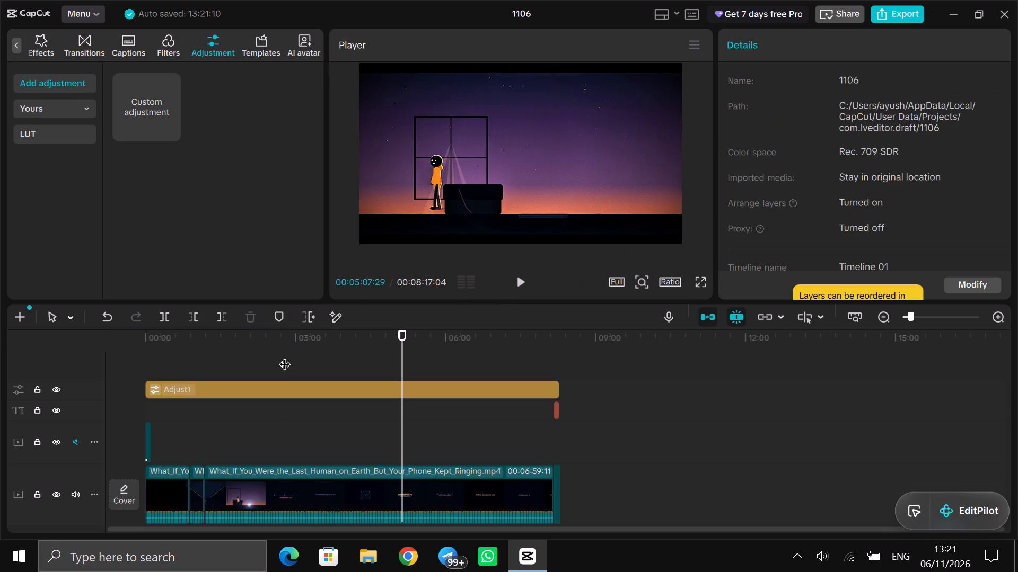
pyautogui.click(520, 284)
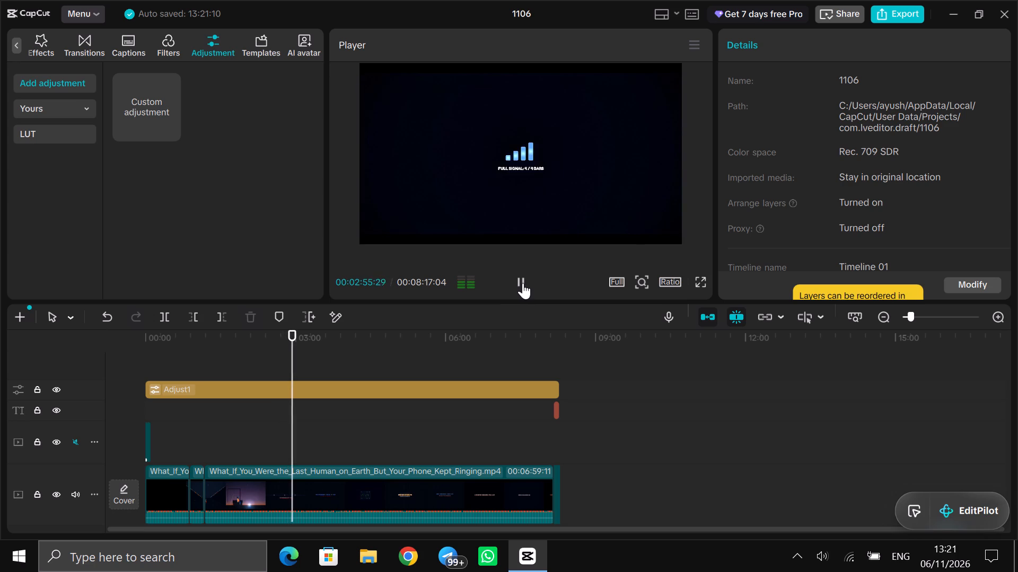
pyautogui.click(331, 350)
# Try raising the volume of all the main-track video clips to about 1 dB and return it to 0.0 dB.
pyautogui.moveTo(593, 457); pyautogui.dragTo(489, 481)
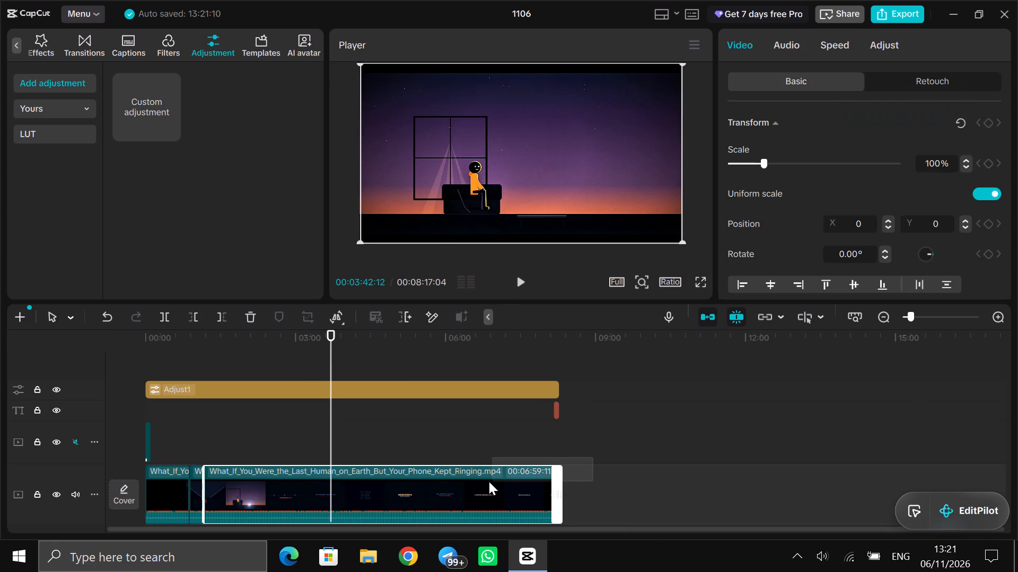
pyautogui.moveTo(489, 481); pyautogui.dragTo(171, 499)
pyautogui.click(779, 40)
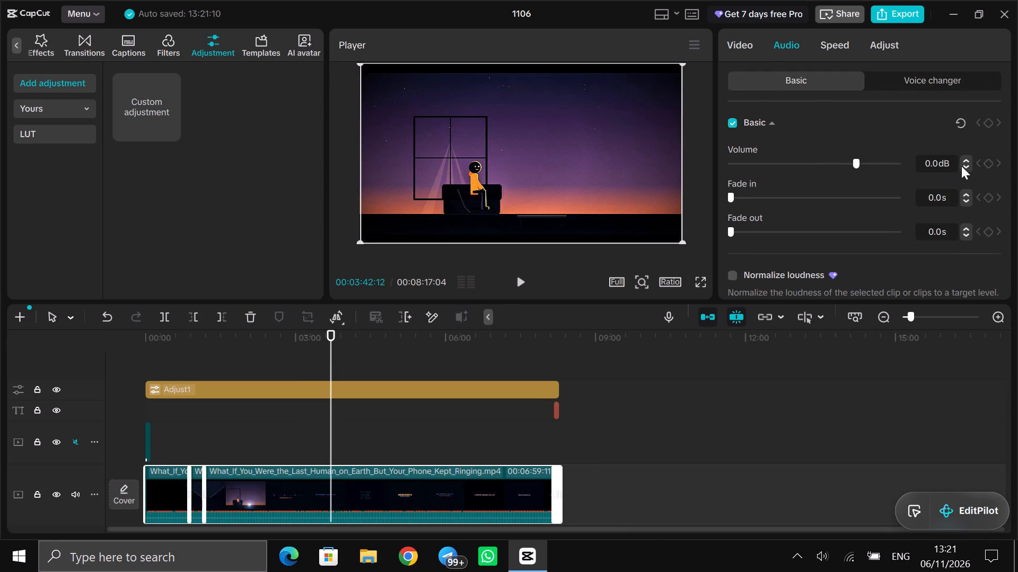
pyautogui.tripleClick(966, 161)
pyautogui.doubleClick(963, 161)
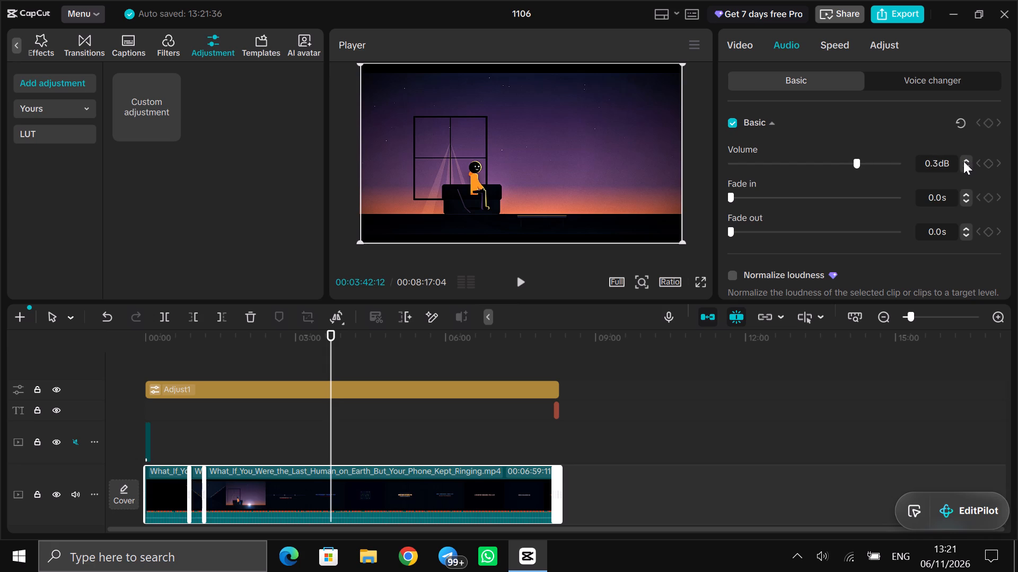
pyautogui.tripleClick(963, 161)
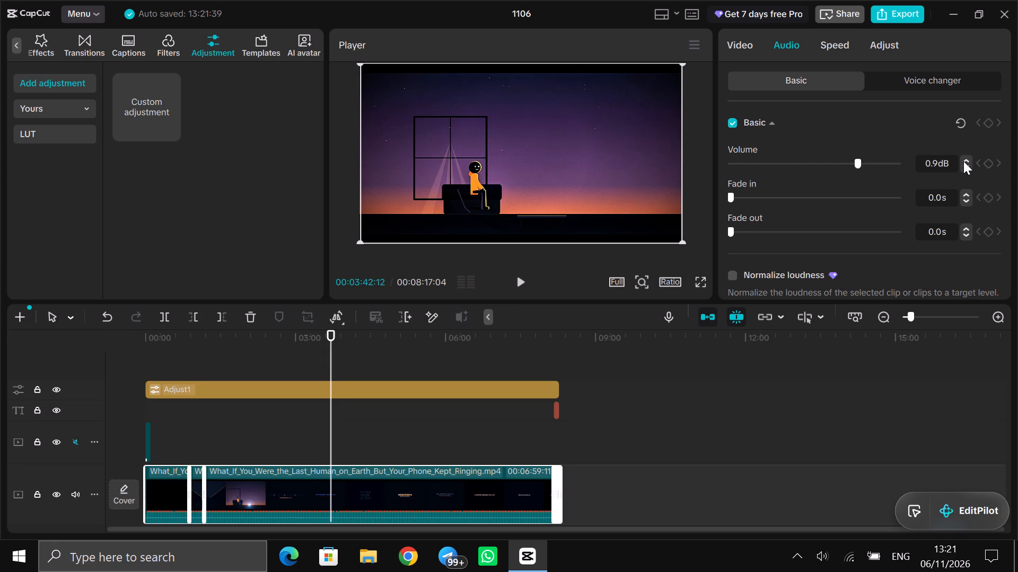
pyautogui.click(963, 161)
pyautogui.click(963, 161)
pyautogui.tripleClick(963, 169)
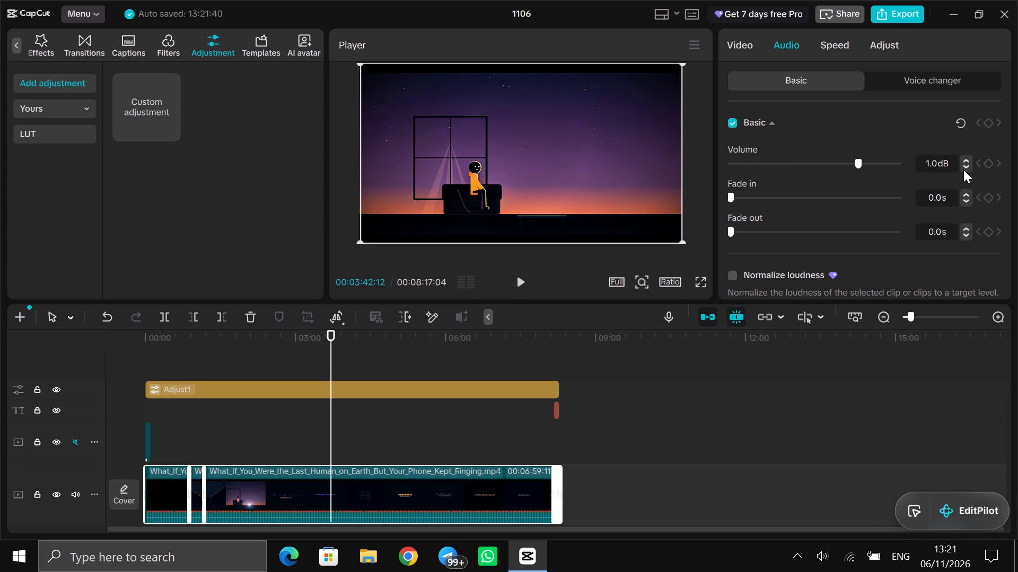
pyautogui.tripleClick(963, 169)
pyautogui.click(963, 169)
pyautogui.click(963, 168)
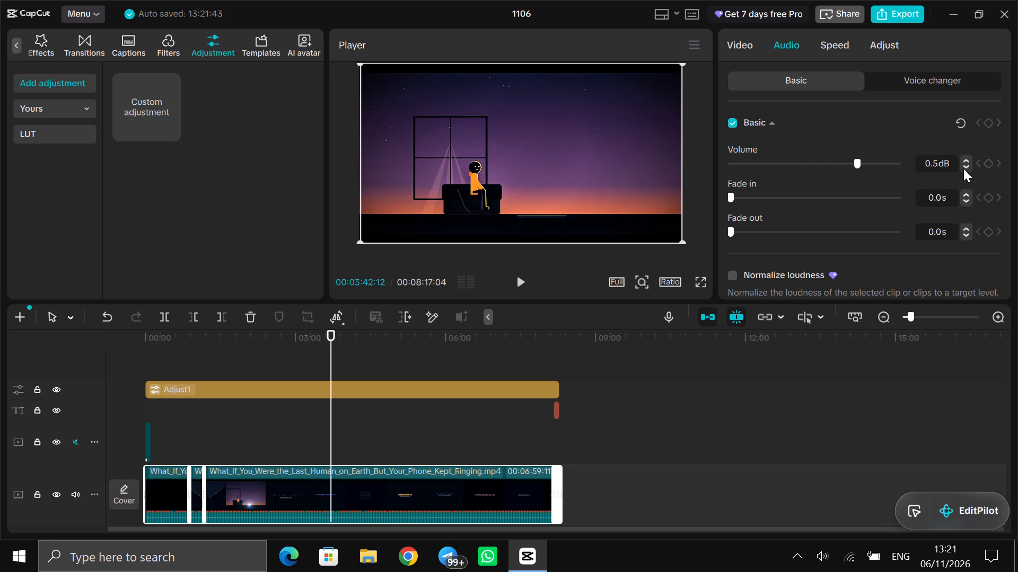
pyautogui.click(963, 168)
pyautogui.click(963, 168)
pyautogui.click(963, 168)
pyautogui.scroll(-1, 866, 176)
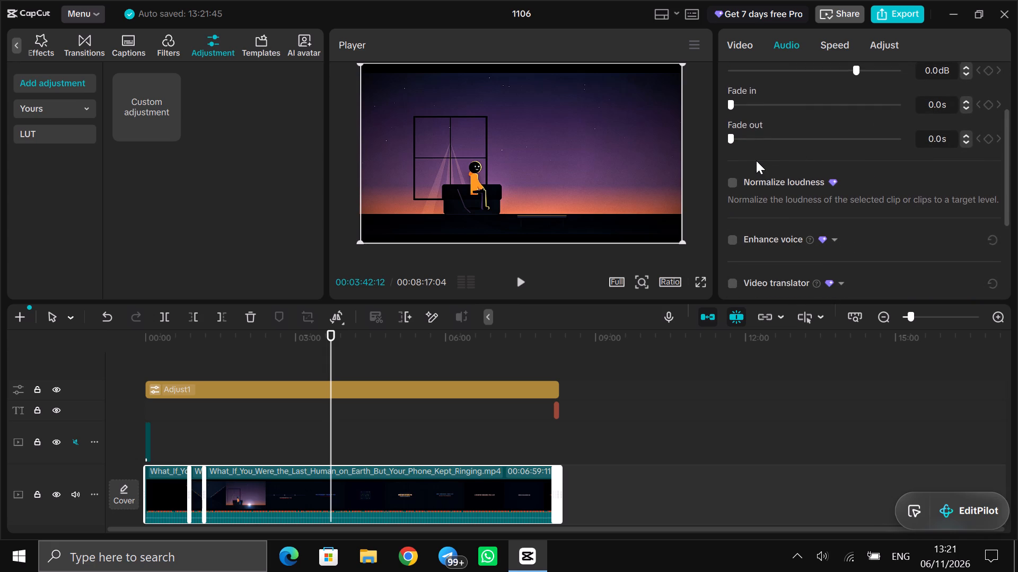
# Deselect the clips and scrub from about the one-minute mark back to the very start of the video.
pyautogui.click(356, 409)
pyautogui.moveTo(356, 408); pyautogui.dragTo(197, 412)
pyautogui.click(198, 424)
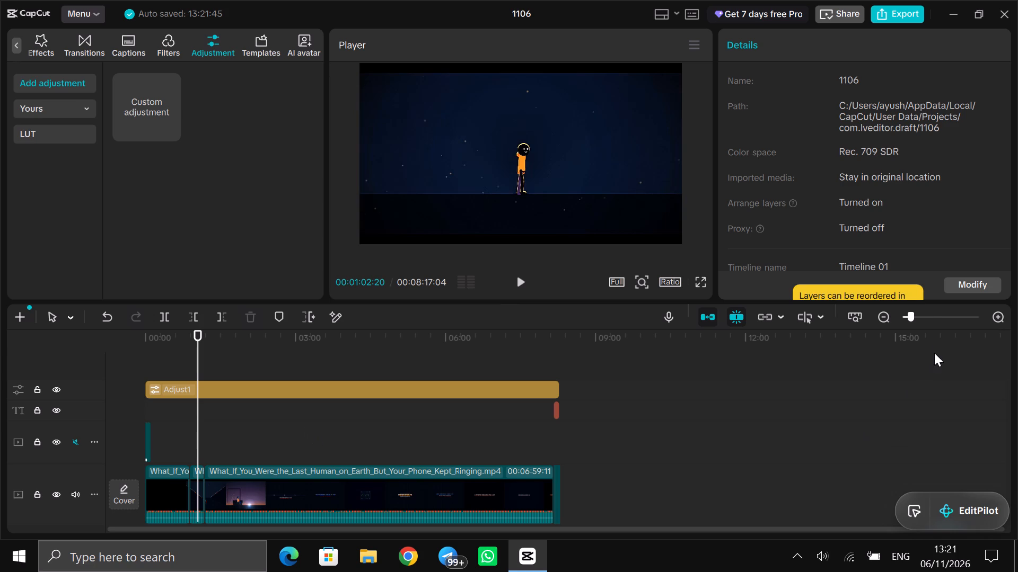
pyautogui.click(925, 315)
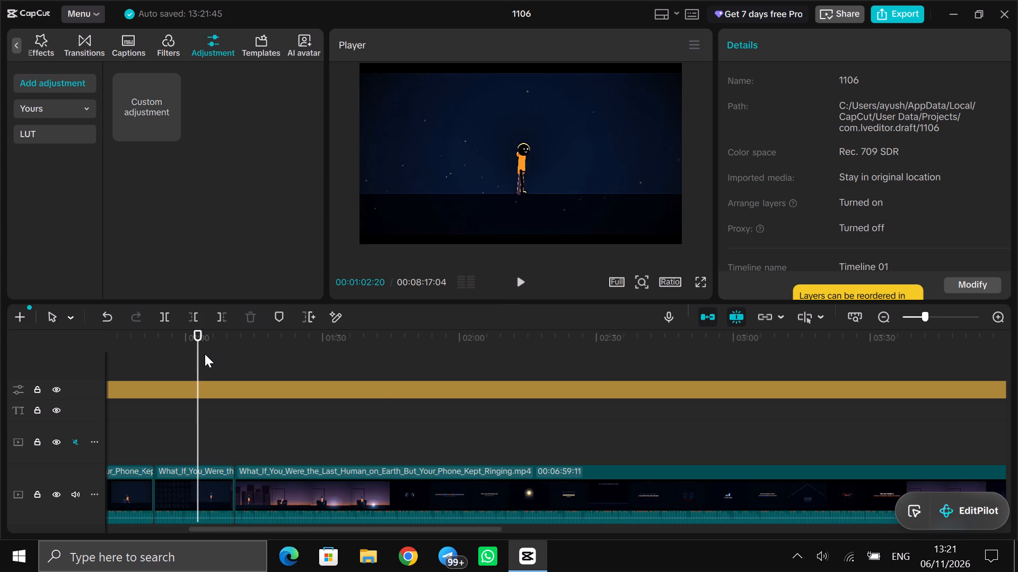
pyautogui.moveTo(200, 354); pyautogui.dragTo(137, 349)
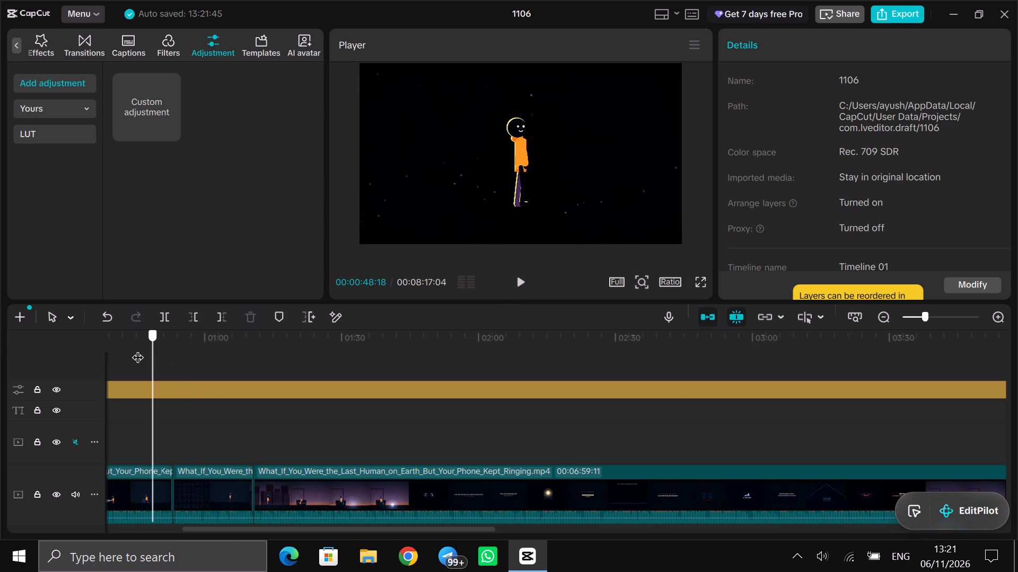
pyautogui.moveTo(137, 349); pyautogui.dragTo(978, 329)
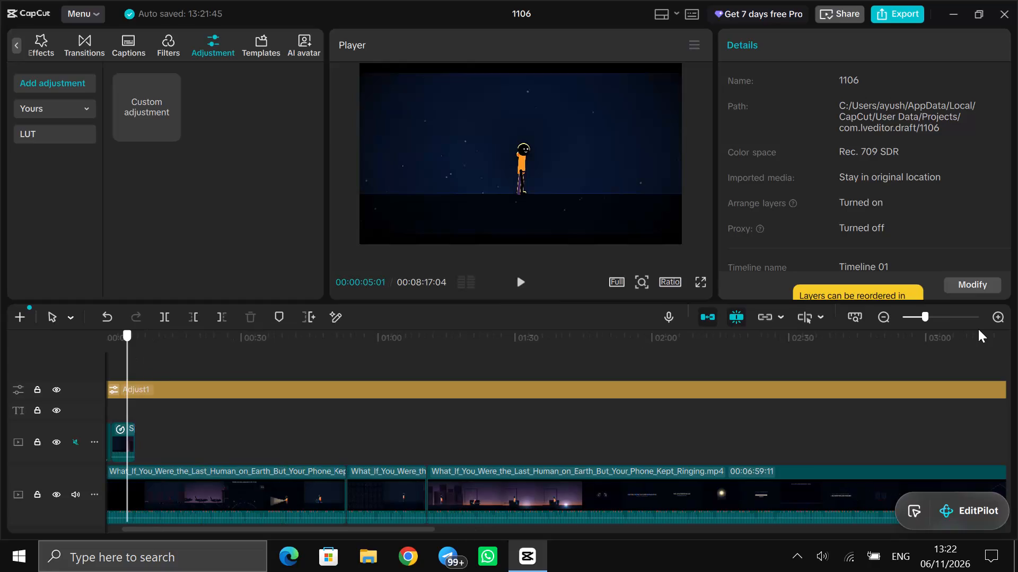
pyautogui.moveTo(978, 329); pyautogui.dragTo(104, 344)
pyautogui.click(912, 317)
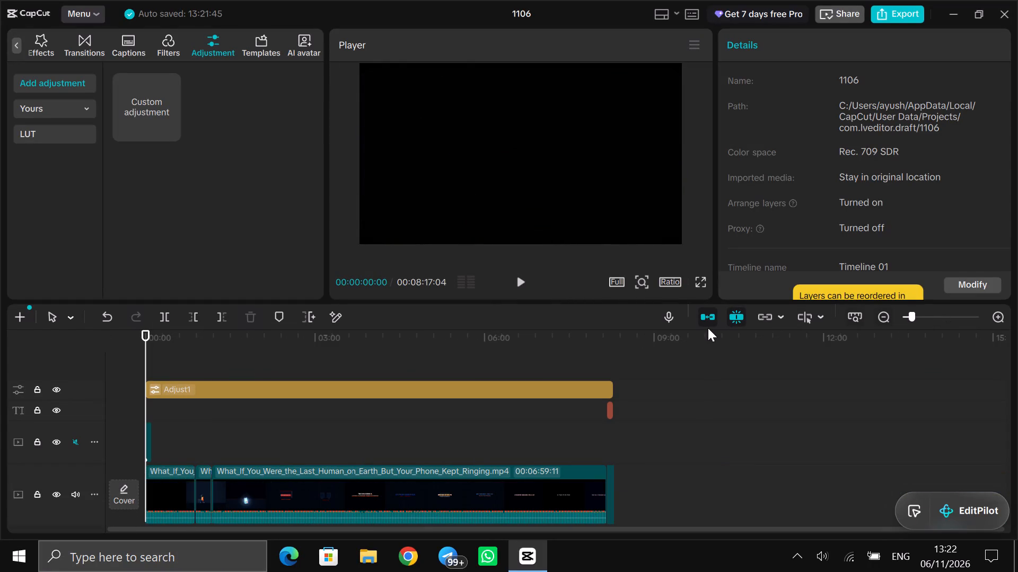